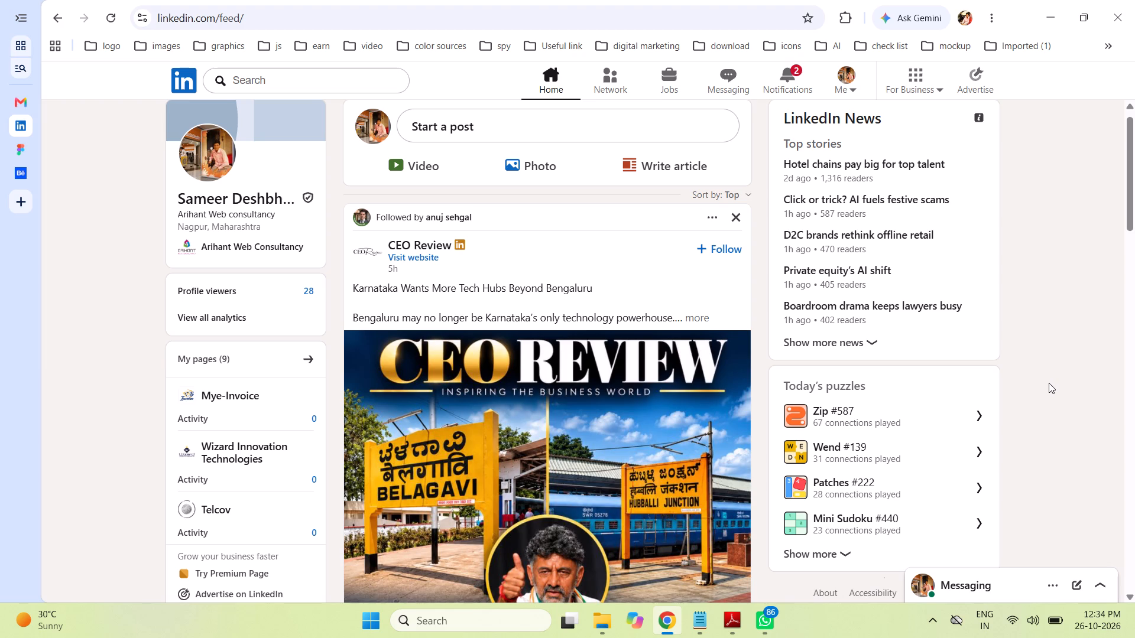
Like the CEO Review post about Karnataka's tech hubs beyond Bengaluru in the home feed.
scroll(693, 501, "down", 1)
scroll(693, 501, "up", 1)
scroll(693, 501, "down", 3)
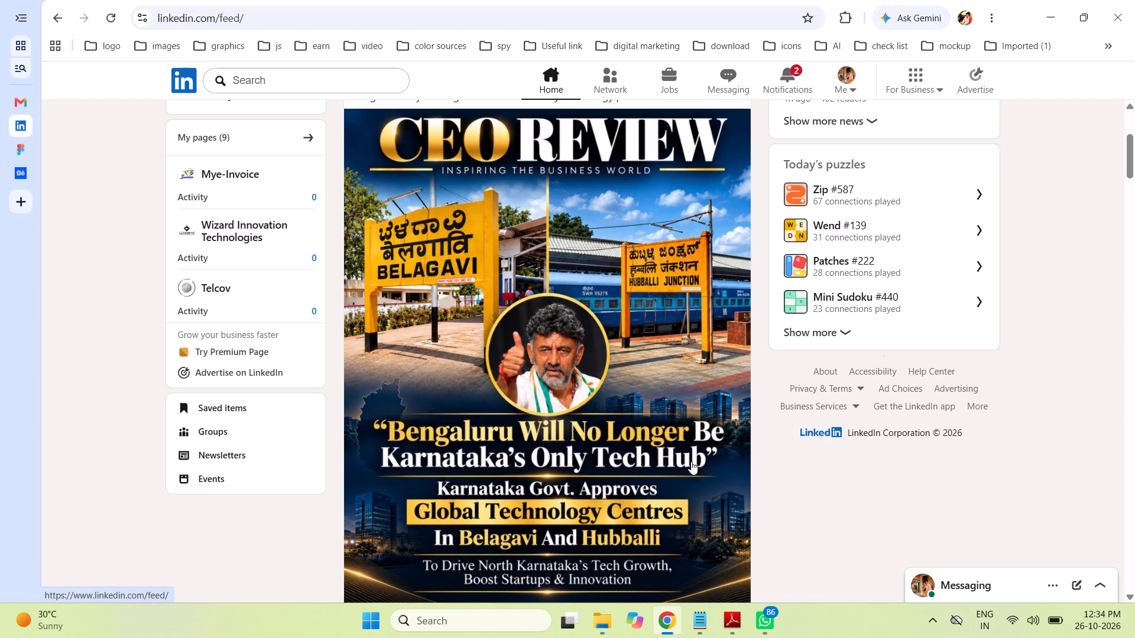
scroll(600, 462, "down", 1)
scroll(621, 463, "up", 2)
scroll(626, 463, "down", 4)
scroll(627, 462, "up", 1)
scroll(627, 461, "down", 1)
scroll(627, 461, "up", 2)
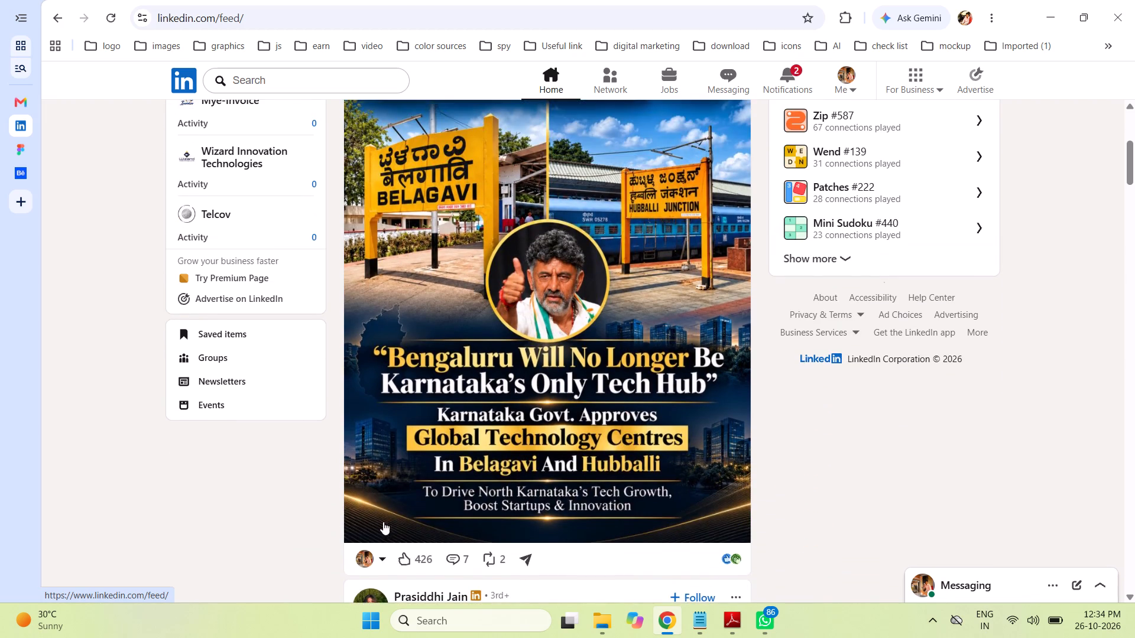
scroll(539, 493, "down", 2)
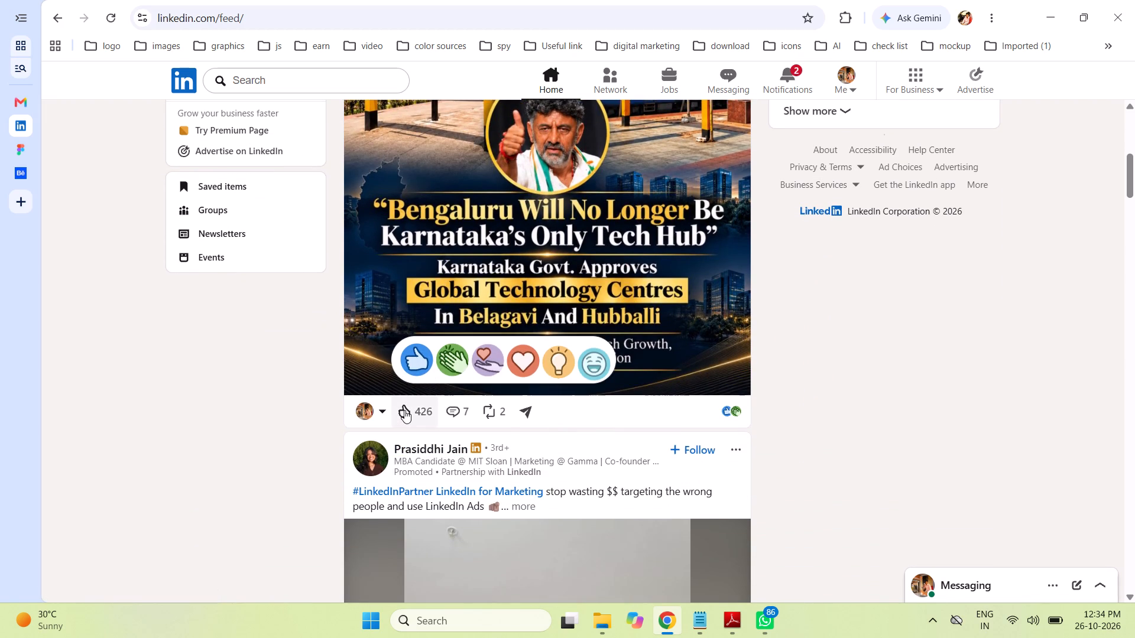
left_click(404, 410)
Browse the posts further down the LinkedIn home feed.
scroll(808, 425, "down", 2)
scroll(808, 425, "up", 1)
scroll(808, 425, "down", 5)
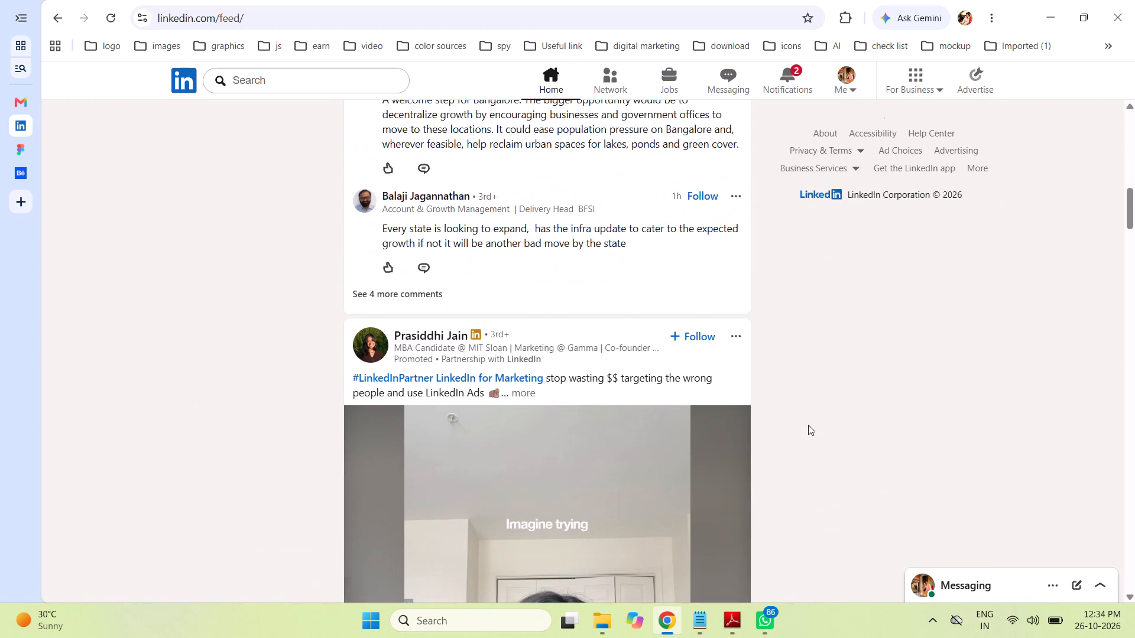
scroll(808, 425, "down", 6)
scroll(808, 425, "up", 1)
scroll(808, 425, "down", 10)
scroll(808, 425, "up", 1)
scroll(808, 425, "down", 2)
scroll(808, 425, "up", 1)
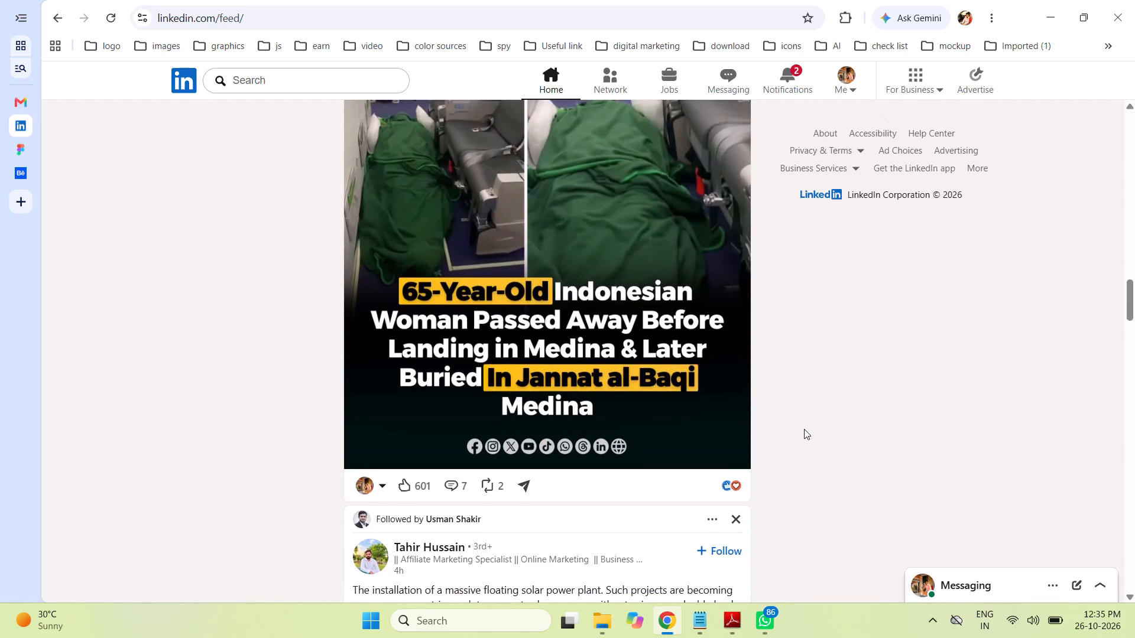
scroll(802, 419, "down", 1)
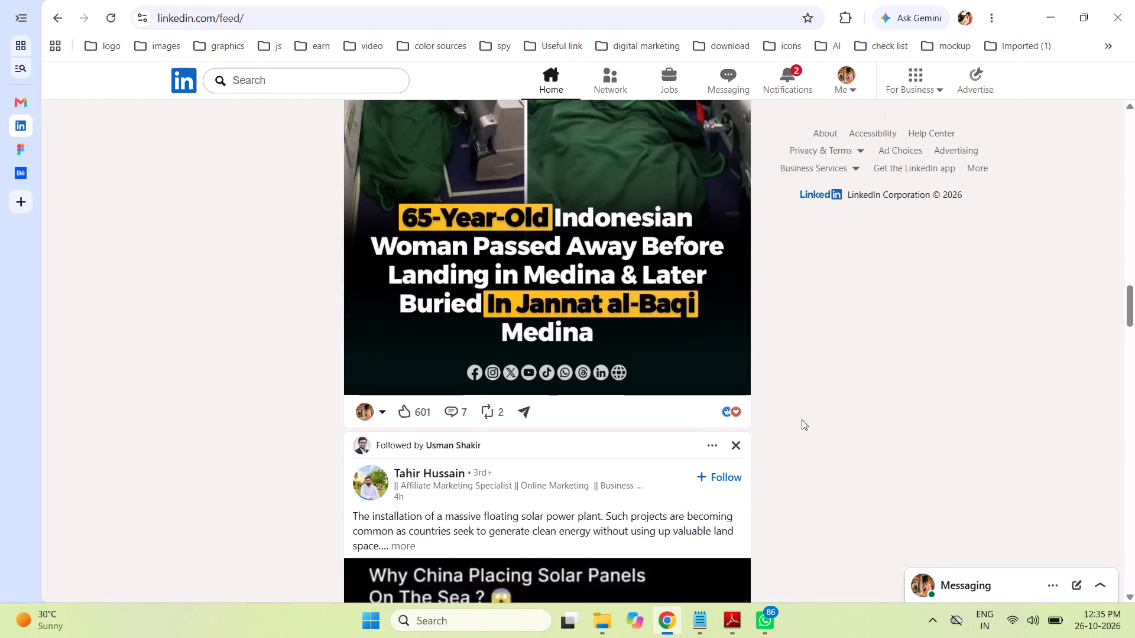
scroll(802, 419, "down", 3)
scroll(802, 419, "up", 1)
scroll(802, 419, "down", 5)
scroll(802, 419, "up", 1)
scroll(802, 419, "down", 1)
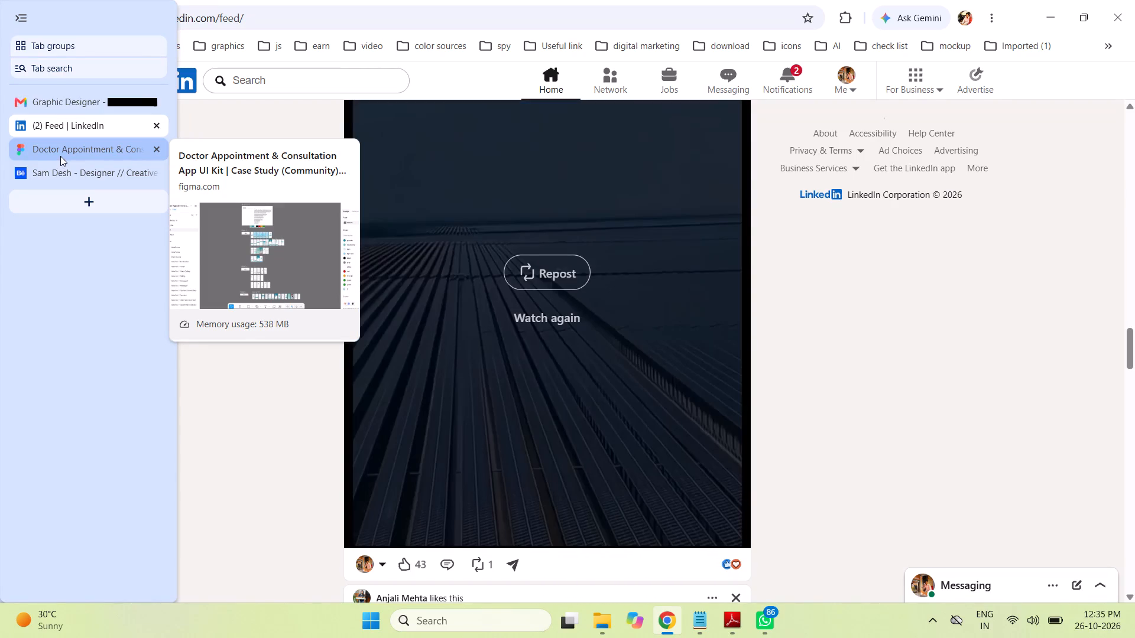
Open the LinkedIn notifications to check the latest activity.
left_click(89, 120)
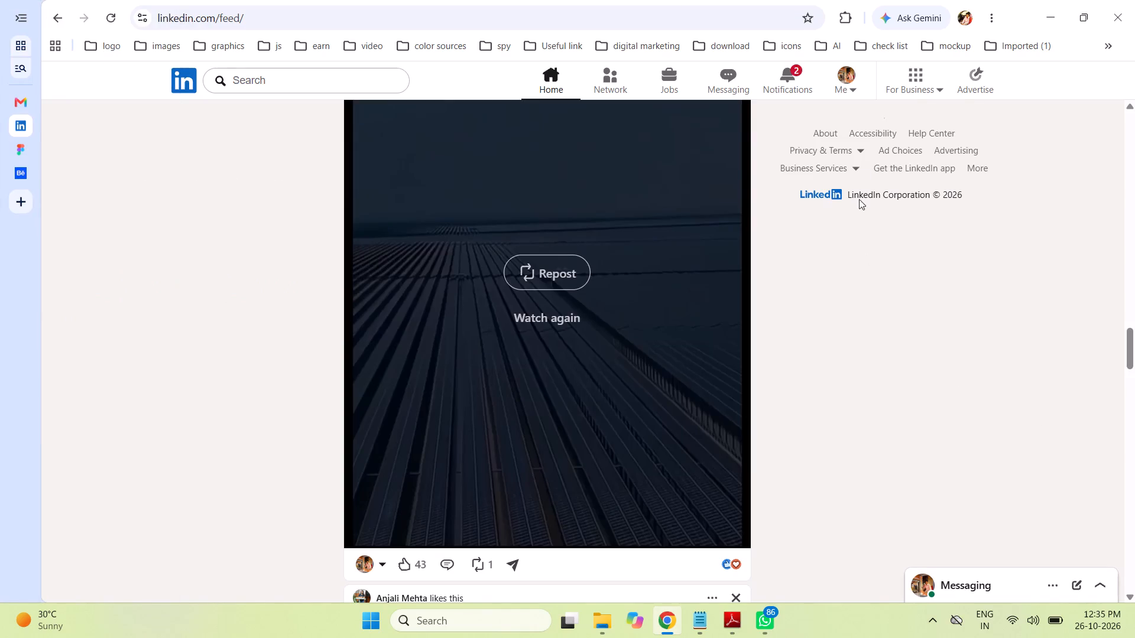
left_click(792, 76)
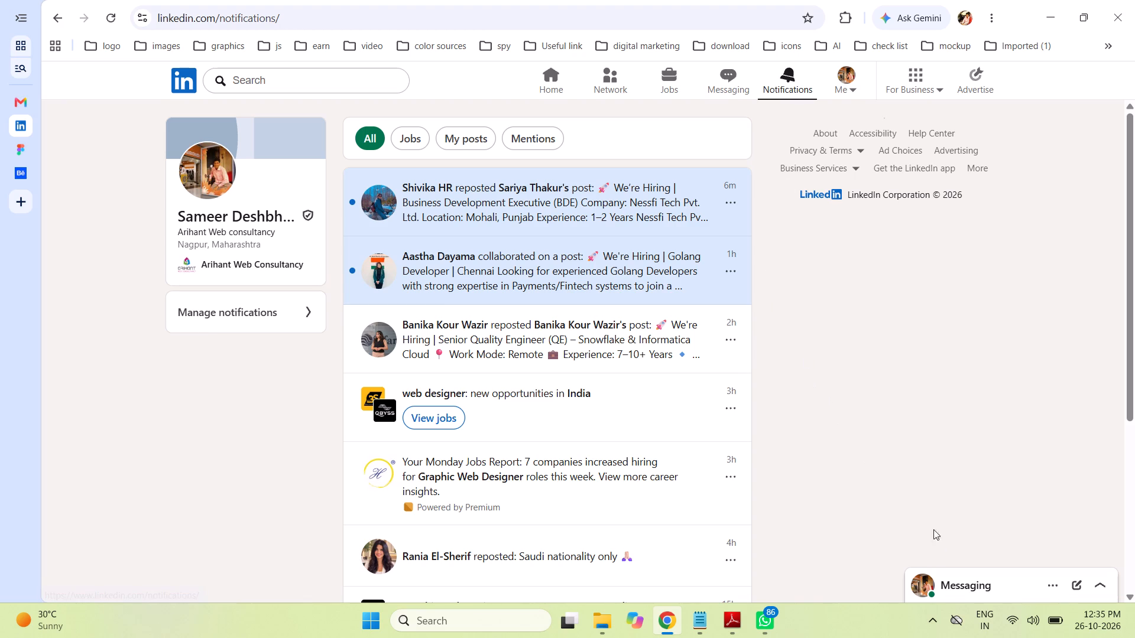
Open the most recent conversation in LinkedIn messaging, the one with the HR executive.
left_click(988, 583)
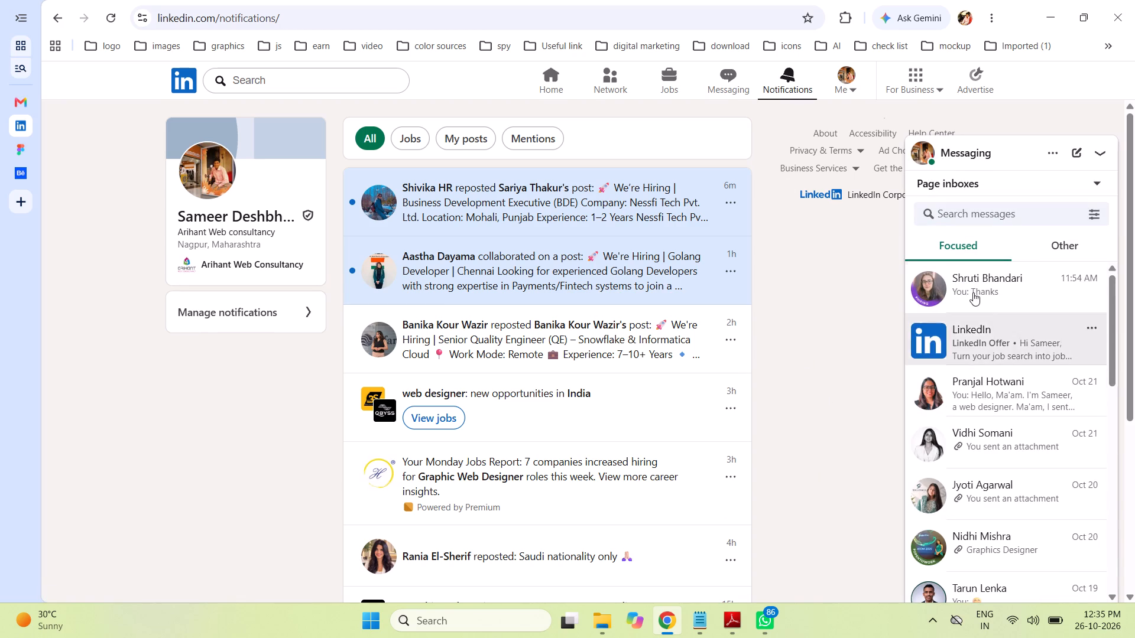
left_click(1006, 281)
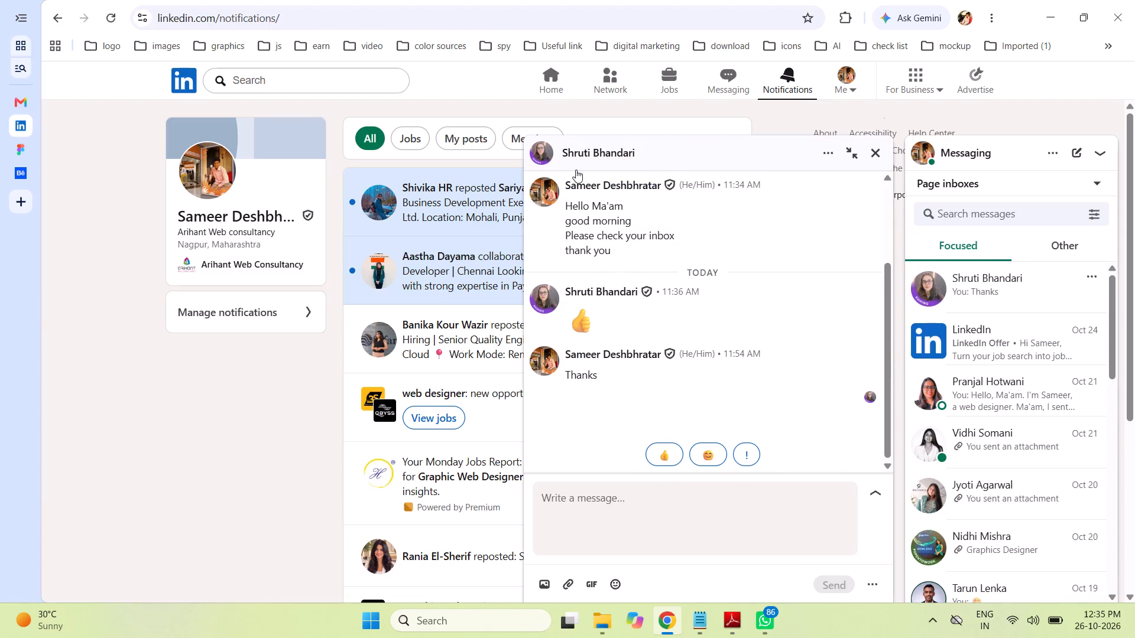
Open the HR executive's profile from the chat, review its activity, experience, education, skills and interests, and close the chat window.
left_click(604, 155)
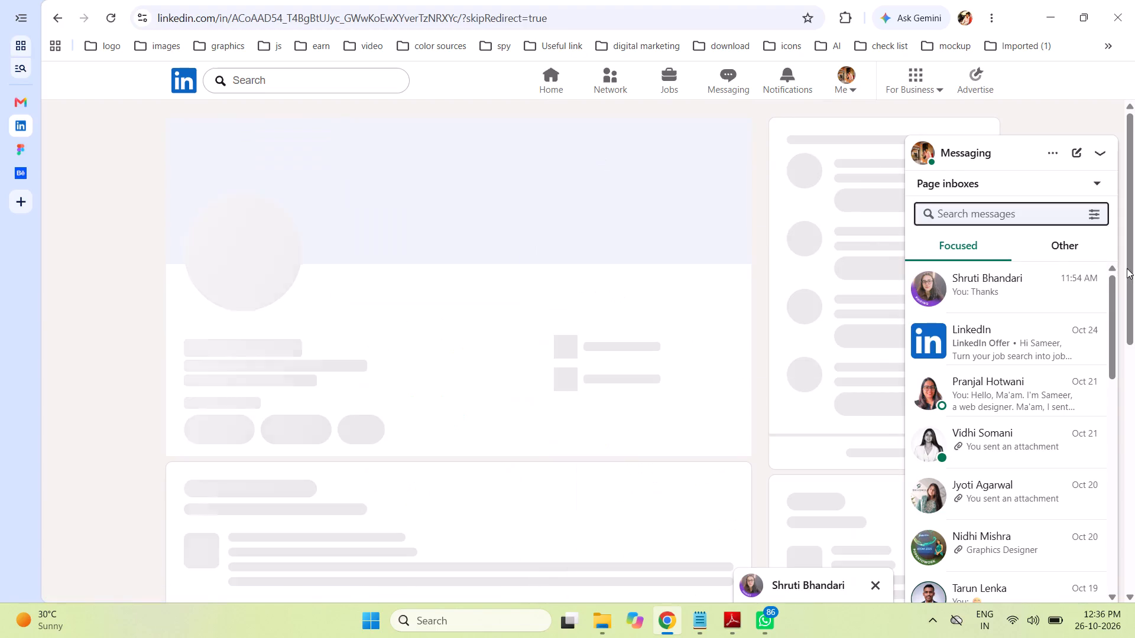
left_click(998, 154)
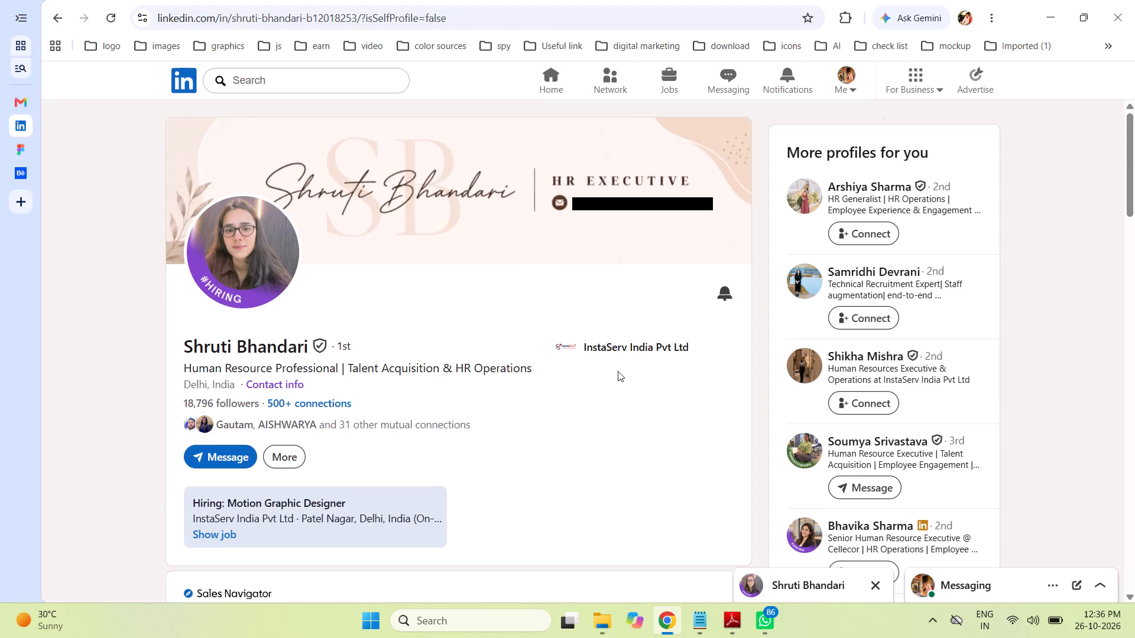
scroll(618, 371, "up", 1)
scroll(618, 371, "down", 3)
scroll(618, 371, "up", 1)
scroll(618, 371, "down", 4)
scroll(618, 369, "up", 1)
scroll(618, 369, "down", 2)
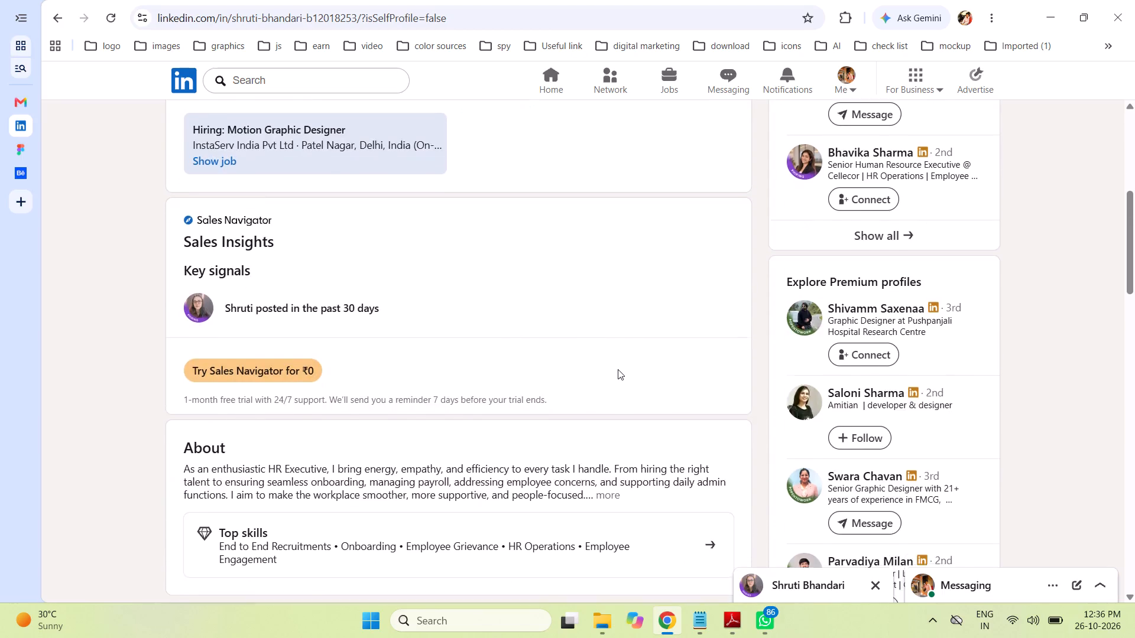
scroll(618, 369, "up", 2)
scroll(618, 369, "down", 3)
scroll(618, 369, "up", 2)
scroll(618, 369, "down", 3)
scroll(618, 369, "up", 1)
scroll(618, 369, "down", 5)
scroll(618, 369, "up", 2)
scroll(618, 369, "down", 3)
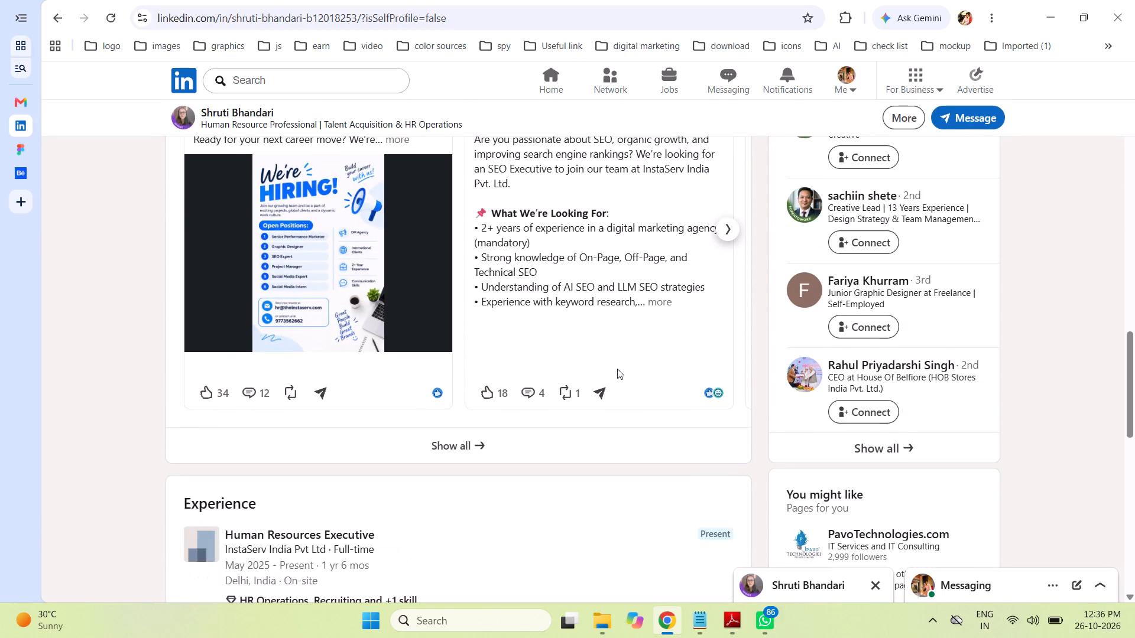
scroll(617, 369, "down", 6)
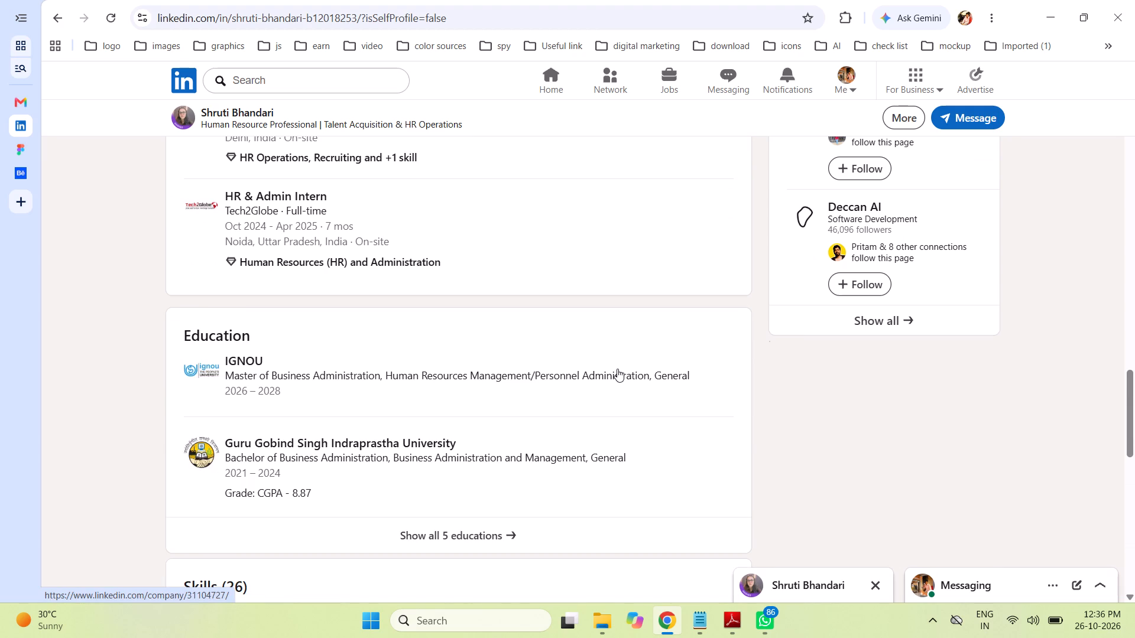
scroll(617, 369, "down", 4)
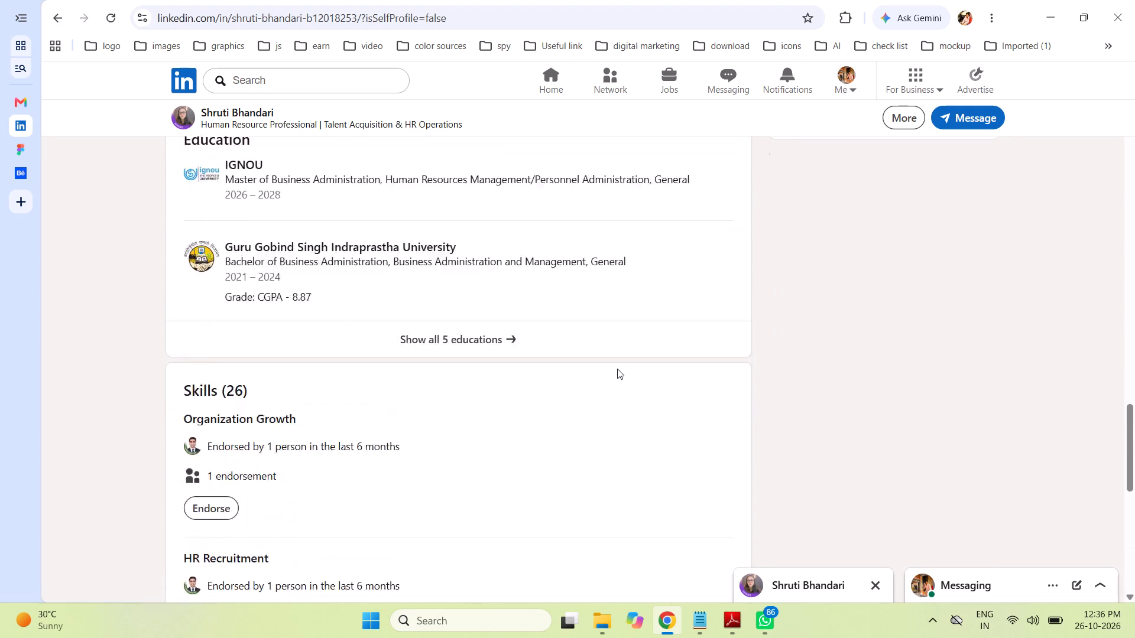
scroll(617, 369, "down", 3)
scroll(617, 369, "up", 1)
scroll(617, 369, "down", 3)
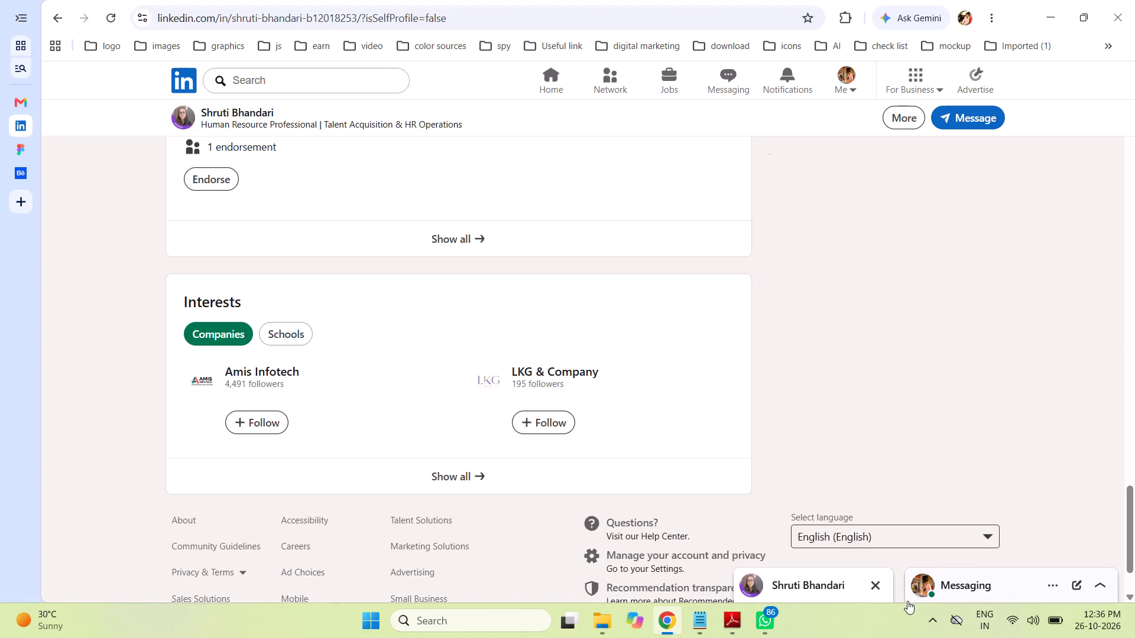
left_click(875, 587)
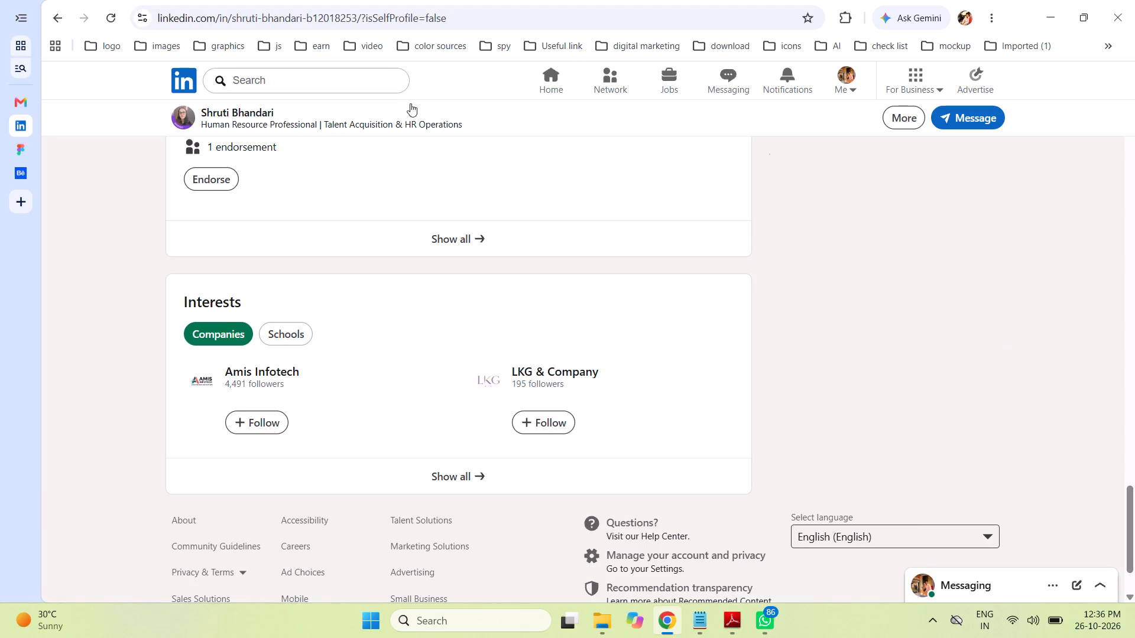
Return to the LinkedIn home feed.
left_click(553, 76)
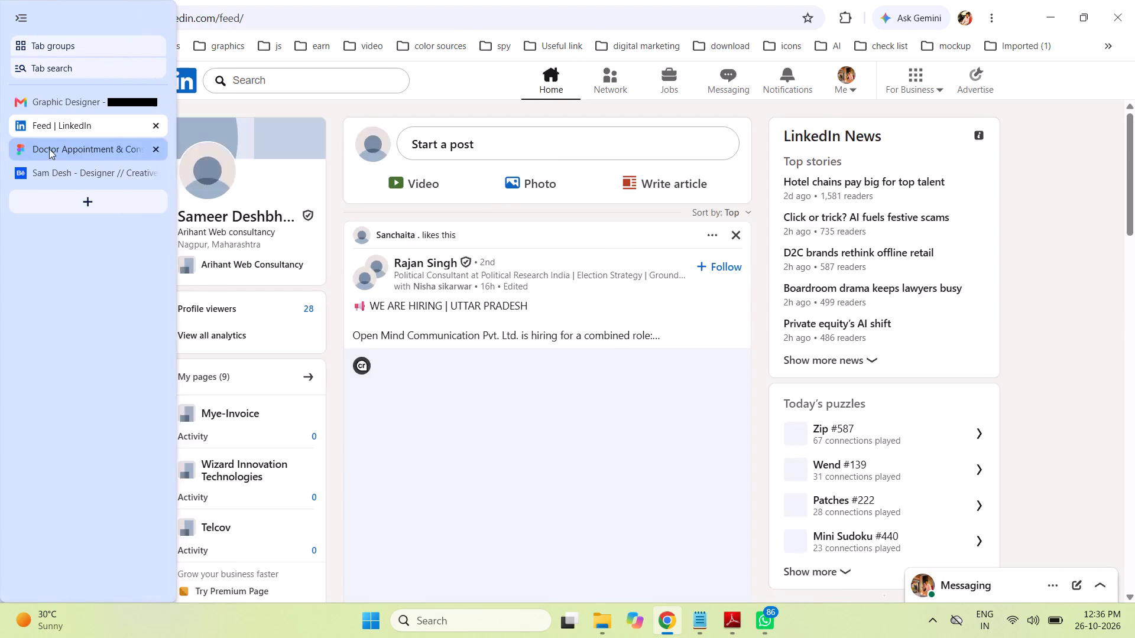
Switch to the Doctor Appointment & Consultation App UI Kit in Figma and examine the main screens on the UI page.
left_click(80, 149)
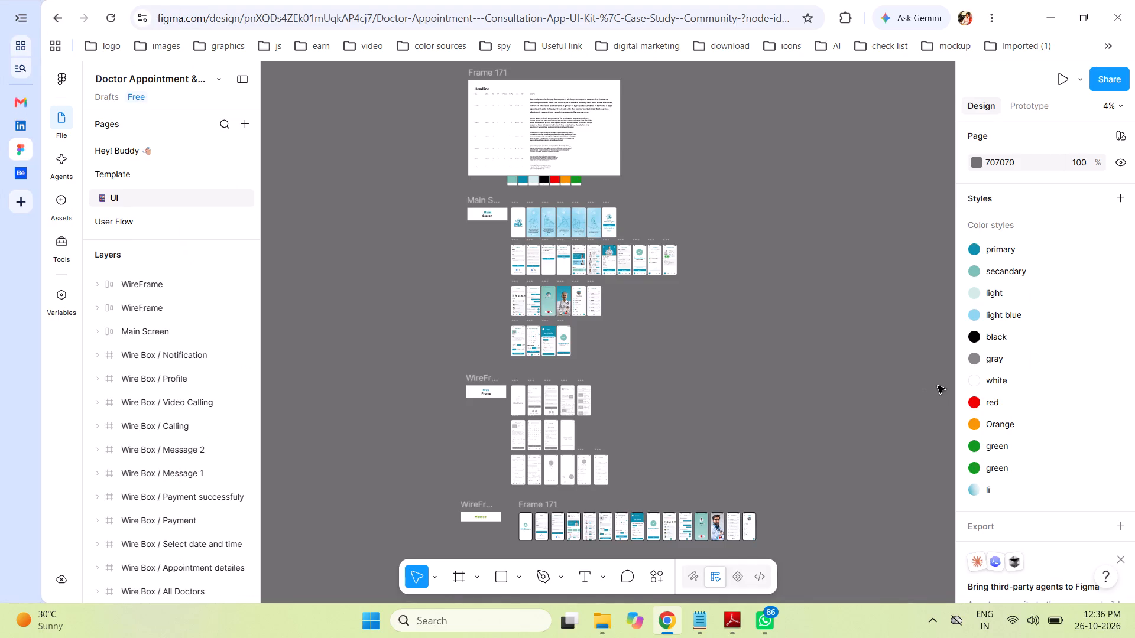
key("ctrl+equal")
key("ctrl+equal")
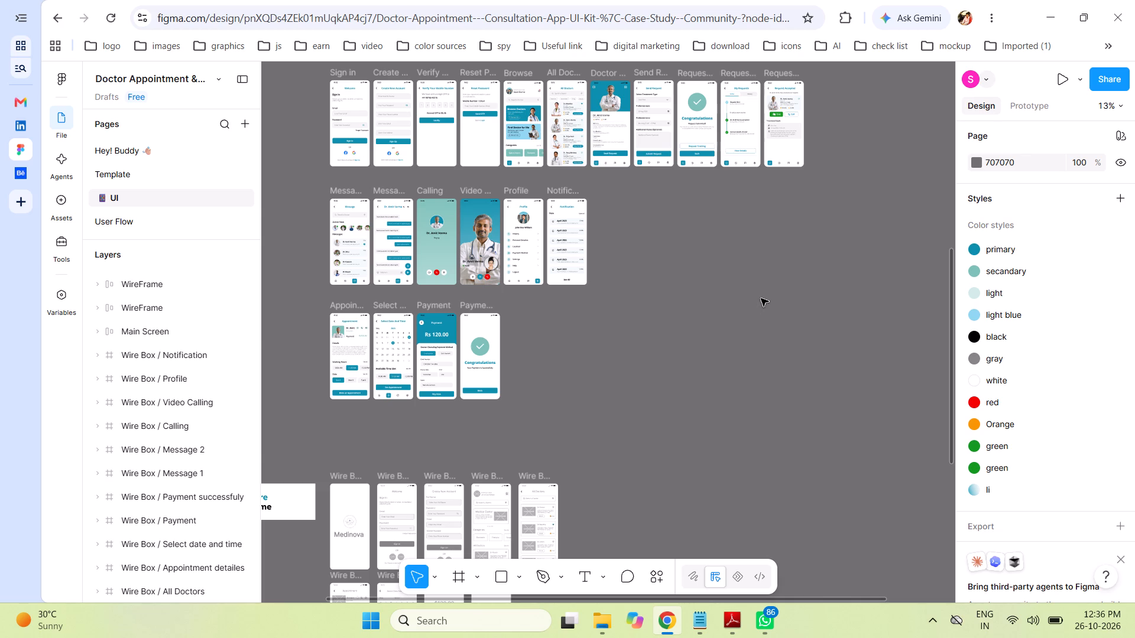
key("ctrl+equal")
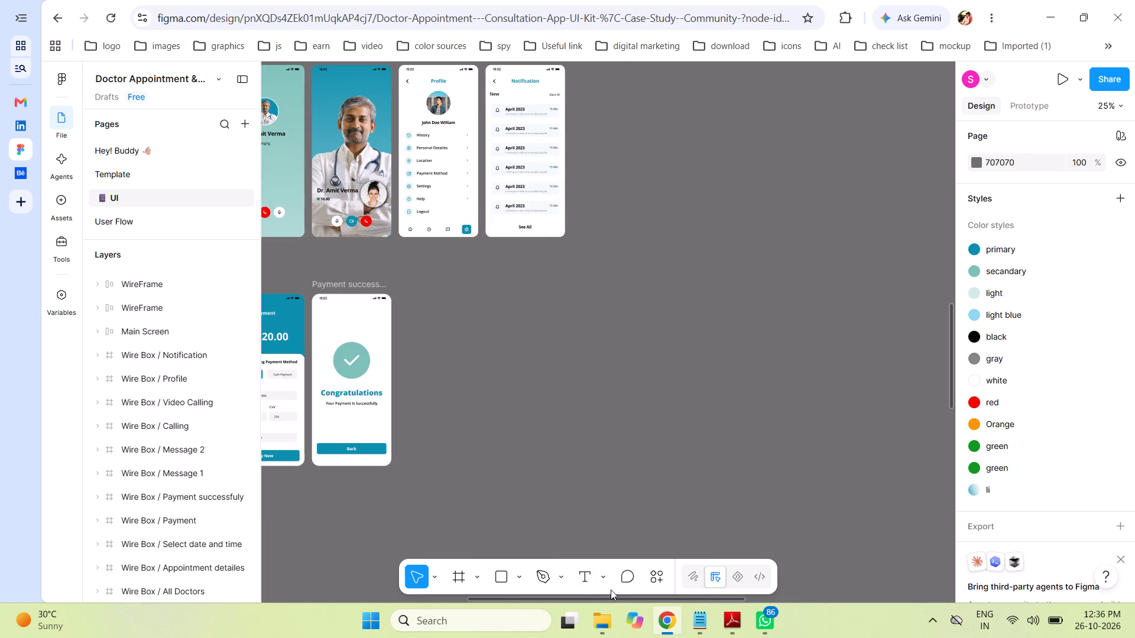
left_click_drag(608, 600, 534, 606)
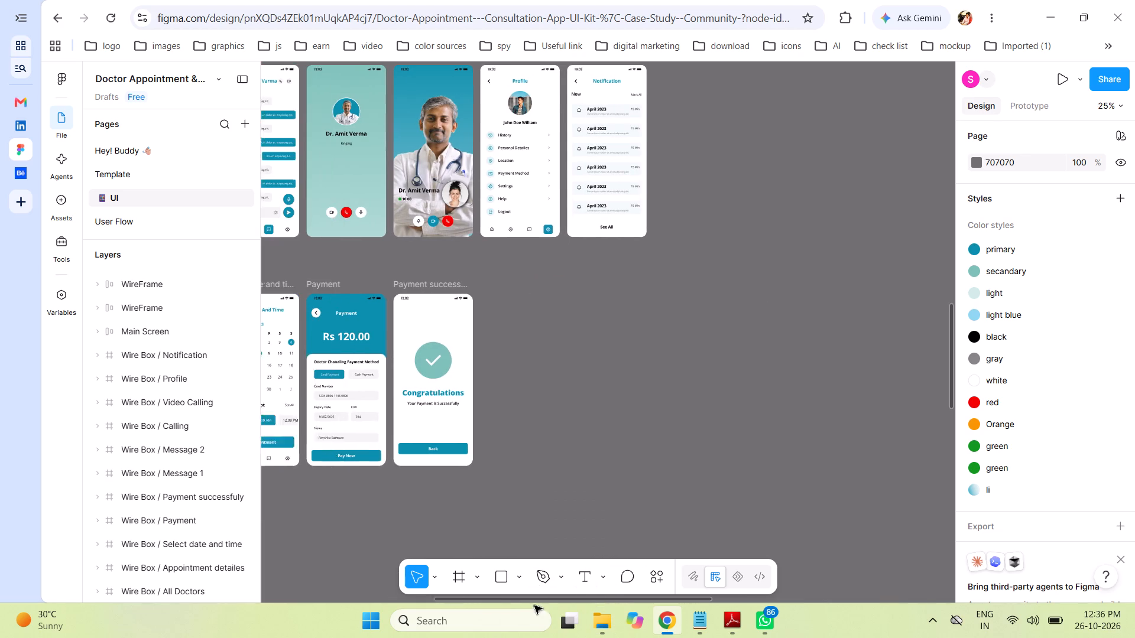
left_click_drag(534, 606, 477, 609)
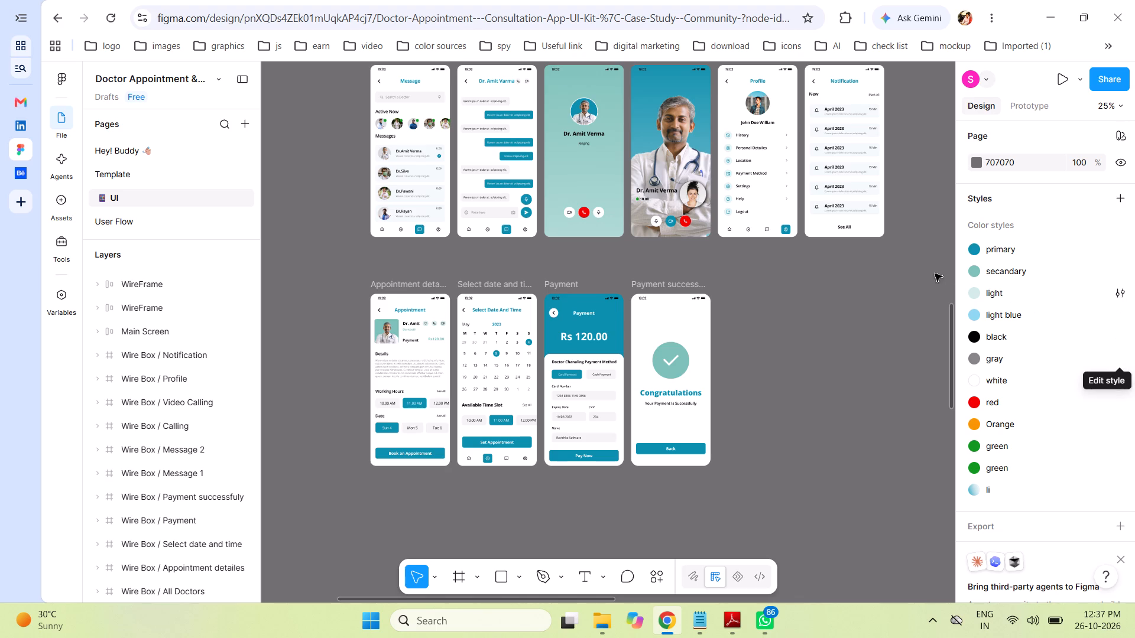
scroll(868, 357, "up", 3)
scroll(868, 357, "down", 1)
scroll(868, 357, "up", 4)
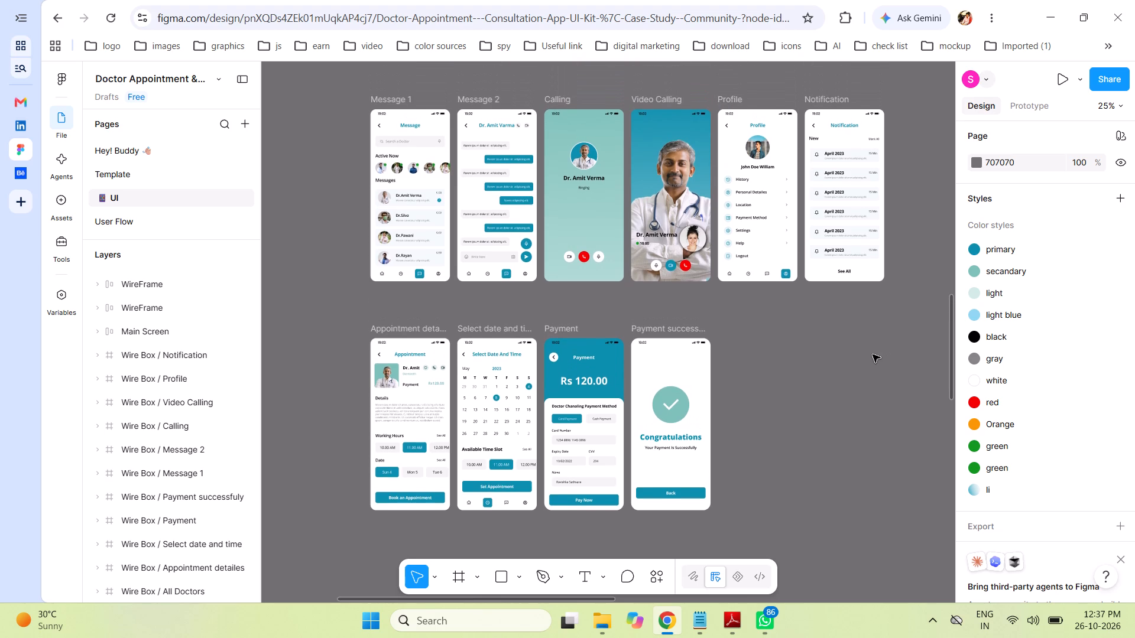
scroll(873, 354, "up", 3)
scroll(906, 334, "down", 2)
scroll(903, 334, "up", 9)
scroll(895, 334, "down", 1)
scroll(895, 334, "up", 2)
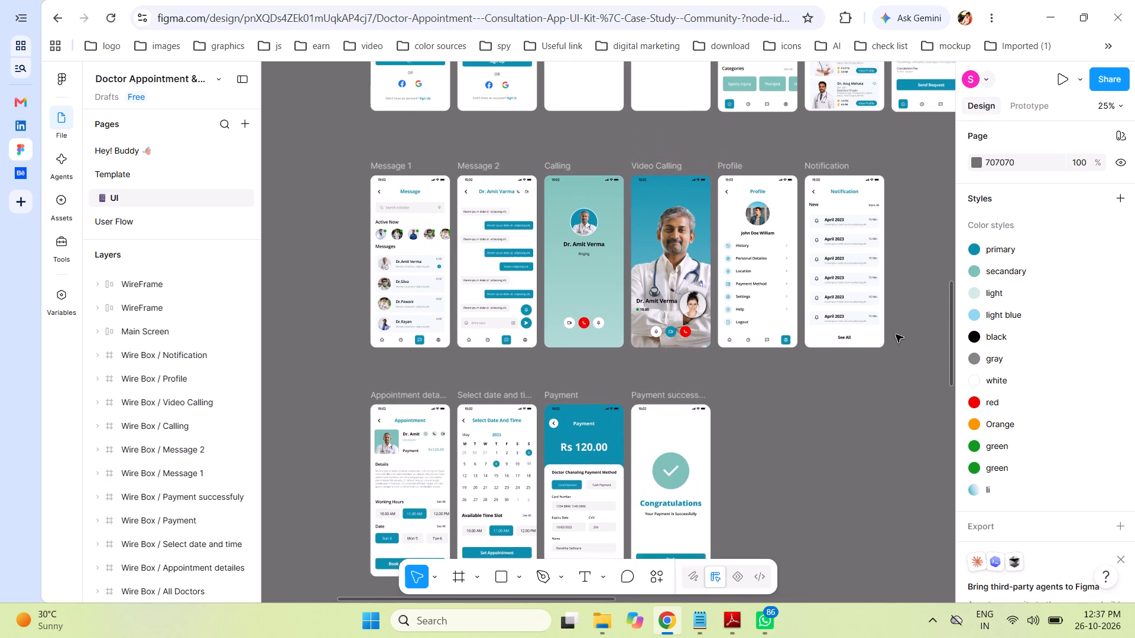
scroll(896, 334, "up", 2)
scroll(909, 330, "down", 1)
scroll(909, 330, "up", 8)
scroll(909, 330, "down", 2)
scroll(909, 330, "up", 6)
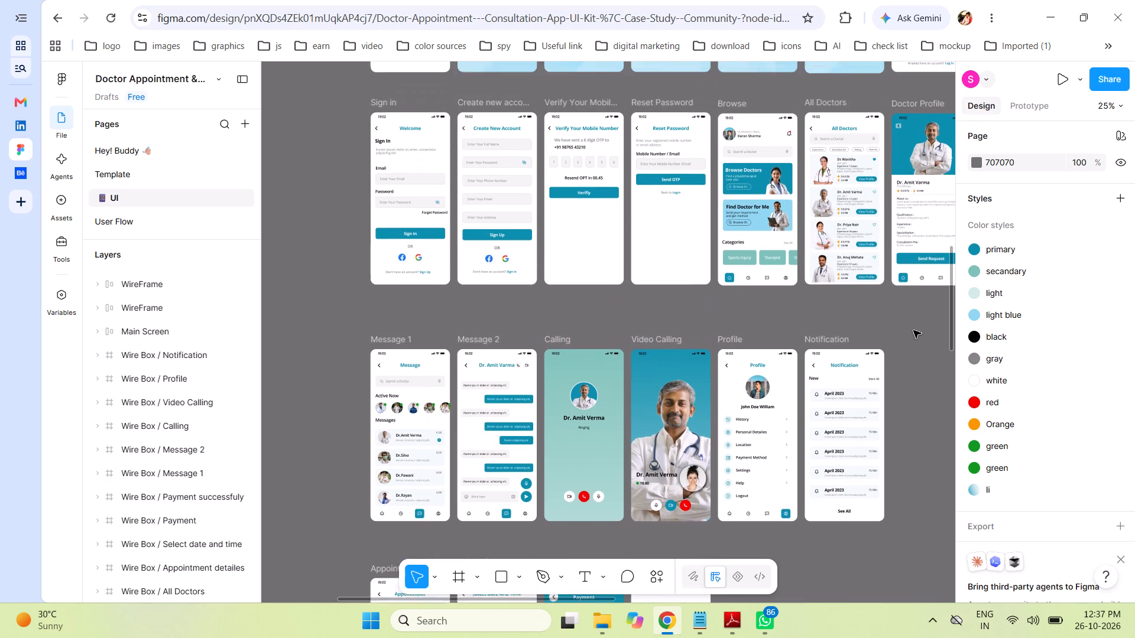
scroll(913, 330, "up", 3)
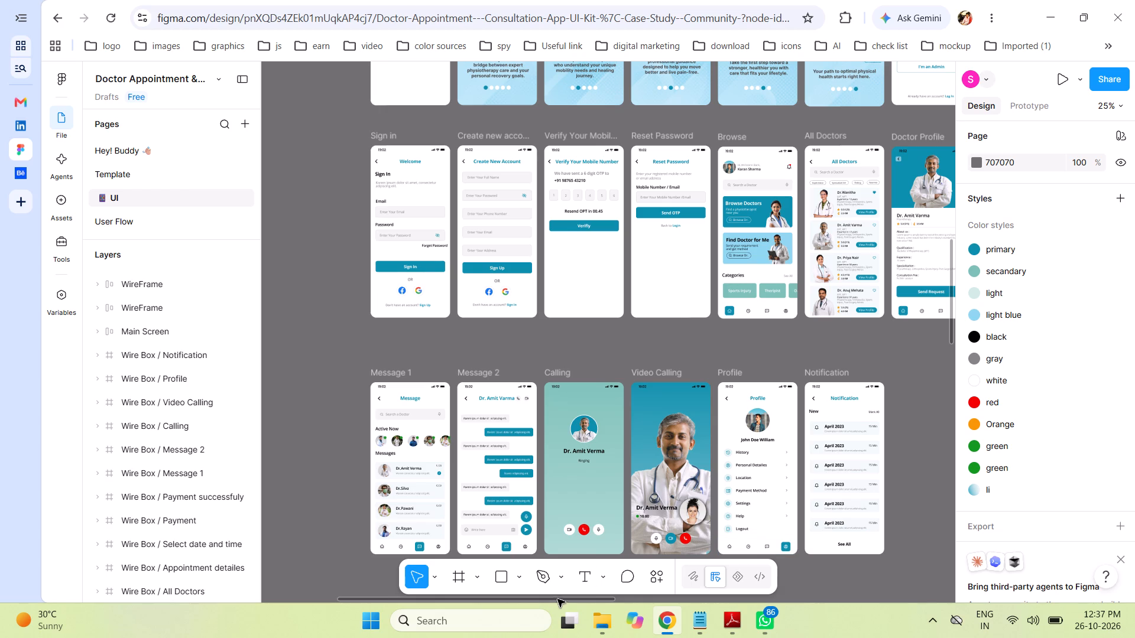
Examine the All Doctors, Doctor Profile and Send Request screens of the app design up close.
left_click_drag(557, 600, 652, 594)
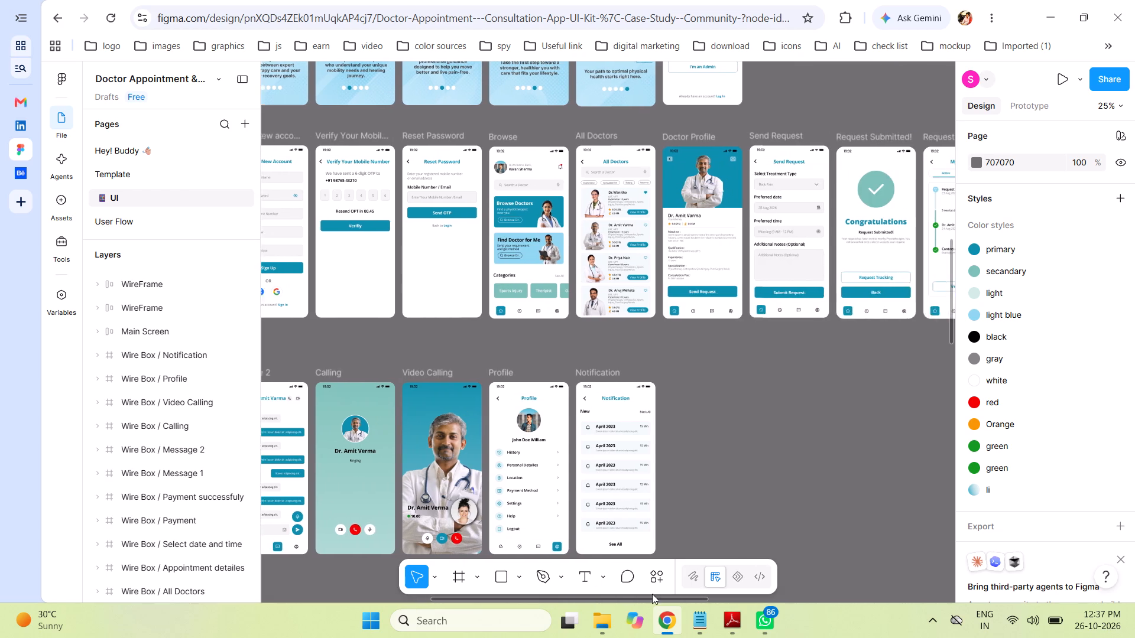
left_click_drag(652, 594, 685, 588)
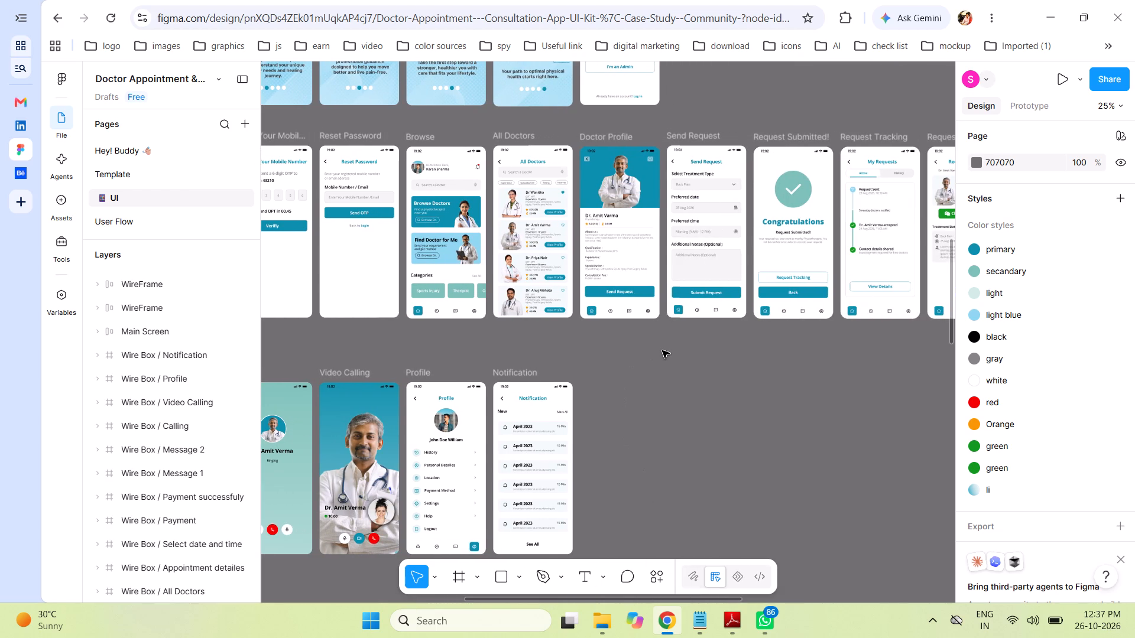
key("ctrl+equal")
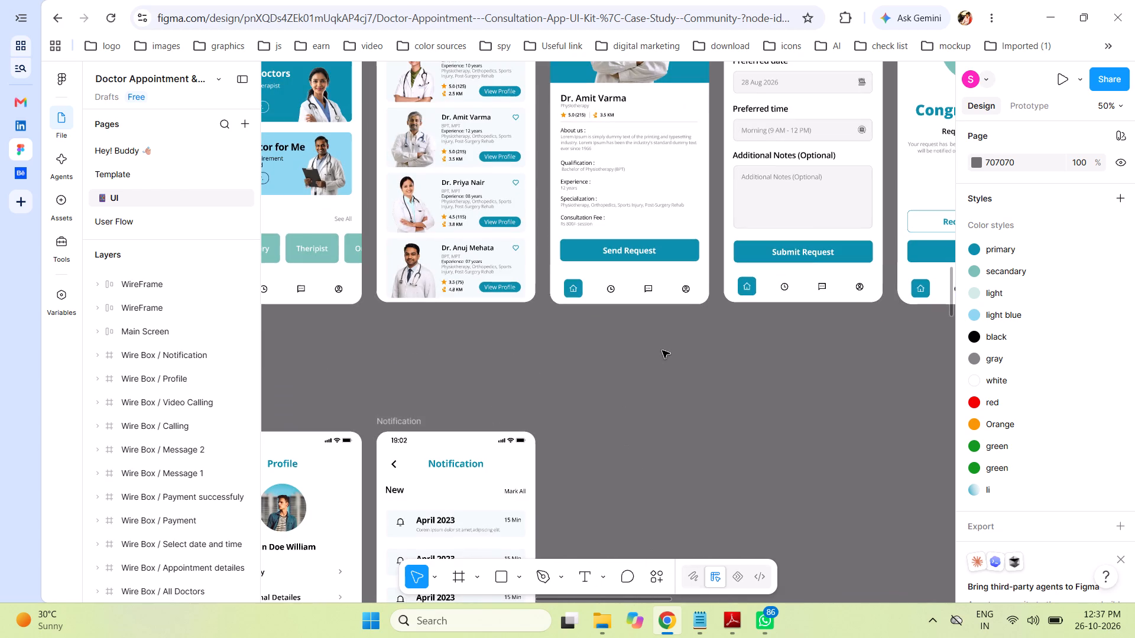
key("ctrl+equal")
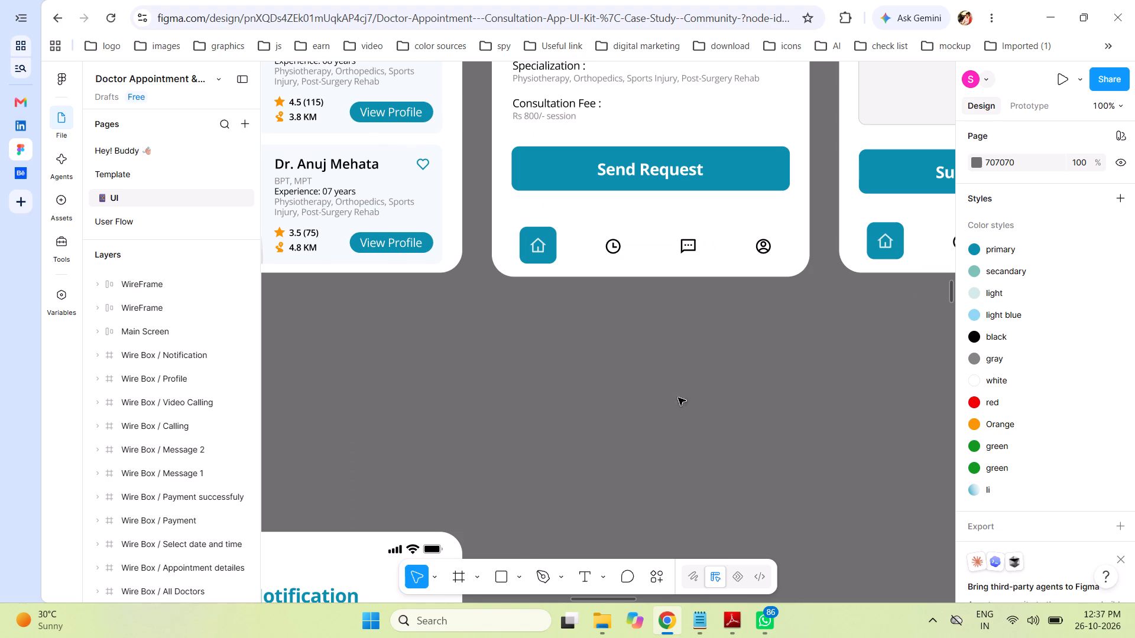
scroll(688, 422, "up", 4)
scroll(688, 422, "down", 1)
scroll(688, 422, "up", 6)
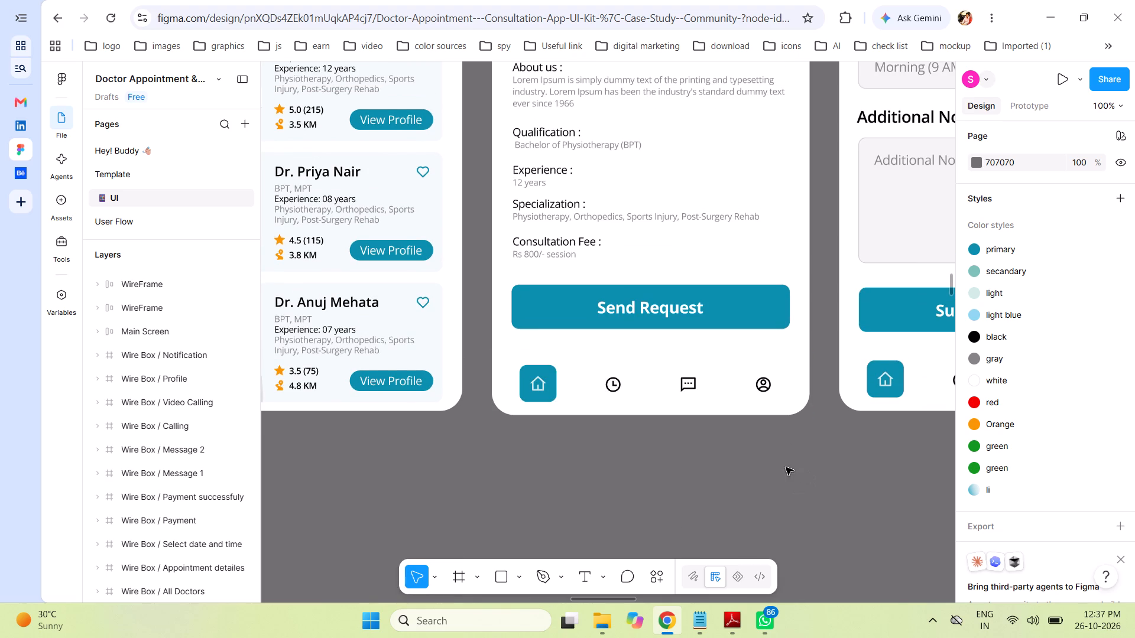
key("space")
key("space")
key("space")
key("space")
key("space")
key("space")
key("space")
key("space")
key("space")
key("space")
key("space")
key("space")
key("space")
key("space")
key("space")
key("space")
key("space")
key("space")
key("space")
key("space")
left_click_drag(798, 478, 562, 584)
left_click_drag(822, 369, 696, 520)
left_click_drag(772, 463, 730, 376)
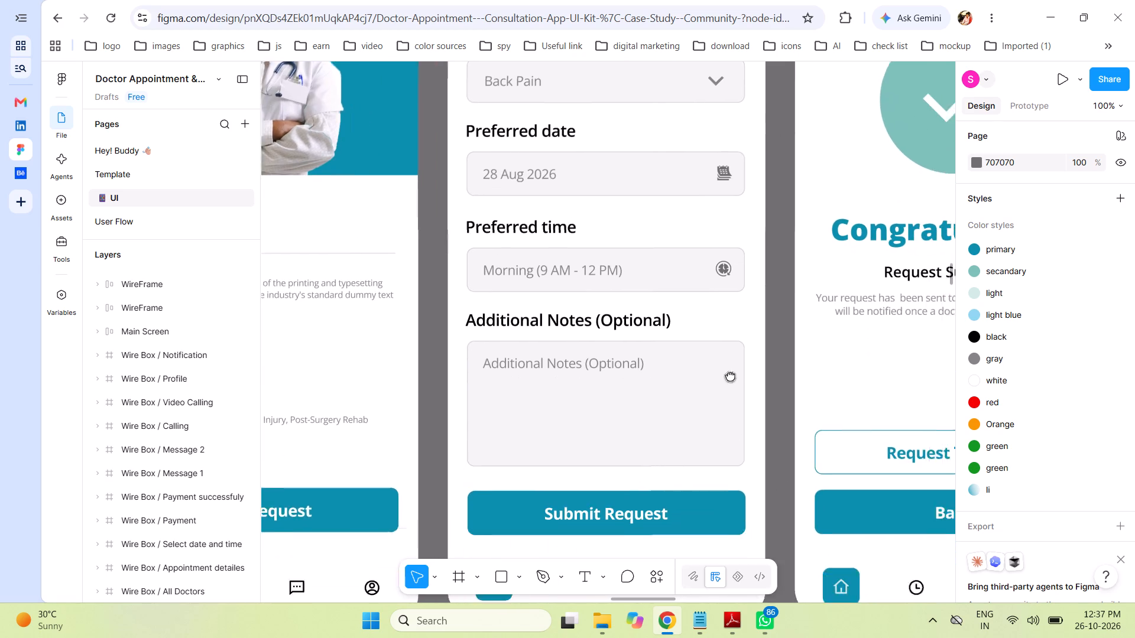
Examine the Request Submitted, Request Tracking and Request Accepted screens, including the request timeline and treatment details.
left_click_drag(730, 376, 421, 445)
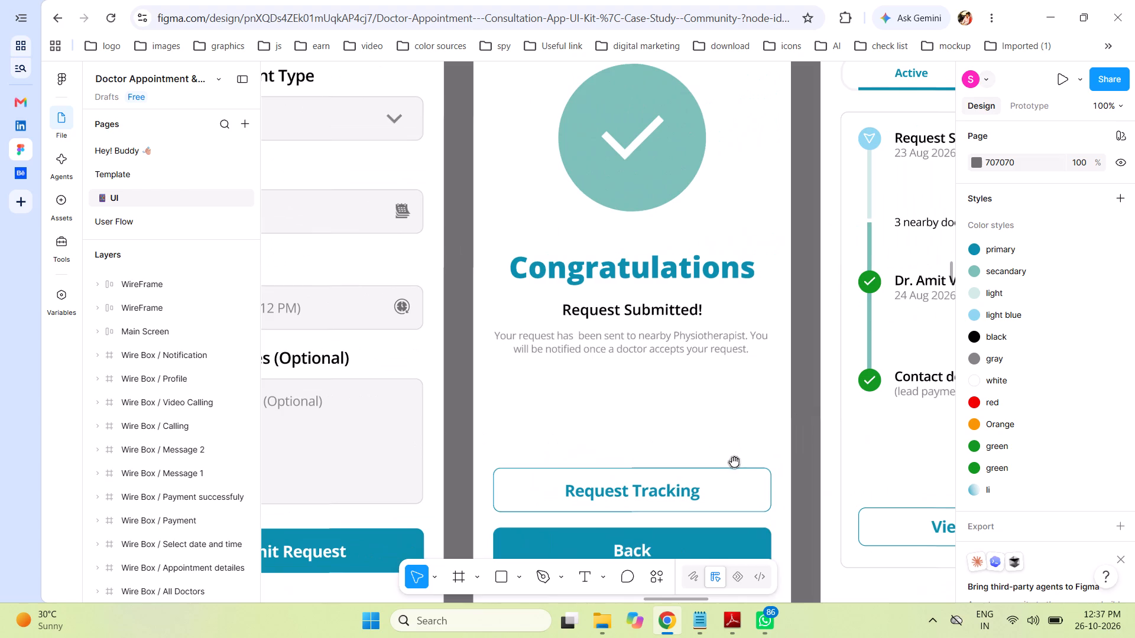
left_click_drag(728, 456, 599, 356)
left_click_drag(791, 386, 469, 436)
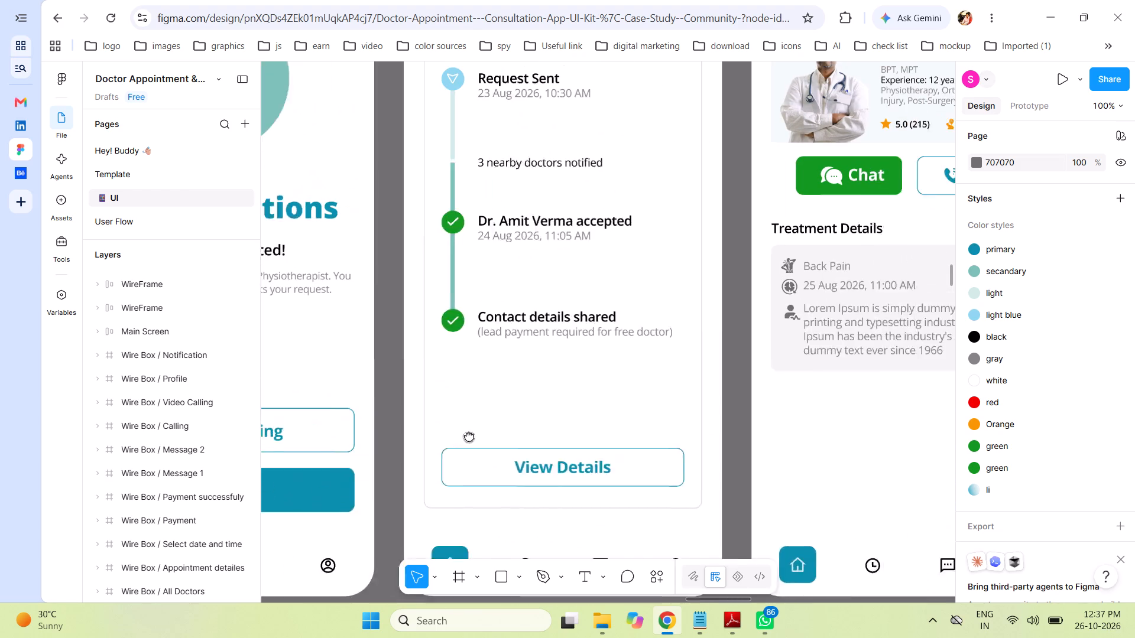
left_click_drag(469, 436, 466, 437)
left_click_drag(602, 398, 479, 459)
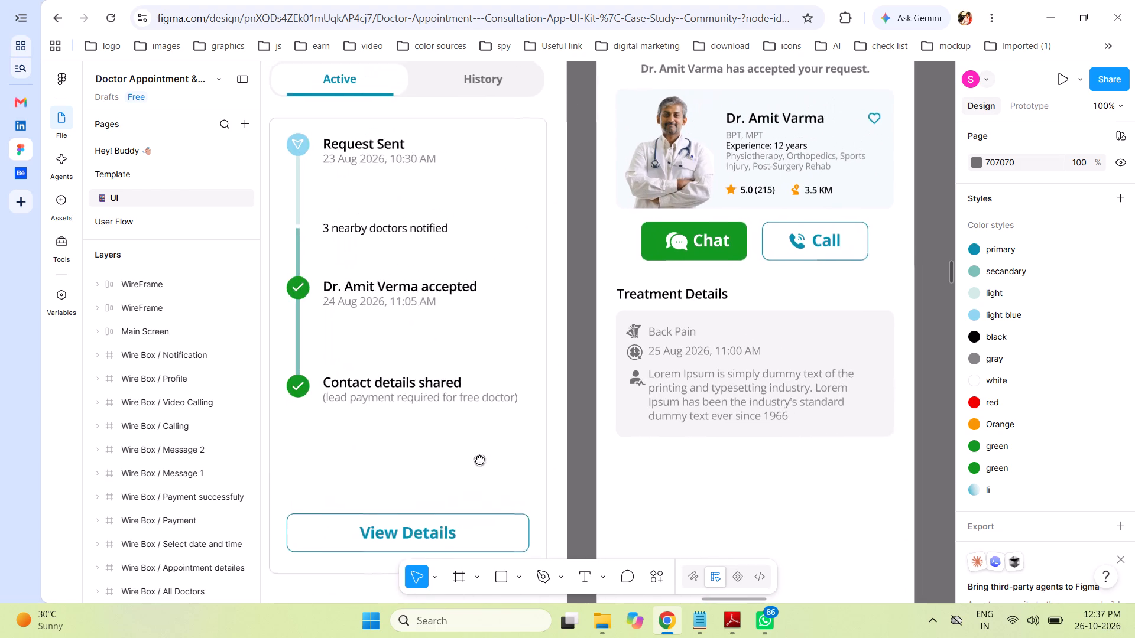
left_click_drag(479, 459, 478, 463)
left_click_drag(744, 429, 636, 395)
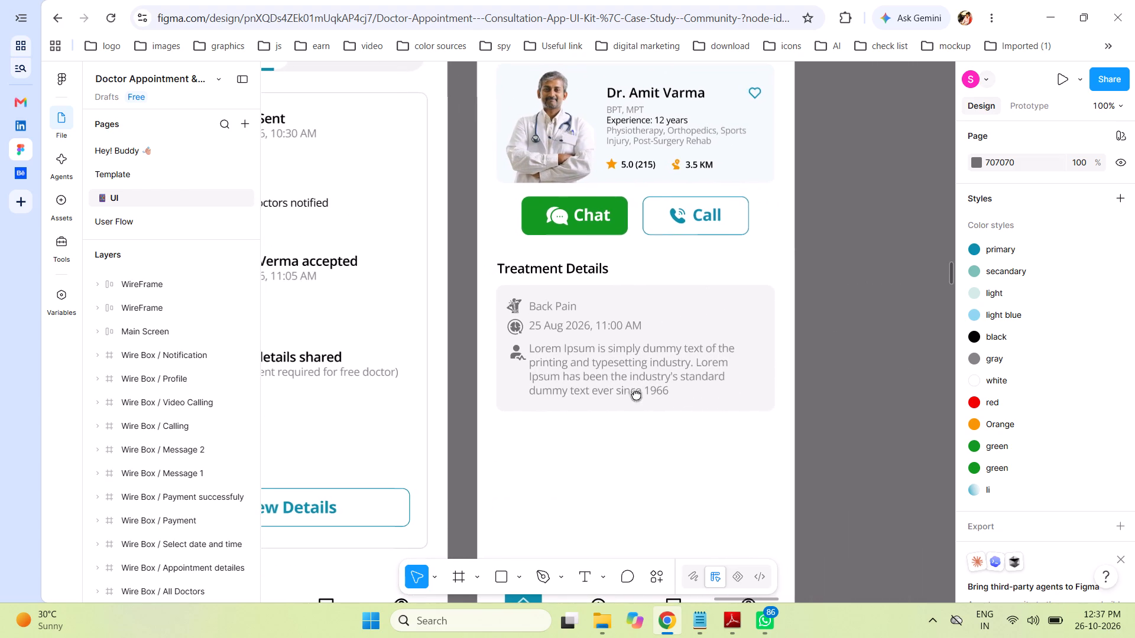
left_click_drag(636, 395, 650, 405)
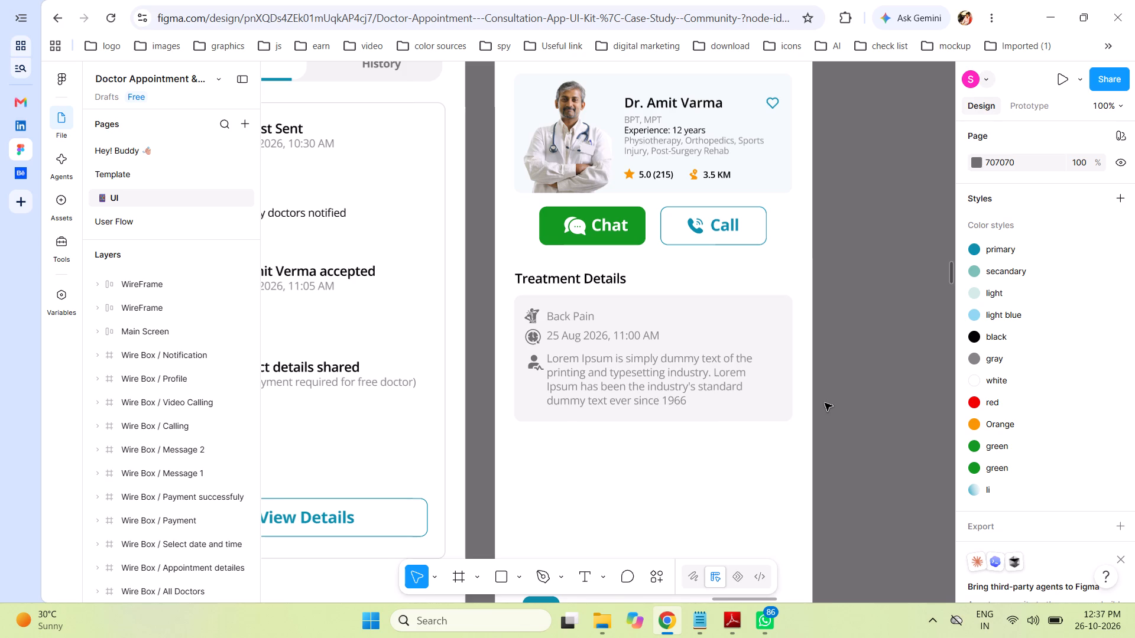
scroll(825, 403, "down", 5)
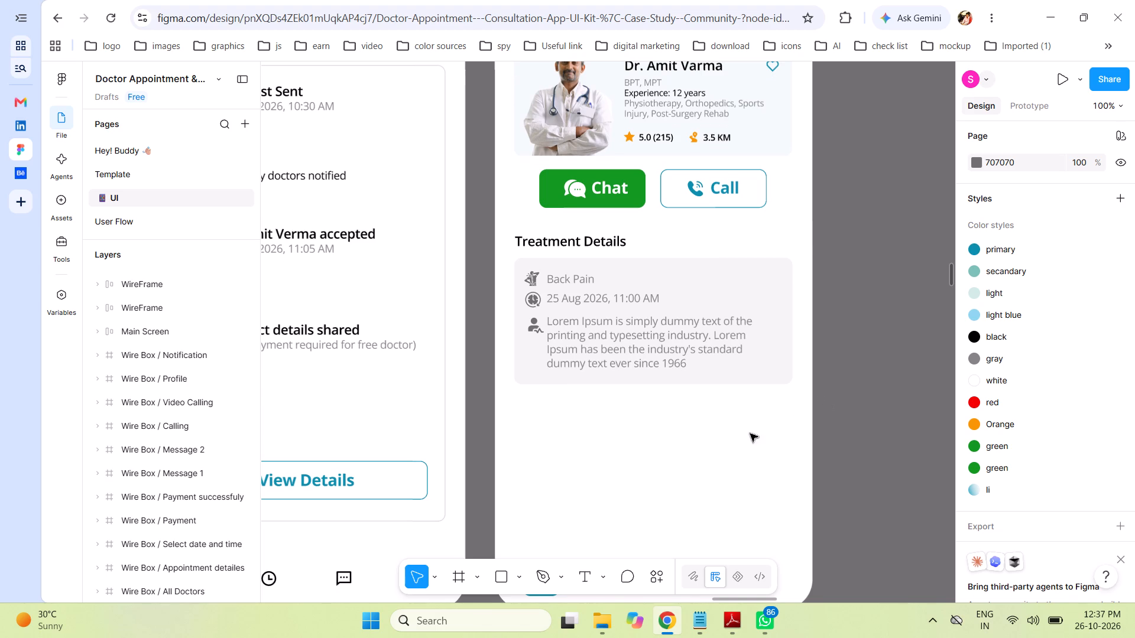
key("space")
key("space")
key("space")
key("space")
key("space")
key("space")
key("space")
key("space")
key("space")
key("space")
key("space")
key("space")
Review the rows of message, calling, profile, notification, appointment and payment screens below the request flow.
key("ctrl+minus")
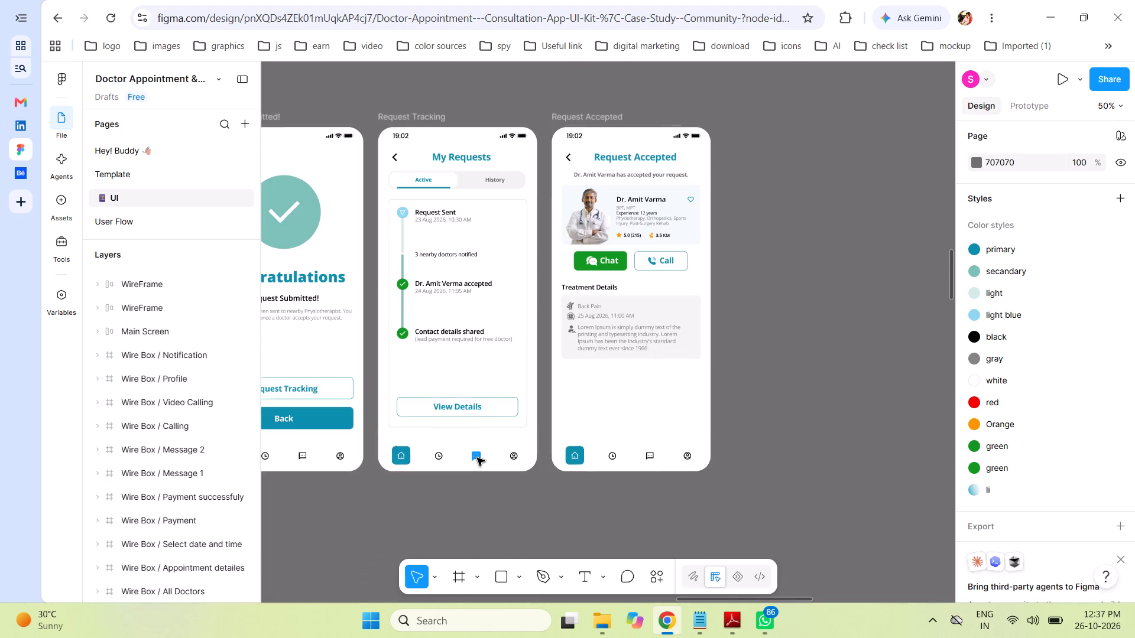
key("ctrl+minus")
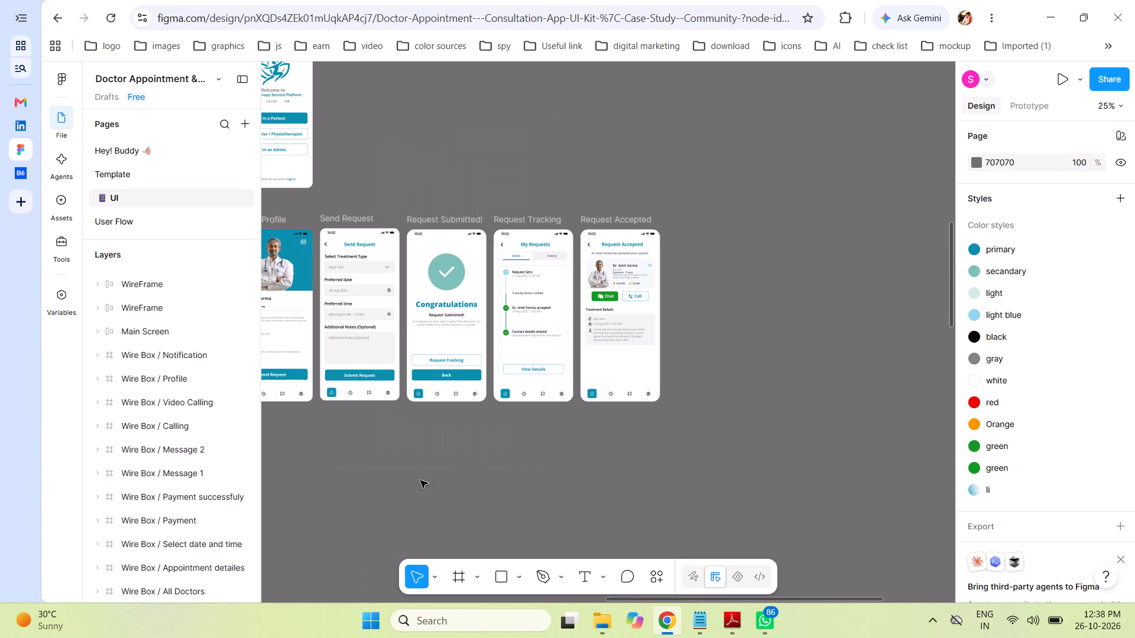
key("space")
key("space")
key("space")
key("space")
key("space")
key("space")
key("space")
key("space")
key("space")
key("space")
key("space")
key("space")
key("space")
key("space")
key("space")
key("space")
key("space")
key("space")
key("space")
key("space")
left_click_drag(407, 479, 776, 291)
left_click_drag(540, 464, 766, 279)
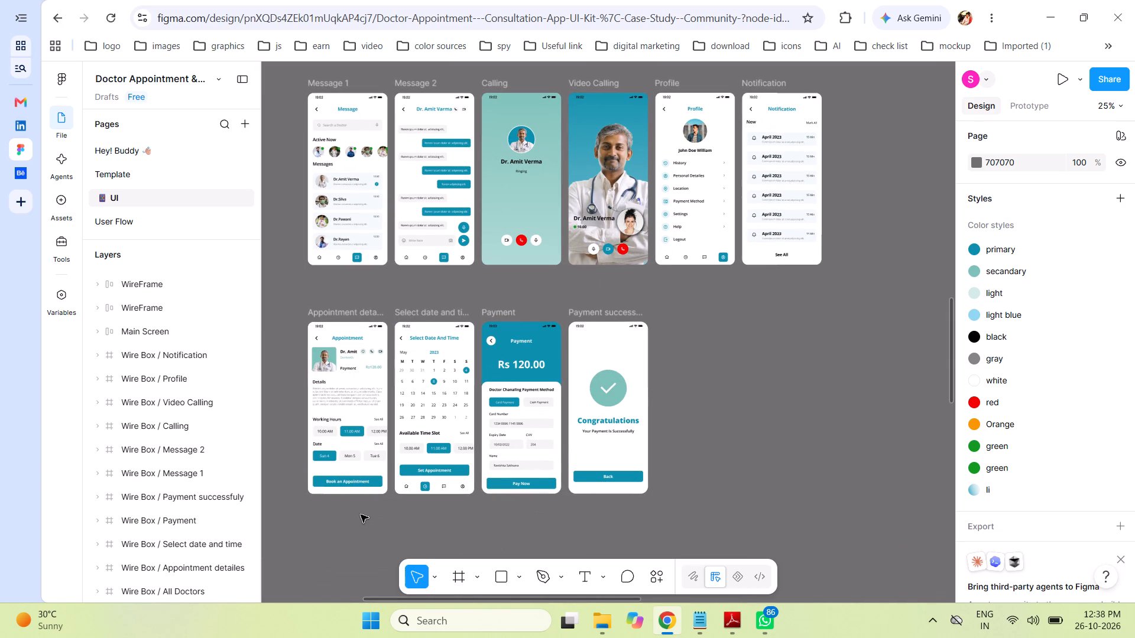
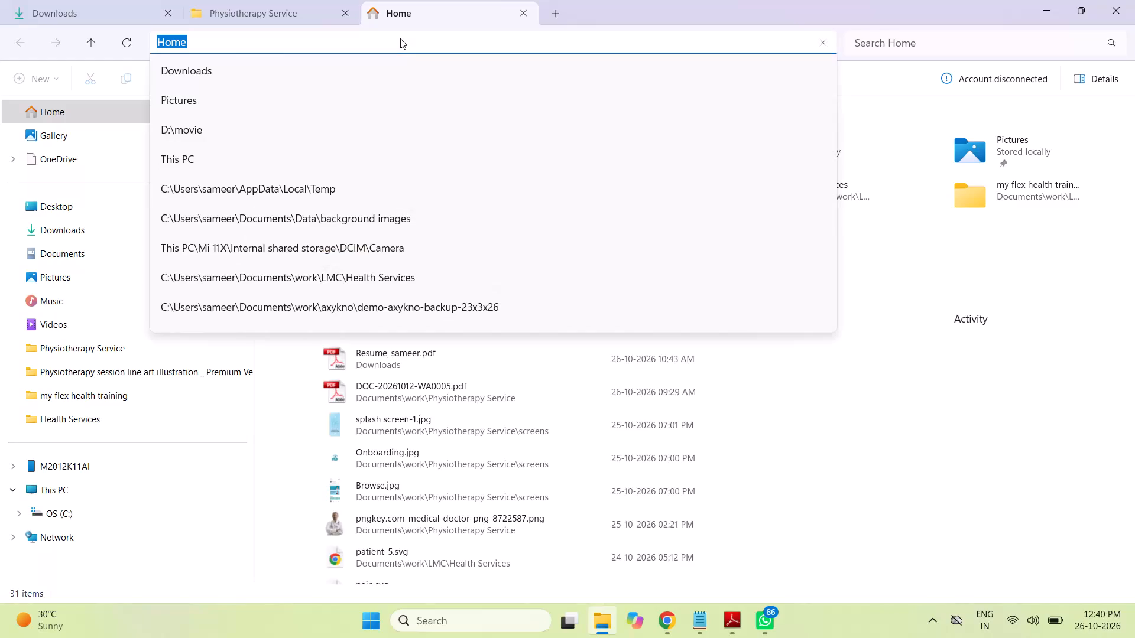
Open the software folder inside Documents and look through its installers for a Figma setup file.
left_click(48, 254)
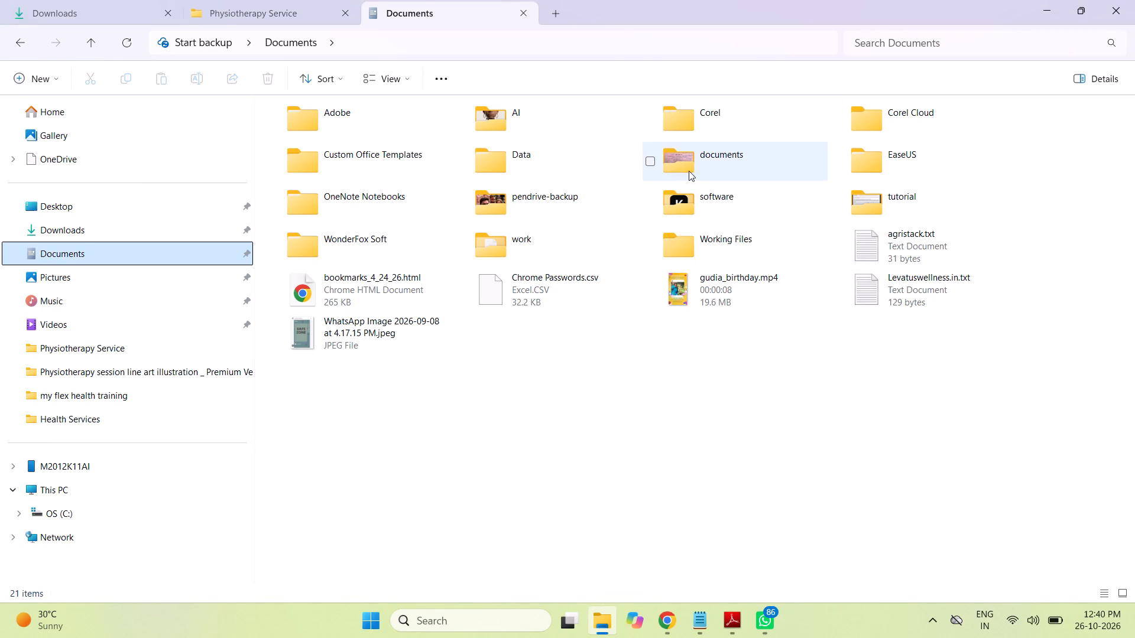
double_click(718, 196)
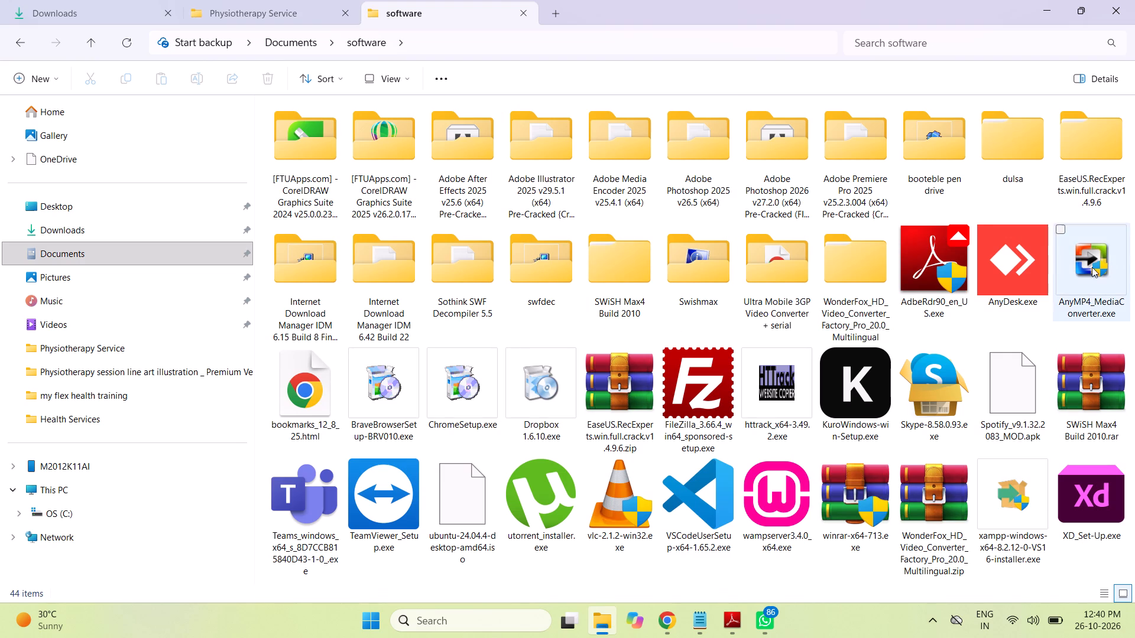
scroll(1010, 271, "down", 5)
scroll(653, 341, "up", 3)
scroll(630, 350, "down", 1)
scroll(1008, 406, "up", 3)
scroll(1008, 407, "down", 3)
scroll(1001, 406, "up", 6)
Search the software folder for "fingma", clear the search, and close that folder's tab.
left_click(1098, 37)
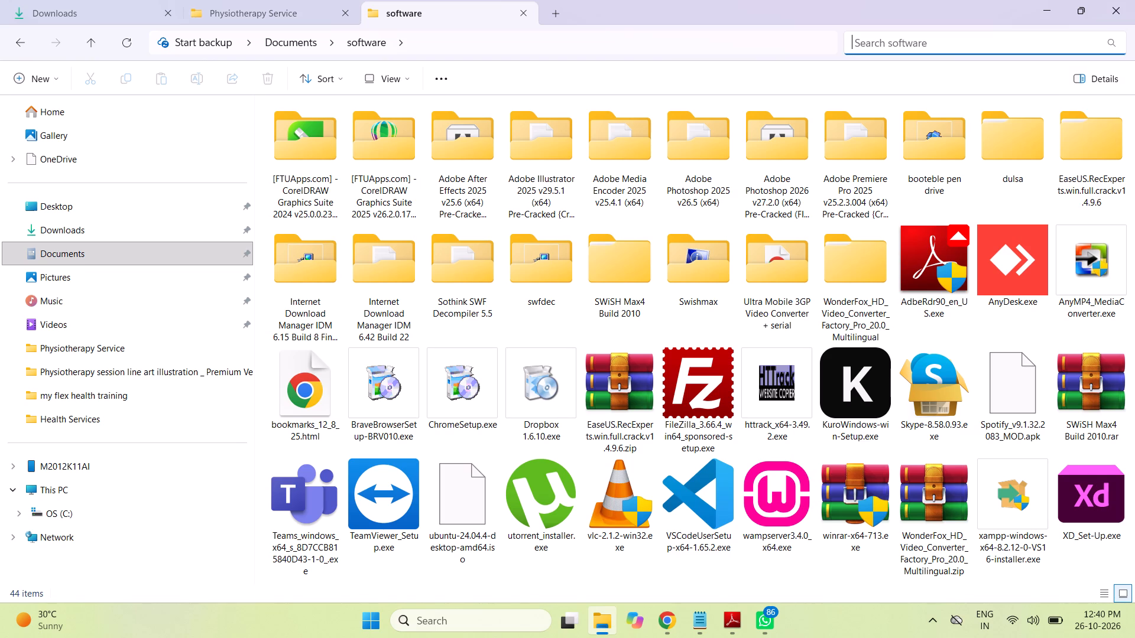
type("fingma")
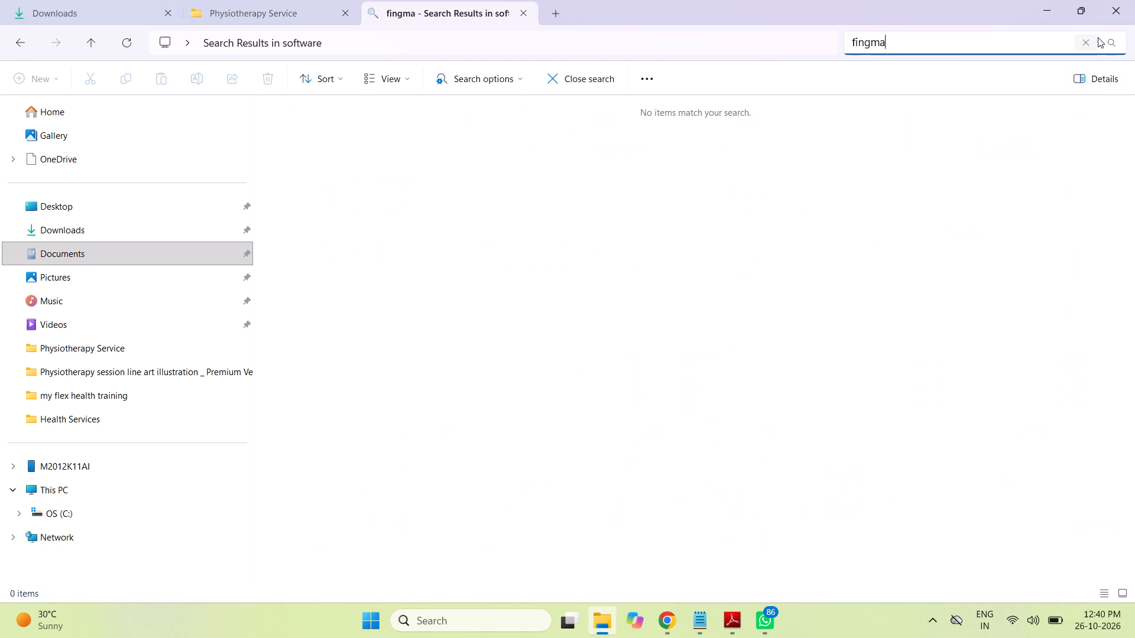
key("BackSpace")
key("BackSpace")
key("BackSpace")
key("BackSpace")
key("BackSpace")
key("BackSpace")
key("BackSpace")
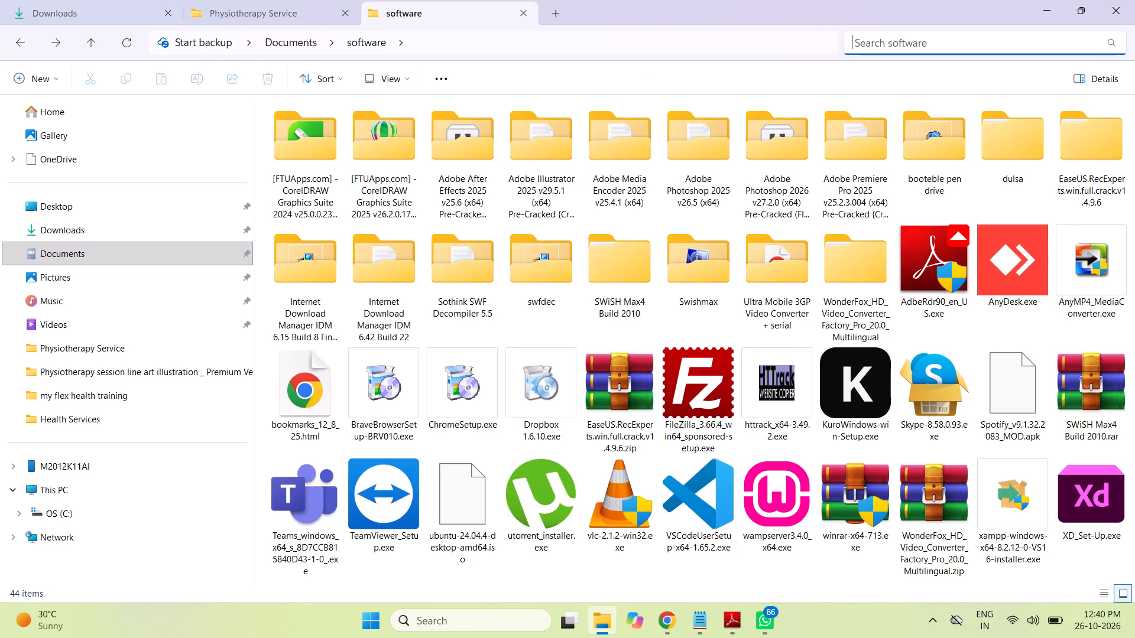
left_click(523, 12)
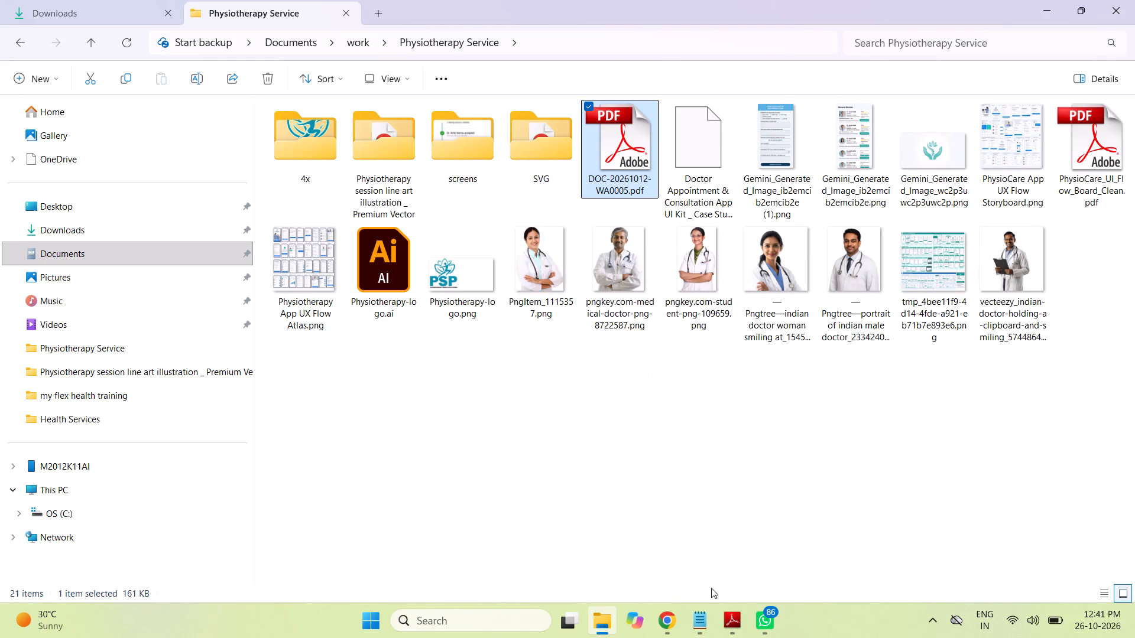
Switch to Chrome and search Google for "free figma download" in a new tab.
left_click(663, 620)
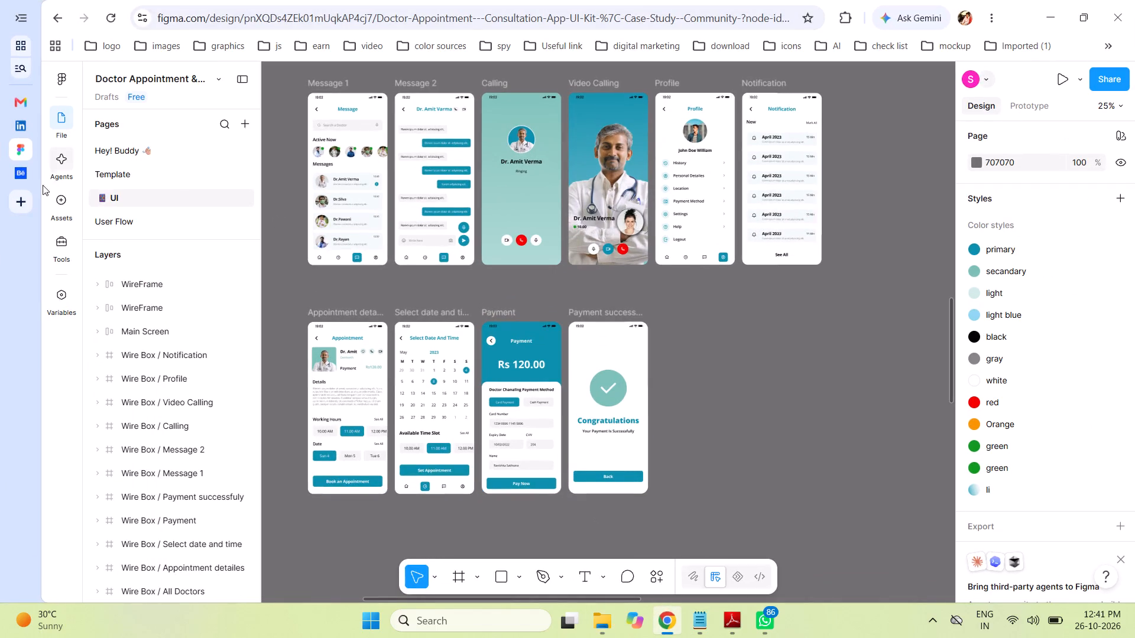
left_click(40, 199)
left_click(294, 14)
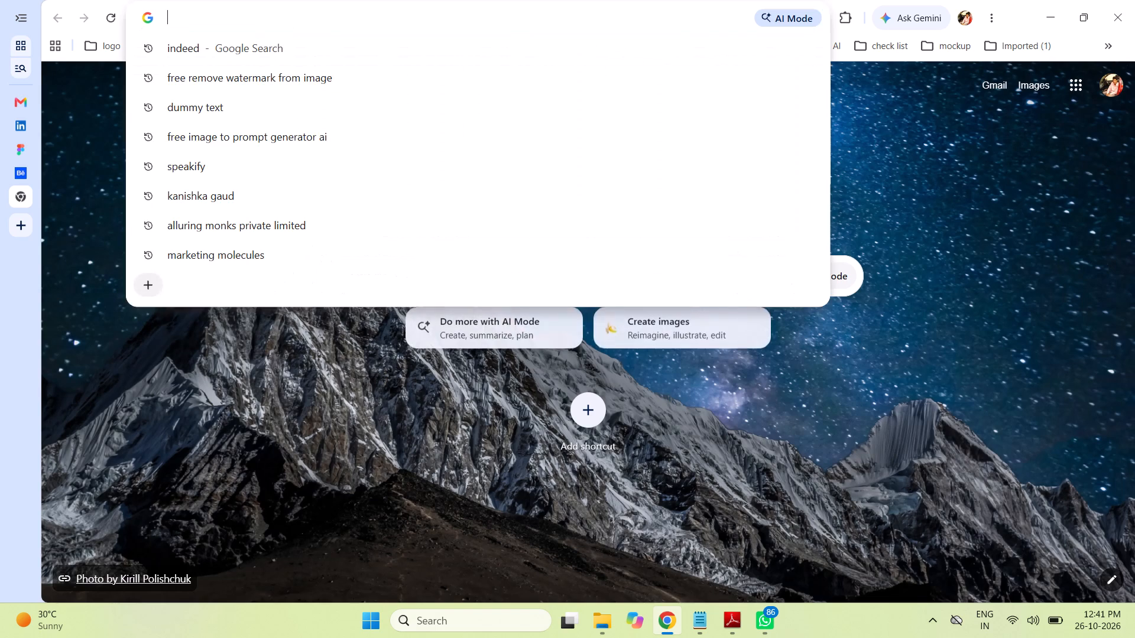
type("free")
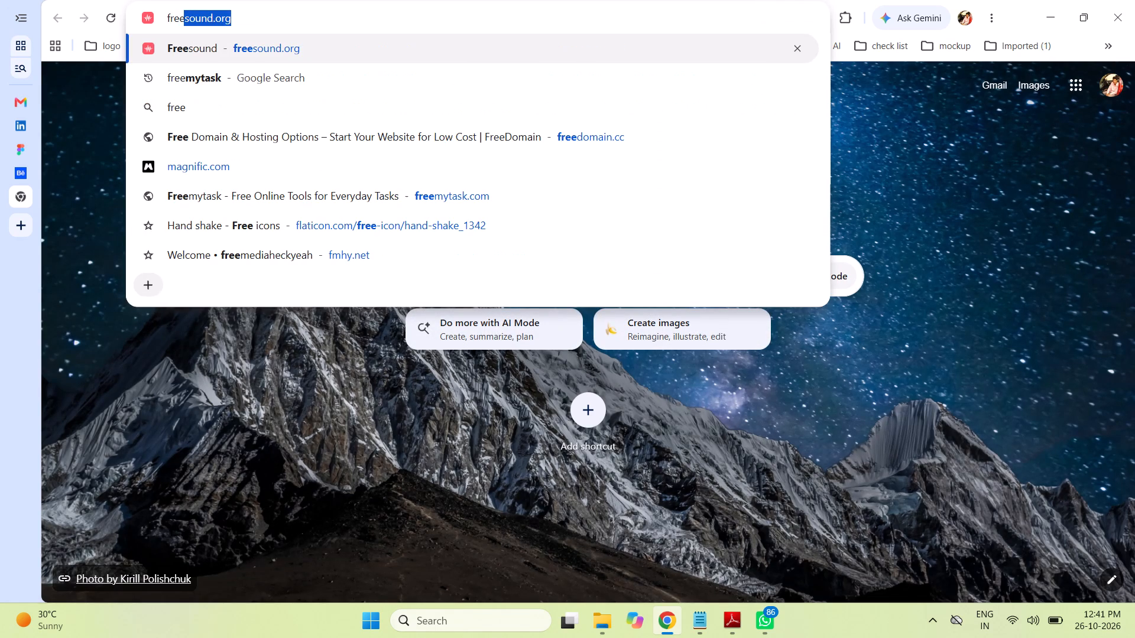
key("space")
type("fi")
type("gma")
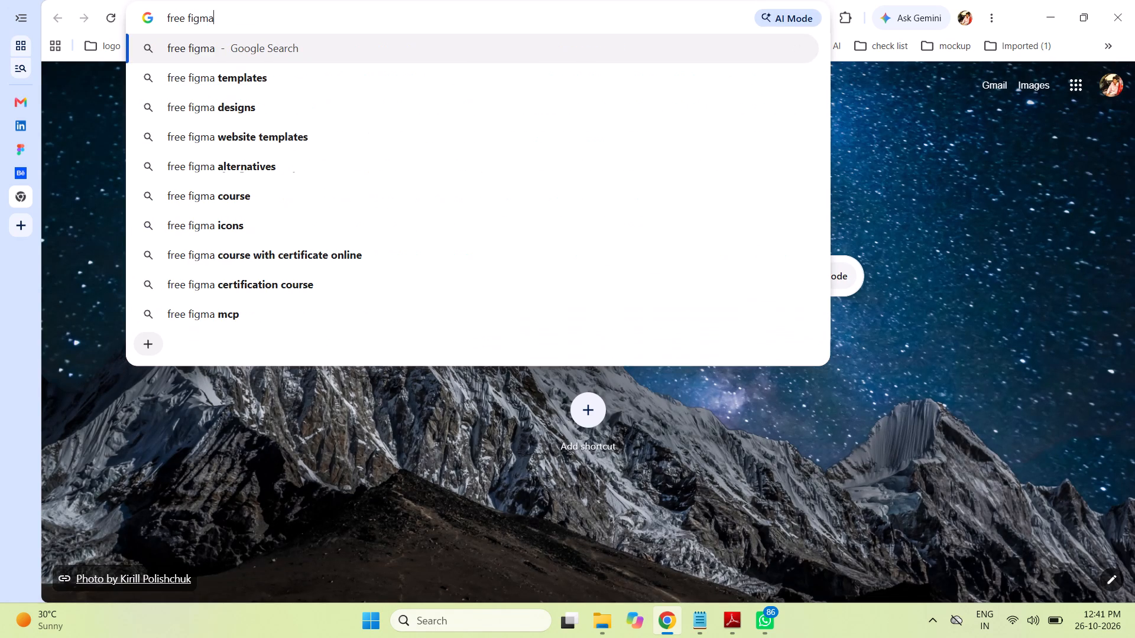
key("space")
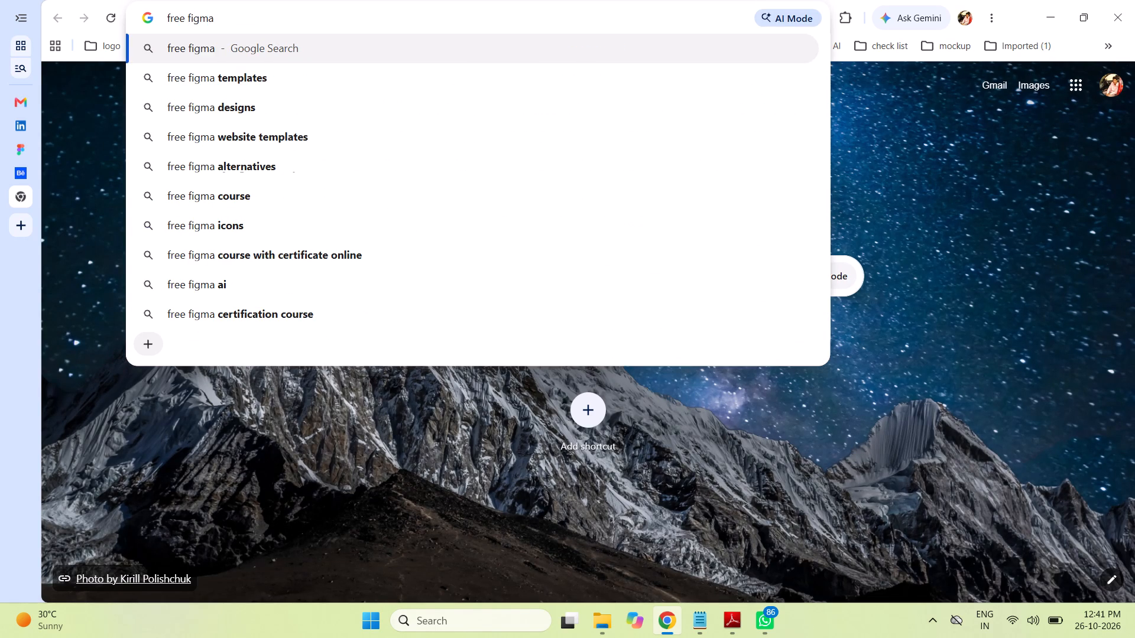
type("download")
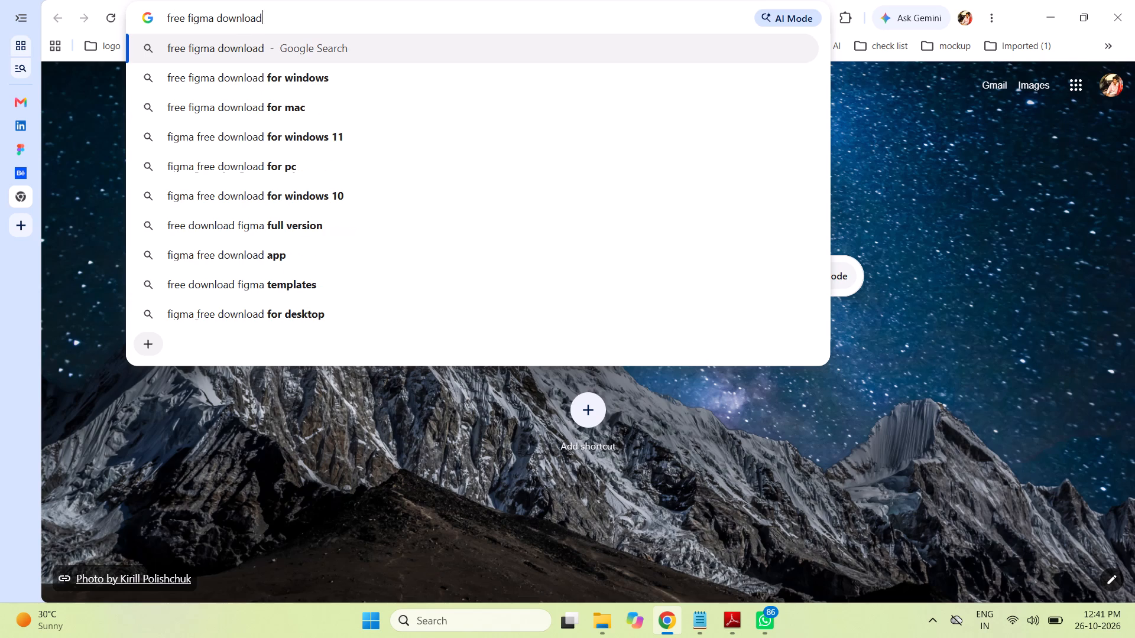
key("Return")
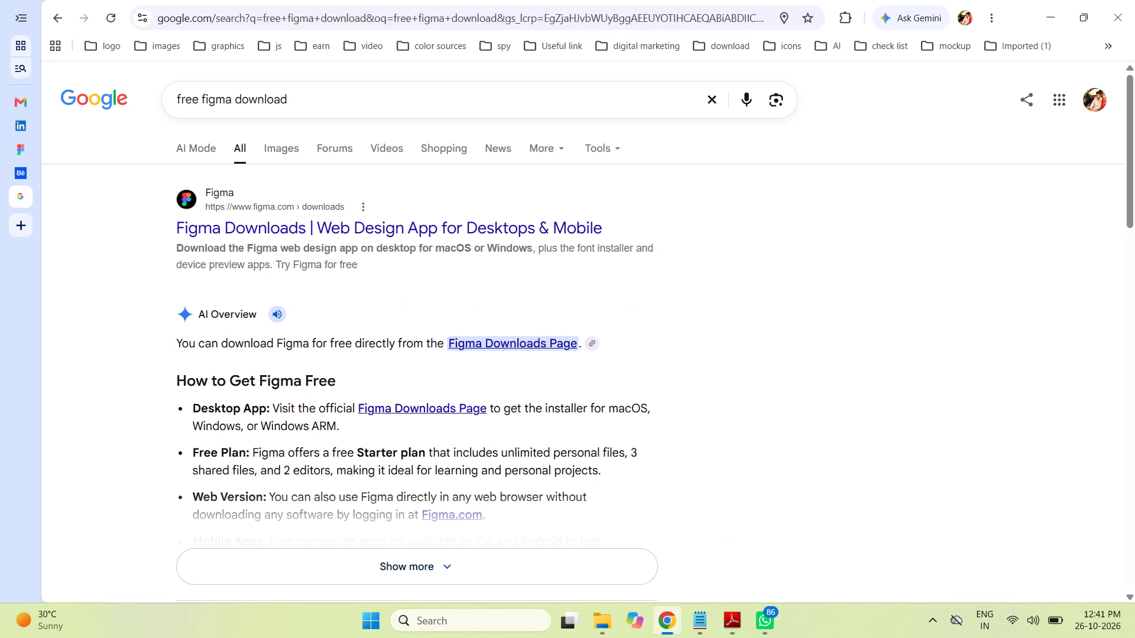
Open the Figma Downloads search result in a separate tab and switch to it.
right_click(539, 231)
left_click(626, 252)
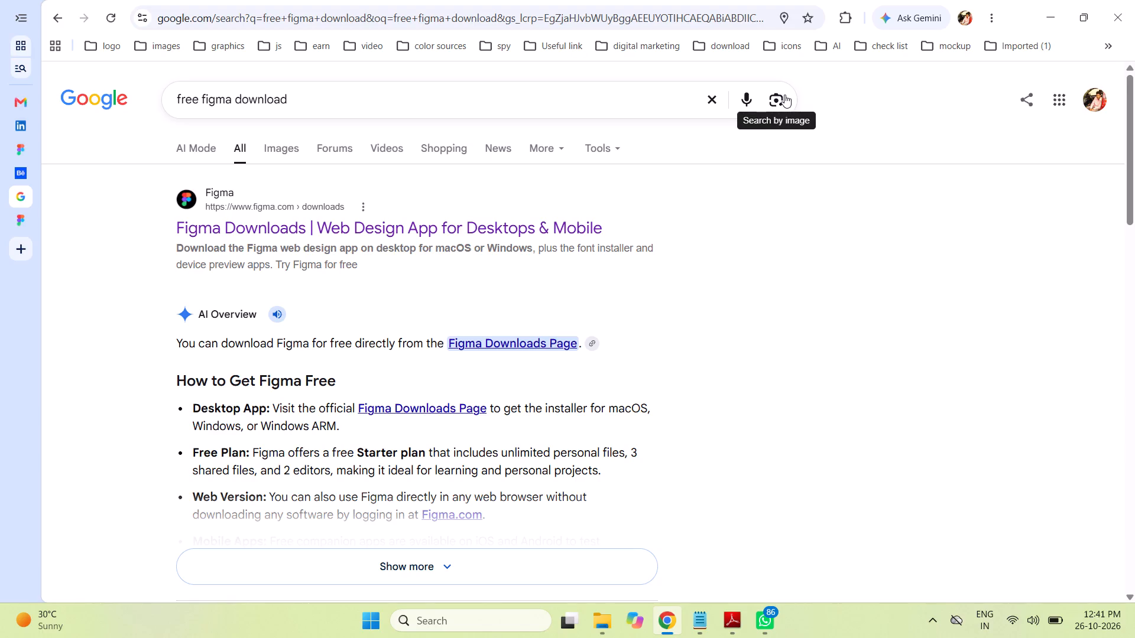
left_click(49, 219)
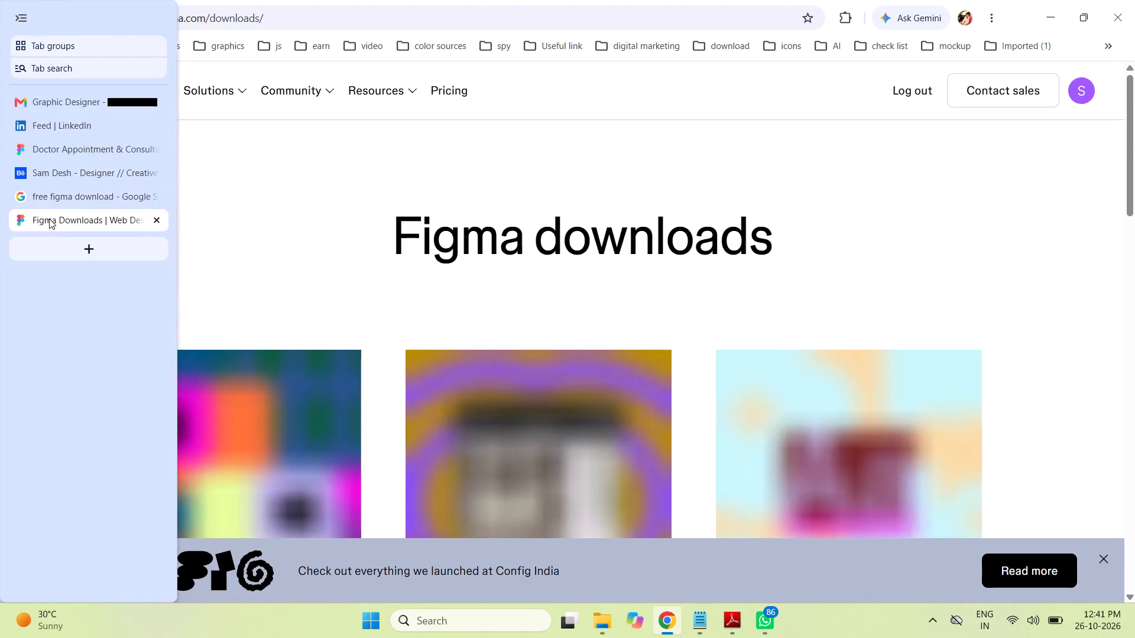
Download the Figma desktop app for Windows and check the download's progress in the recent download history.
scroll(989, 271, "down", 3)
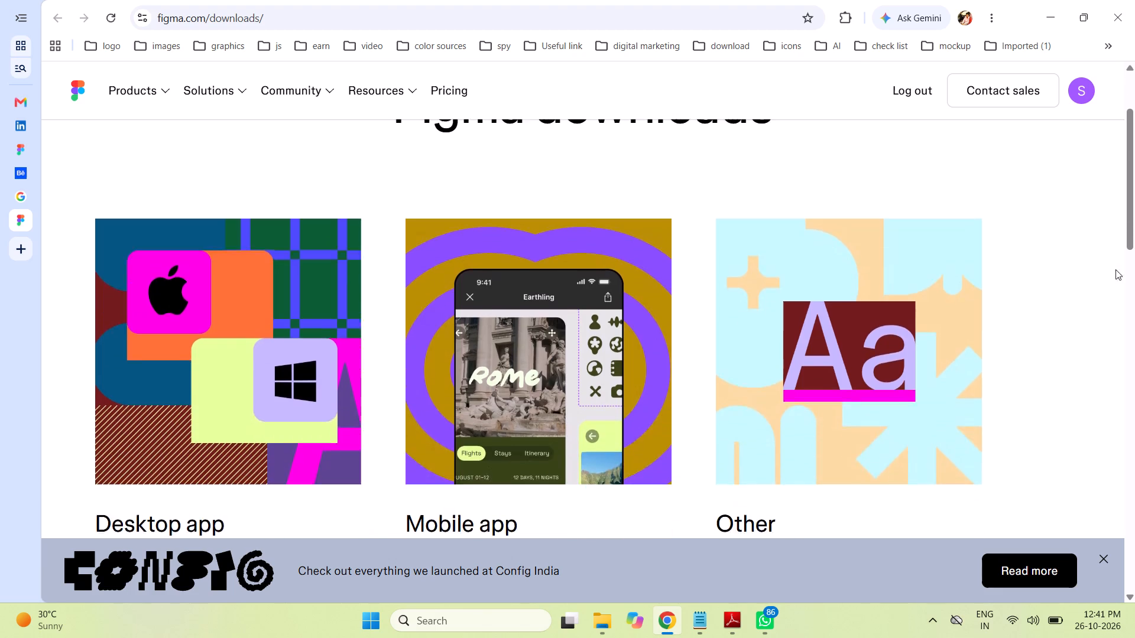
scroll(1115, 269, "down", 3)
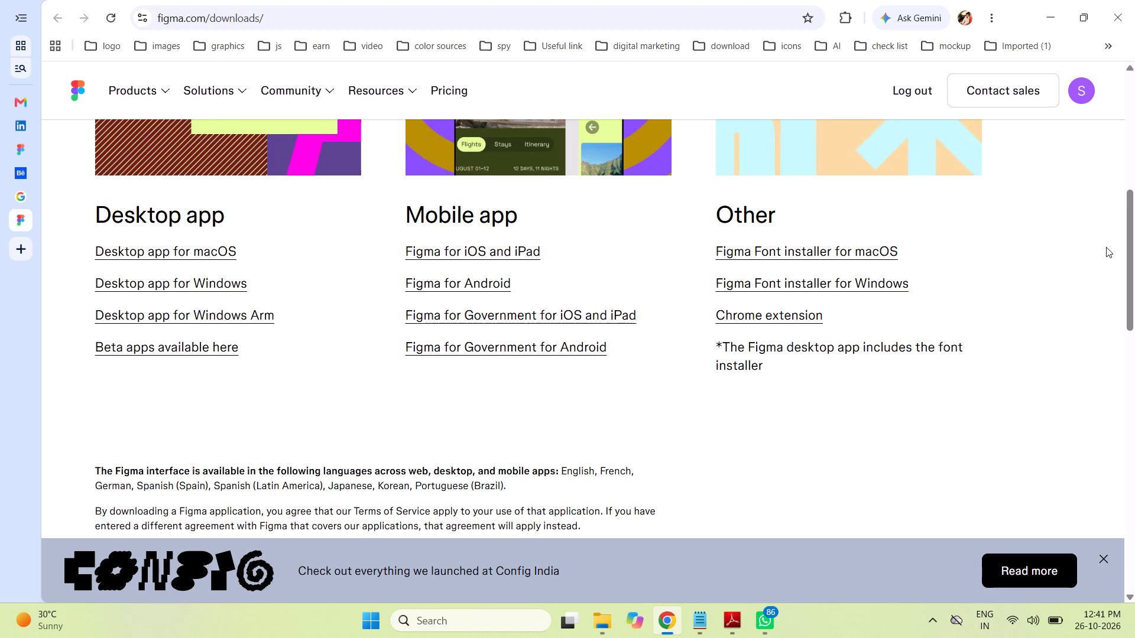
left_click(186, 281)
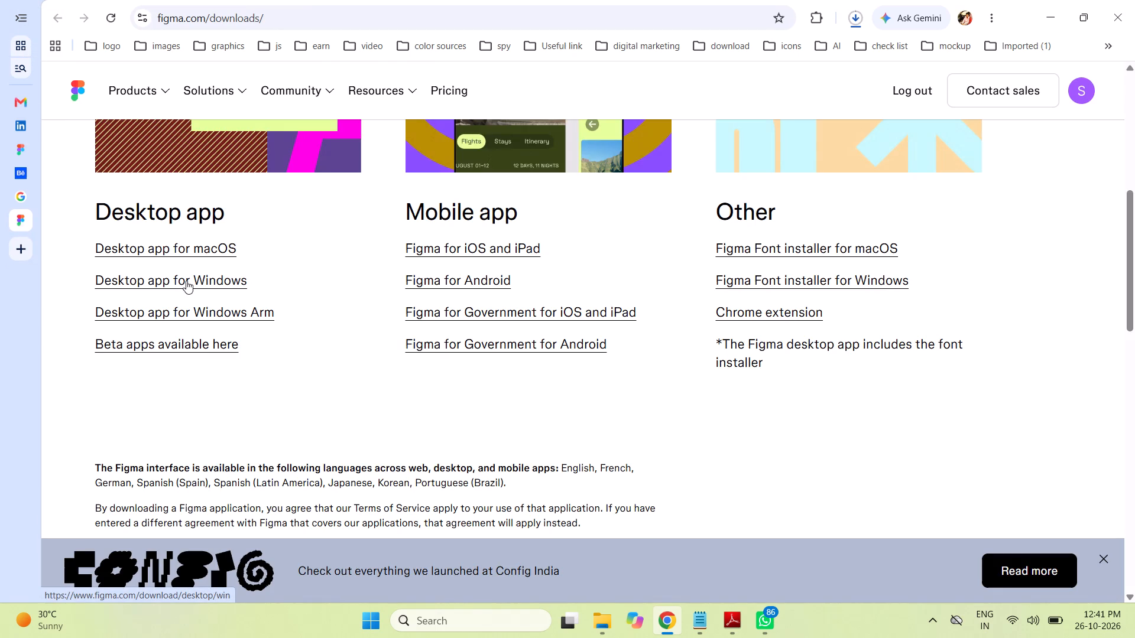
left_click(854, 17)
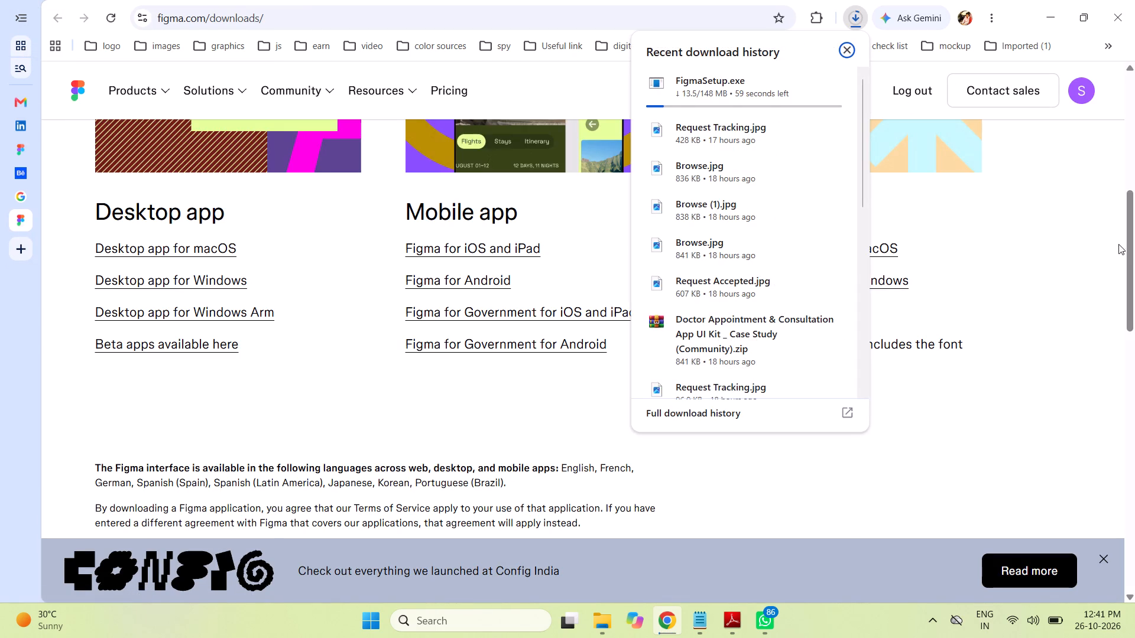
left_click(884, 630)
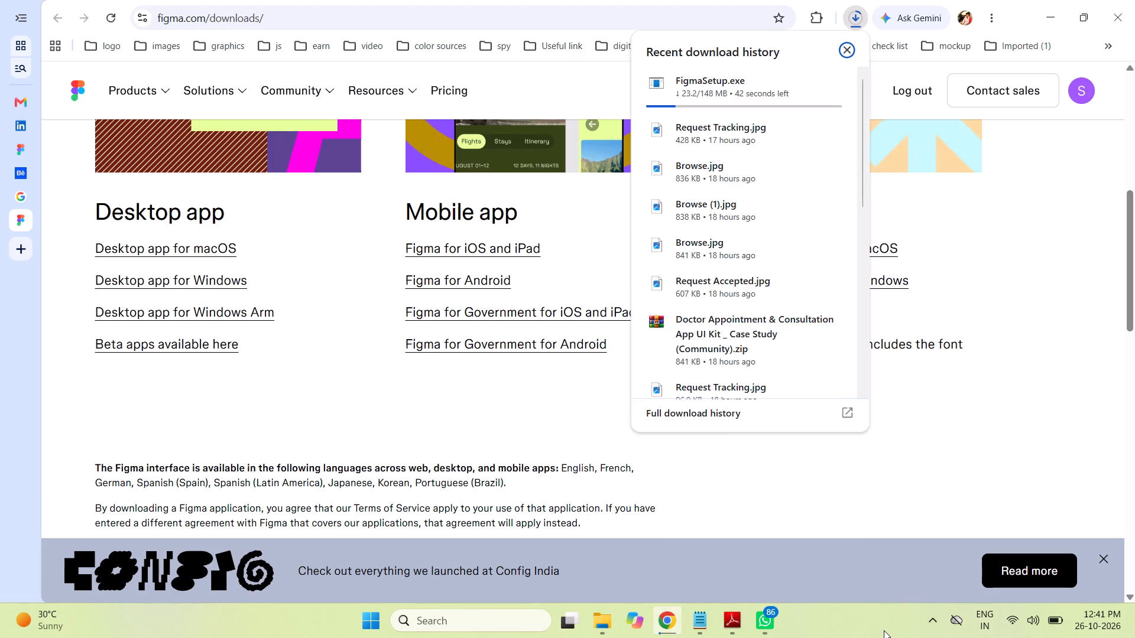
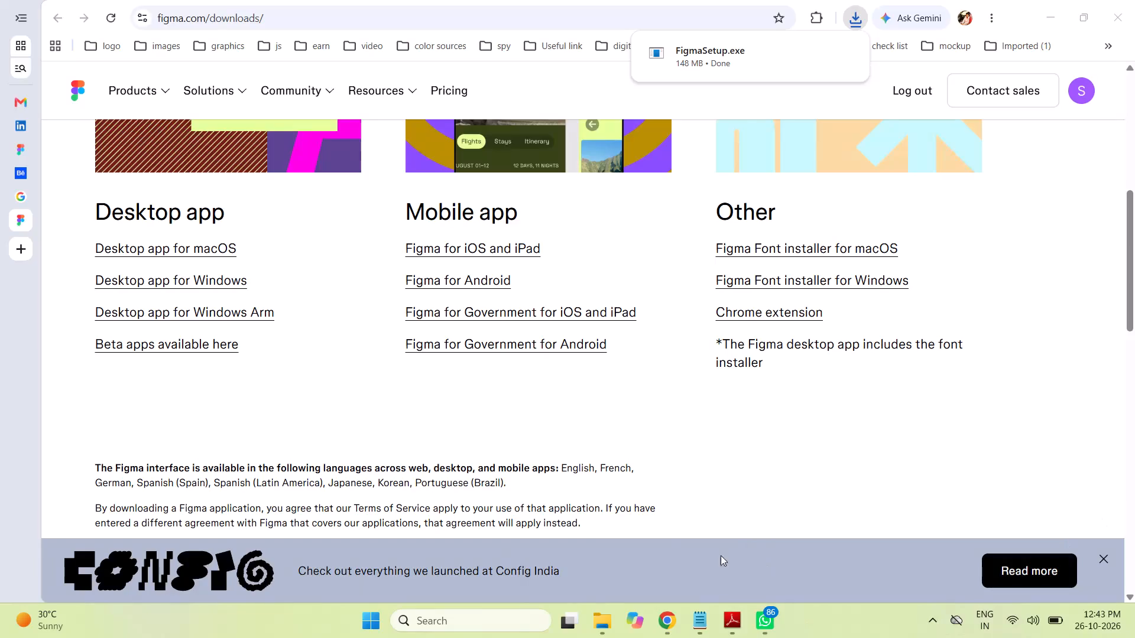
Switch to File Explorer and open the software folder inside Documents in a new tab.
left_click(668, 621)
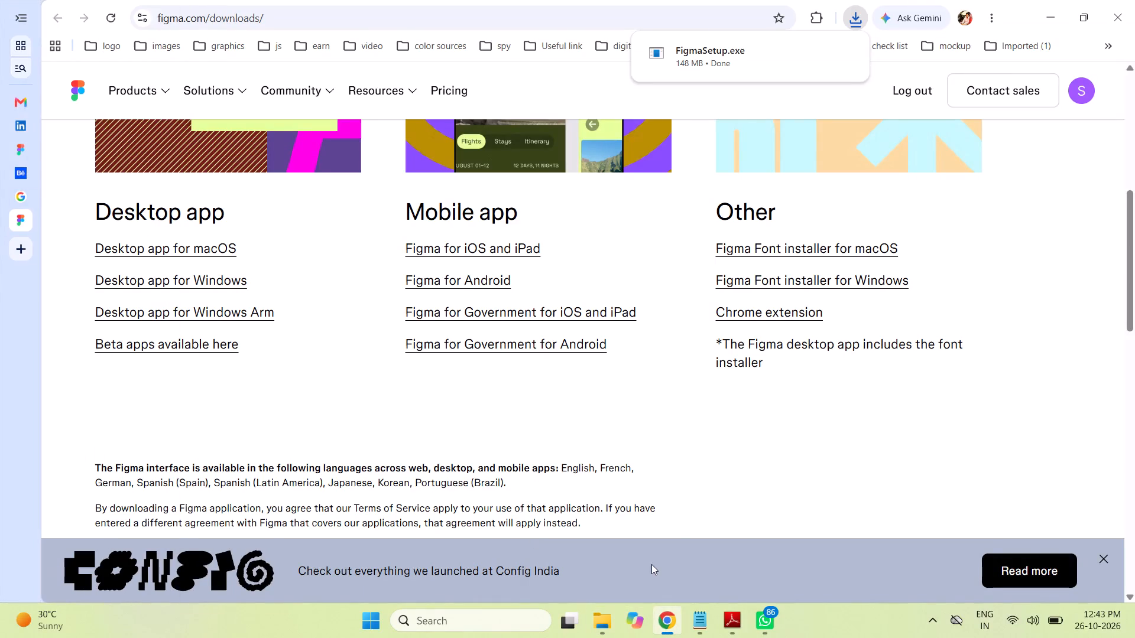
left_click(595, 620)
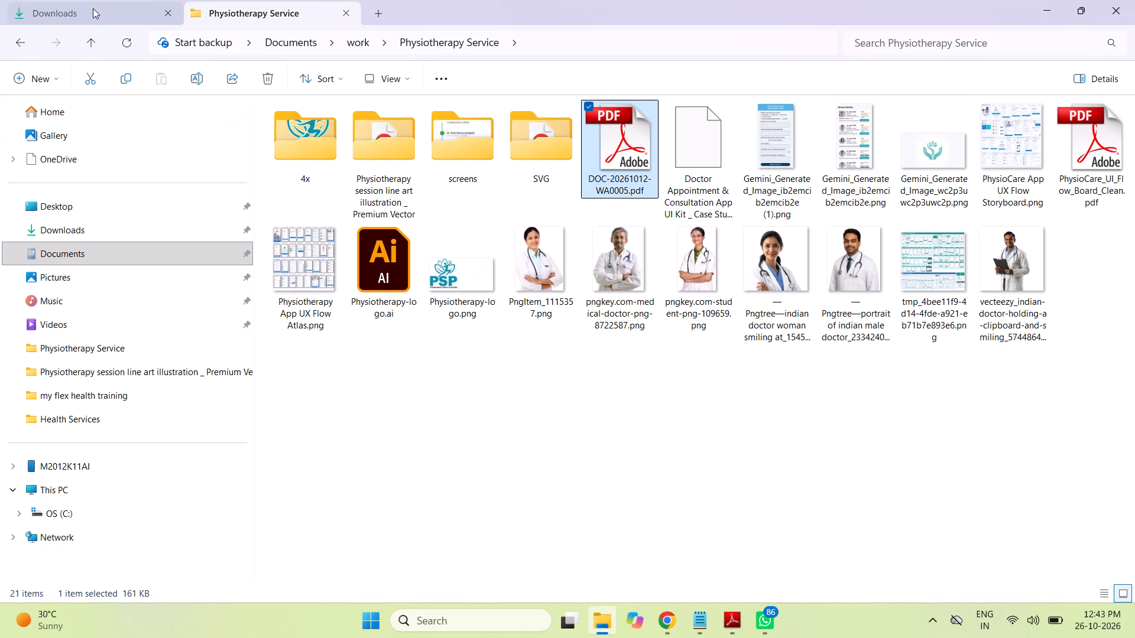
left_click(382, 14)
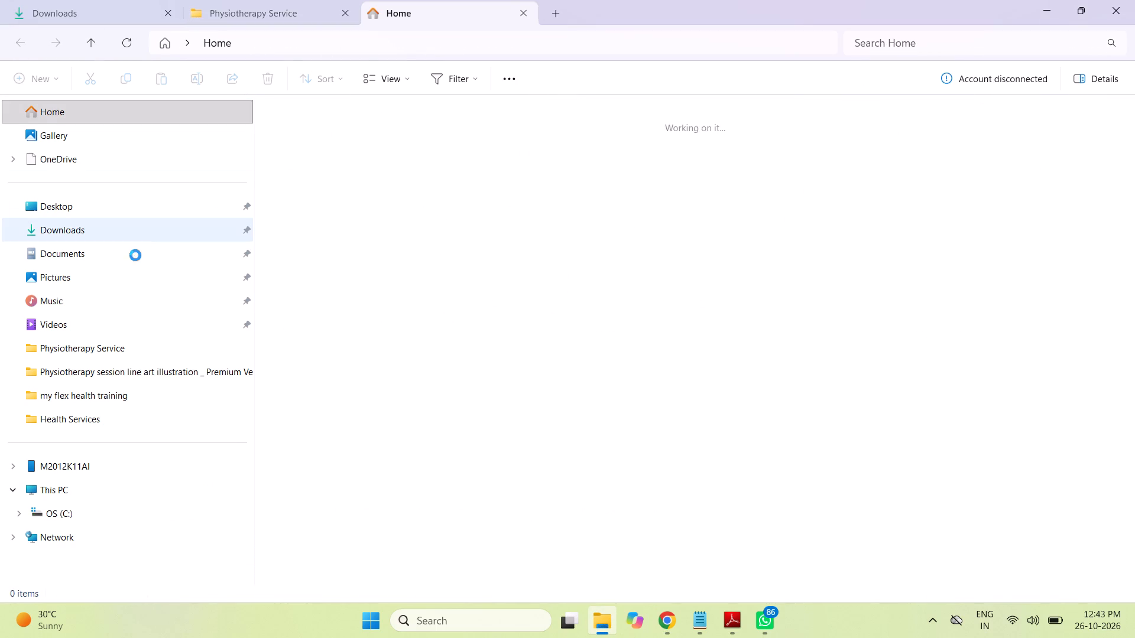
left_click(63, 255)
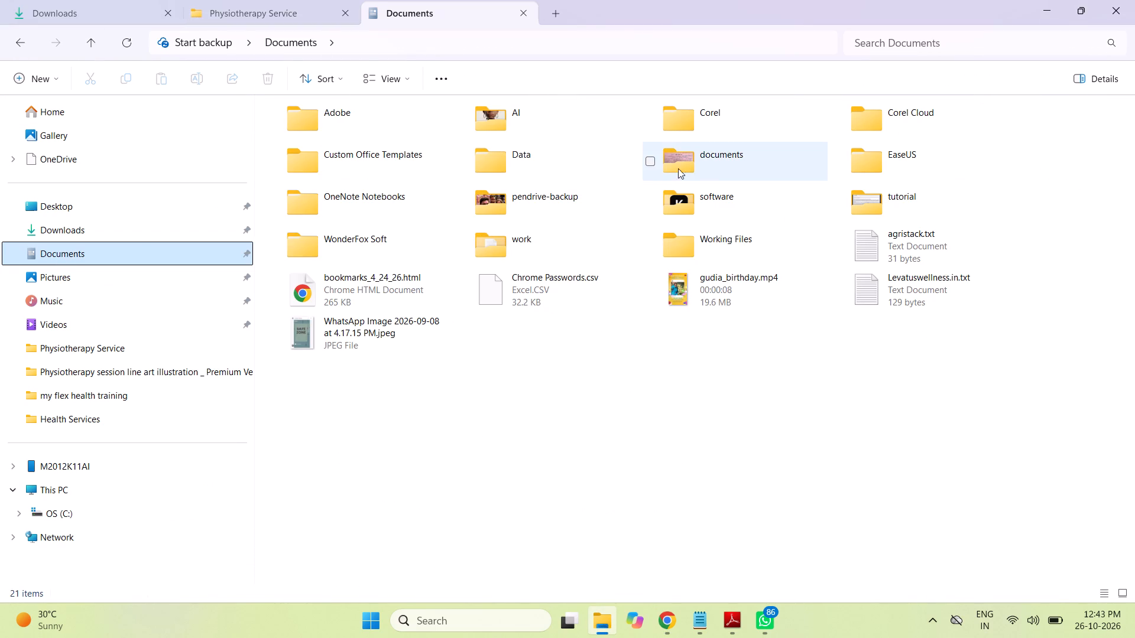
double_click(702, 207)
Move FigmaSetup.exe from the Downloads folder into the software folder.
left_click(66, 11)
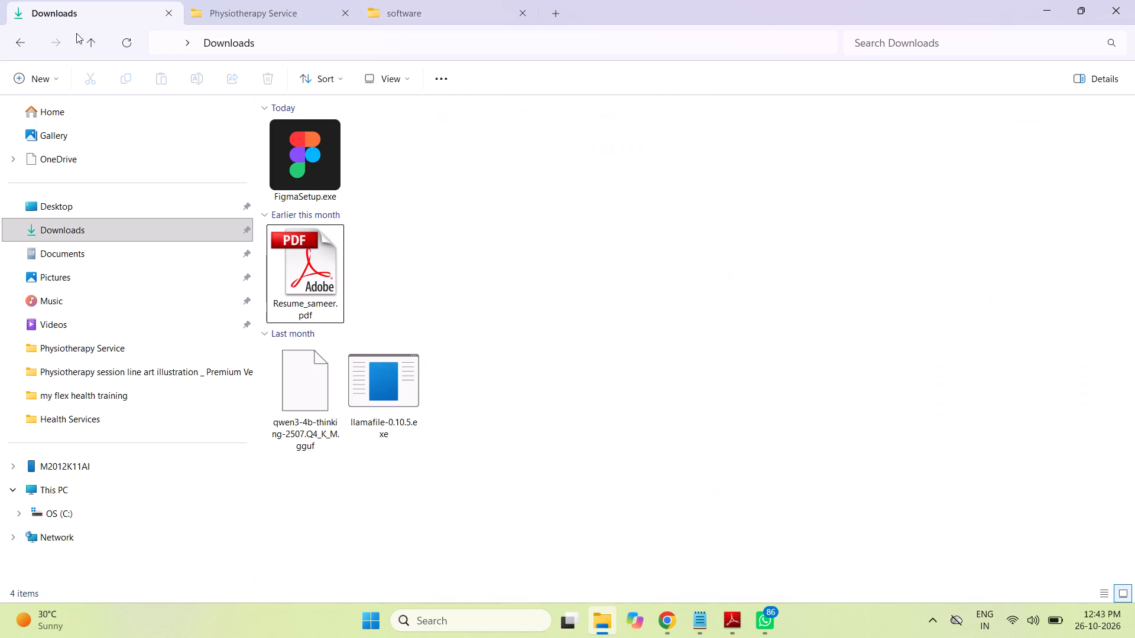
left_click(498, 203)
left_click(320, 158)
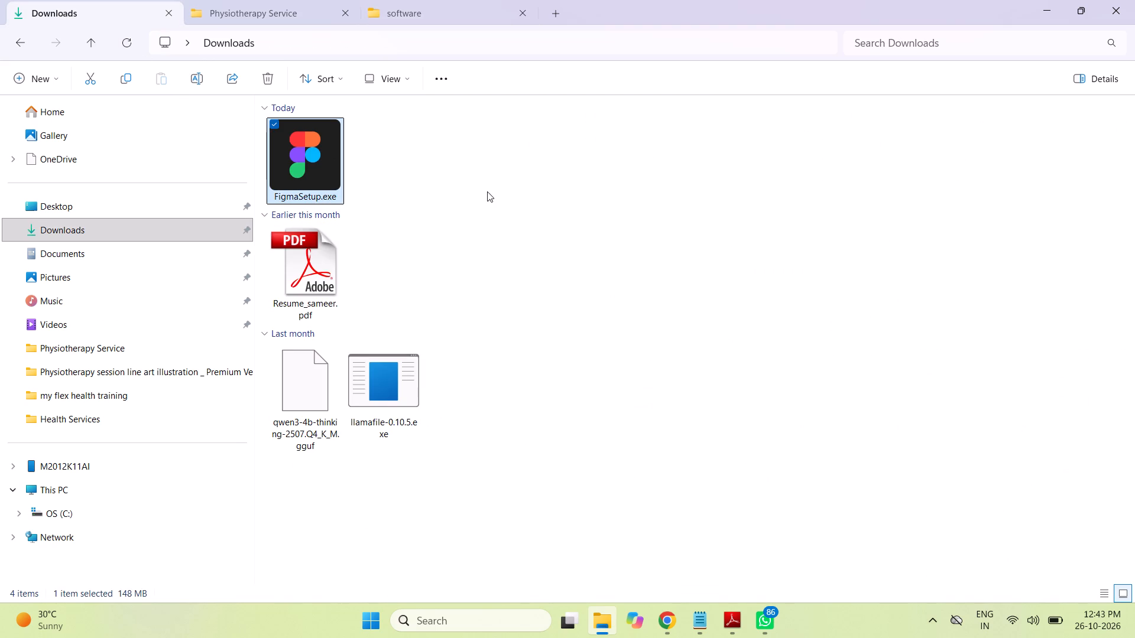
key("ctrl+x")
left_click(452, 10)
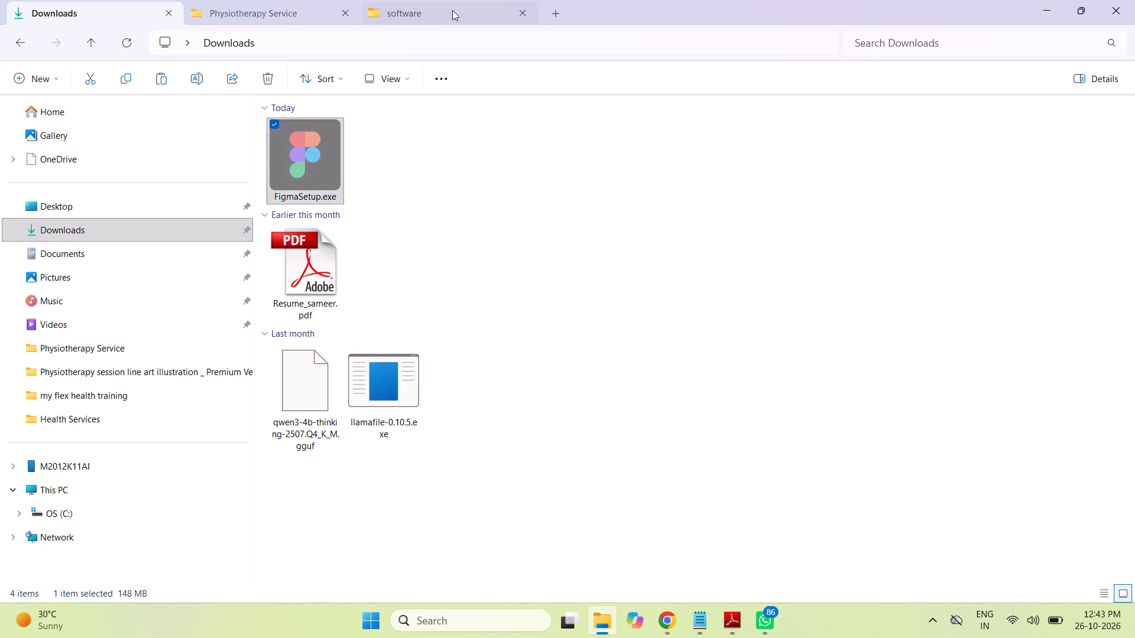
scroll(878, 555, "down", 9)
scroll(930, 542, "up", 2)
scroll(939, 535, "down", 2)
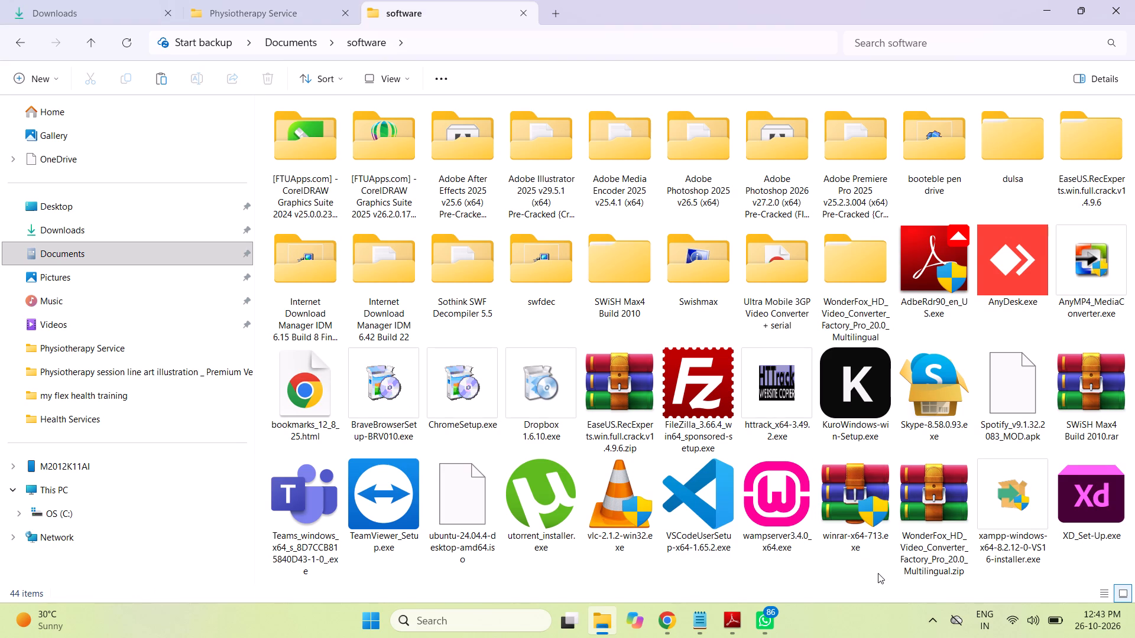
key("ctrl+v")
left_click(855, 535)
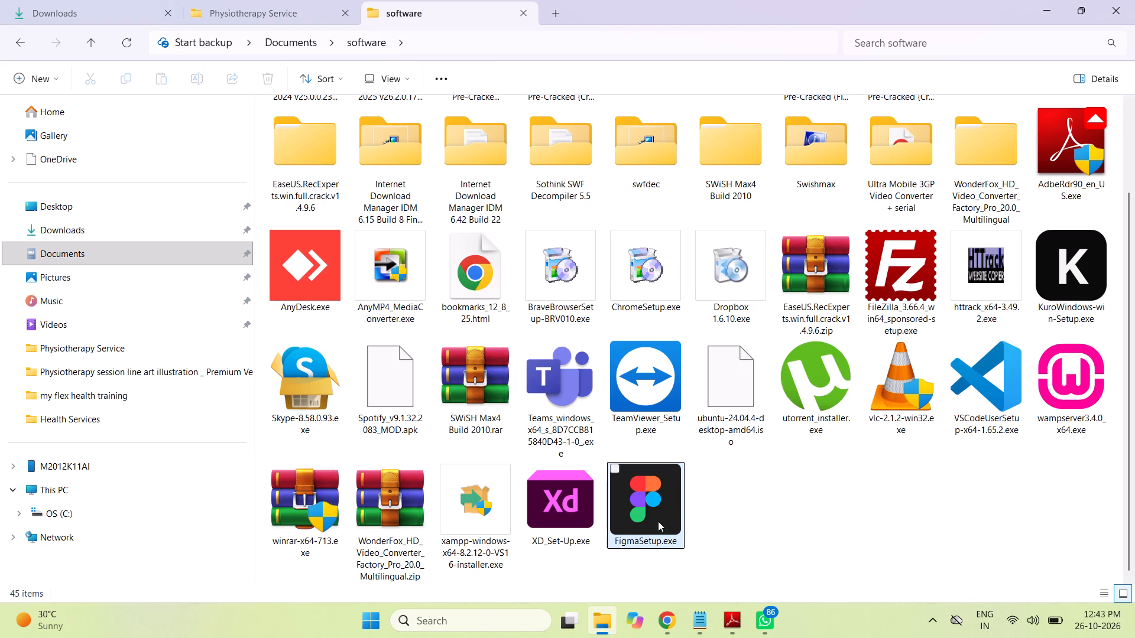
Run the FigmaSetup.exe installer from the software folder.
double_click(655, 515)
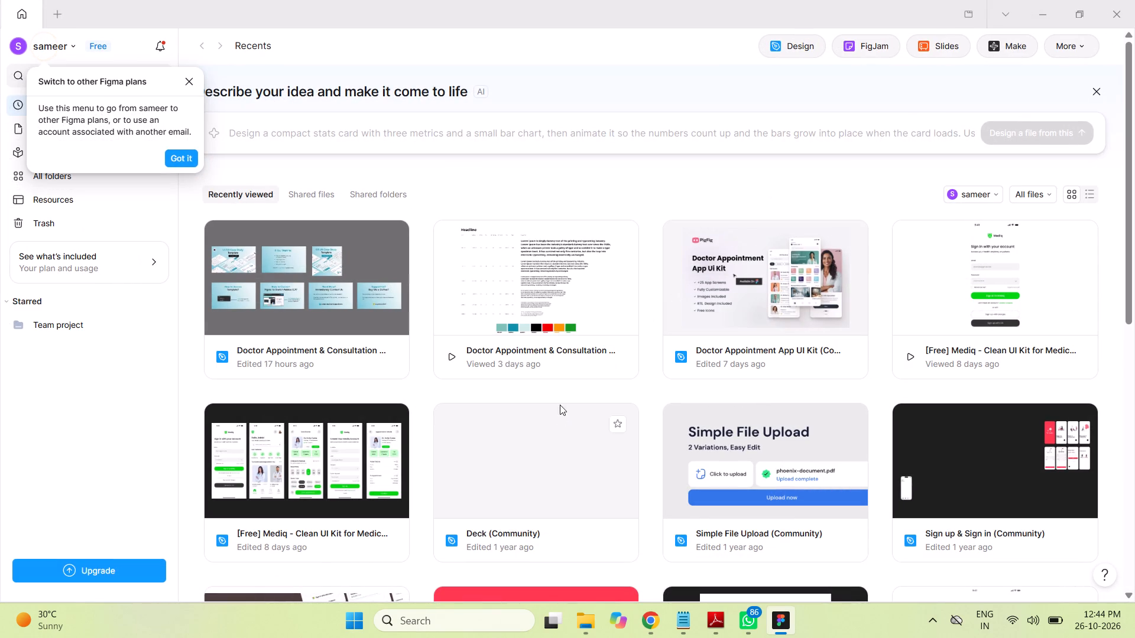
Open the Doctor Appointment & Consultation App UI Kit prototype from the recent files and look over its first screen.
left_click(582, 310)
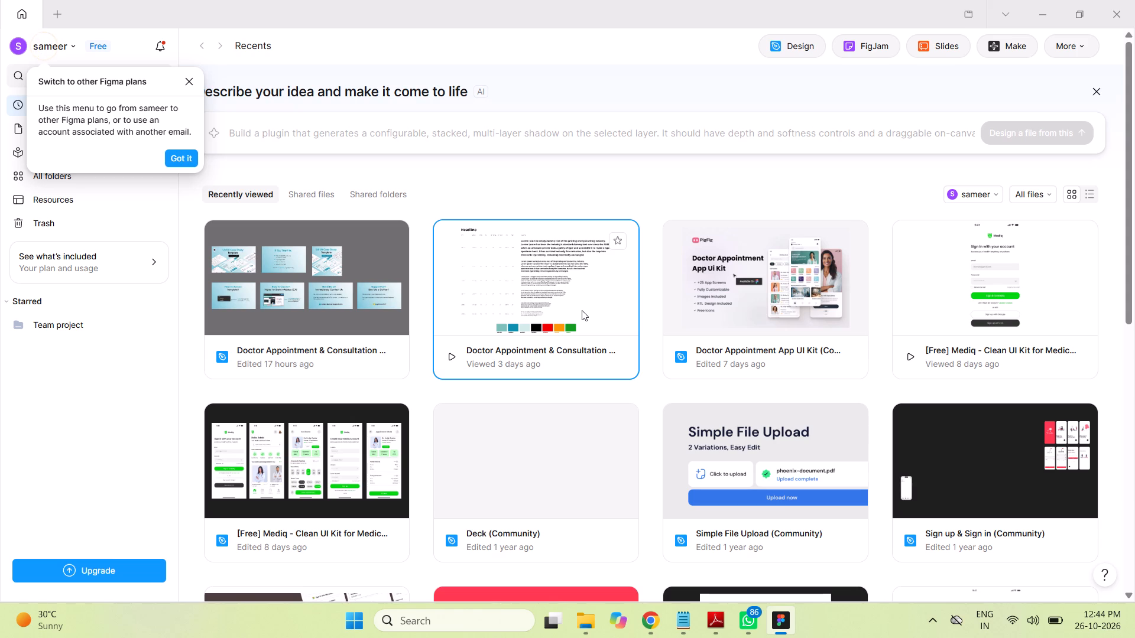
double_click(582, 310)
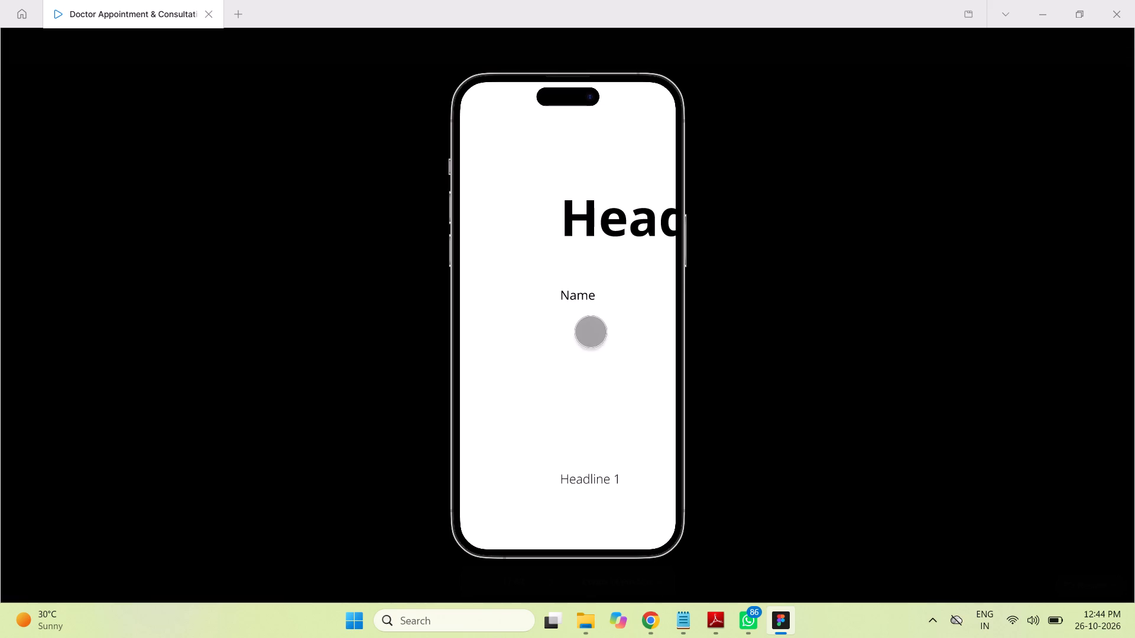
left_click_drag(604, 351, 430, 359)
left_click_drag(599, 337, 504, 343)
left_click_drag(546, 370, 533, 320)
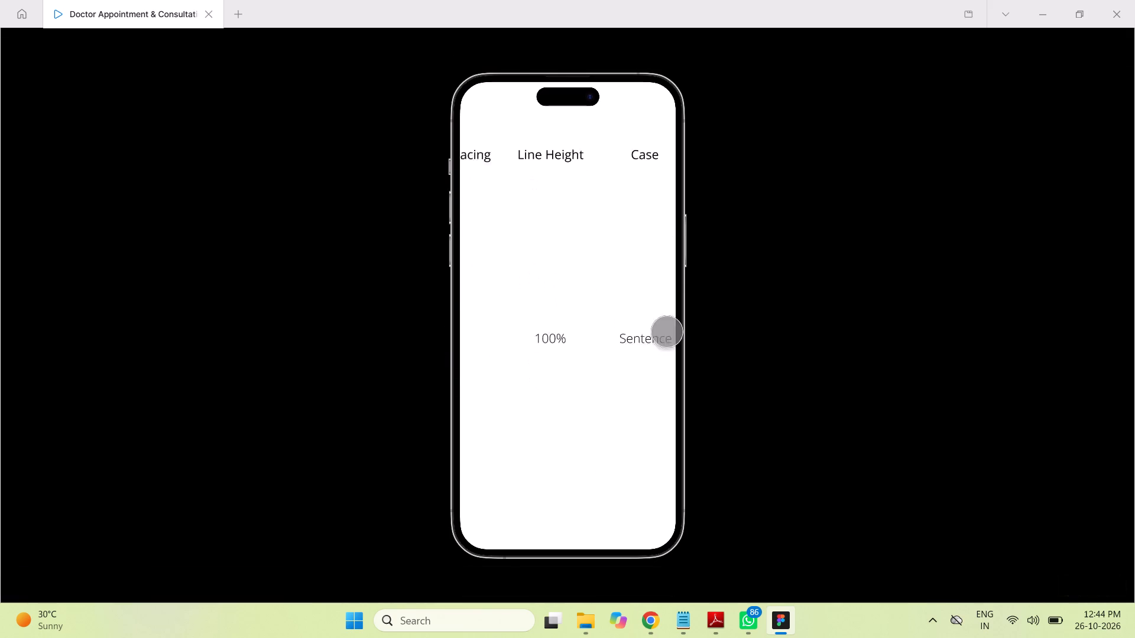
left_click(620, 271)
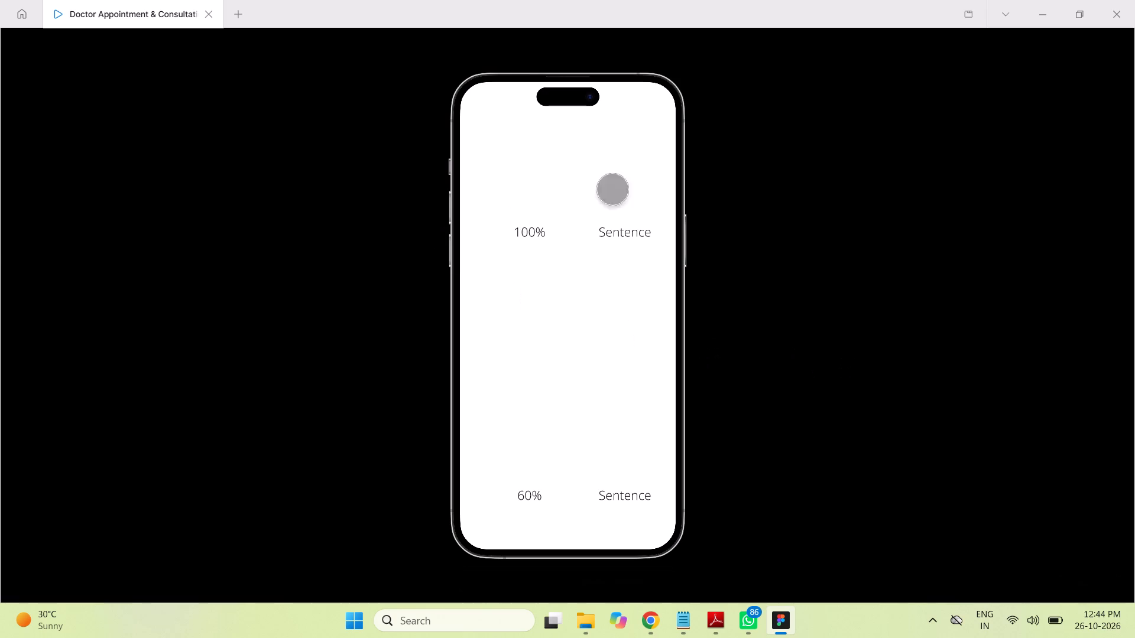
Check the prototype in full-screen view and look at its comments, restoring the normal view each time.
left_click(1105, 60)
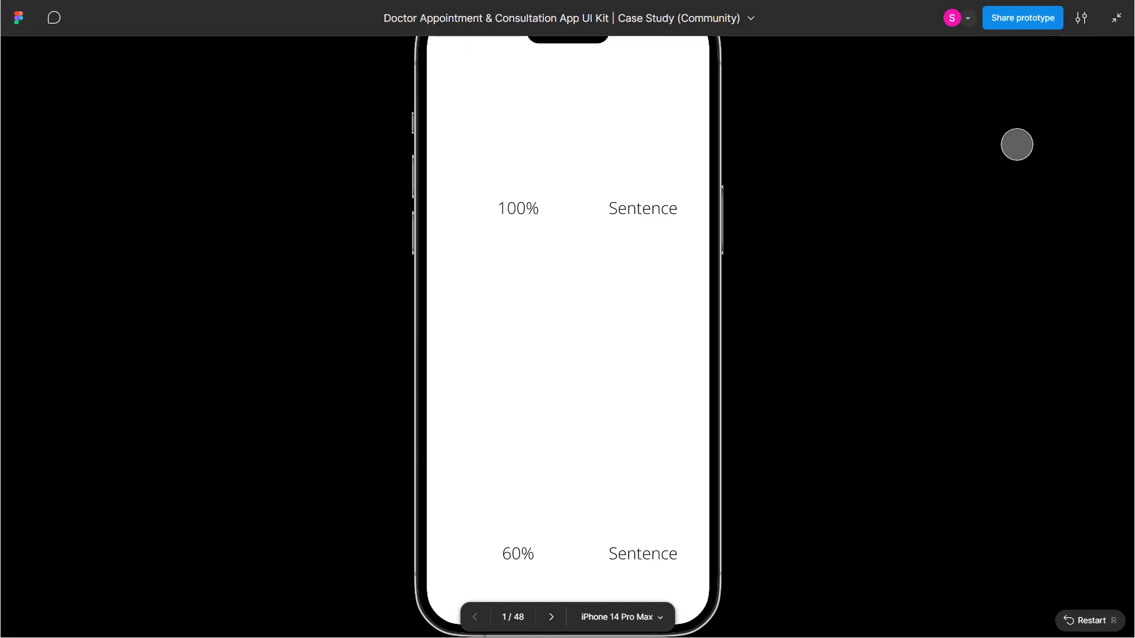
left_click(1017, 144)
left_click(1114, 21)
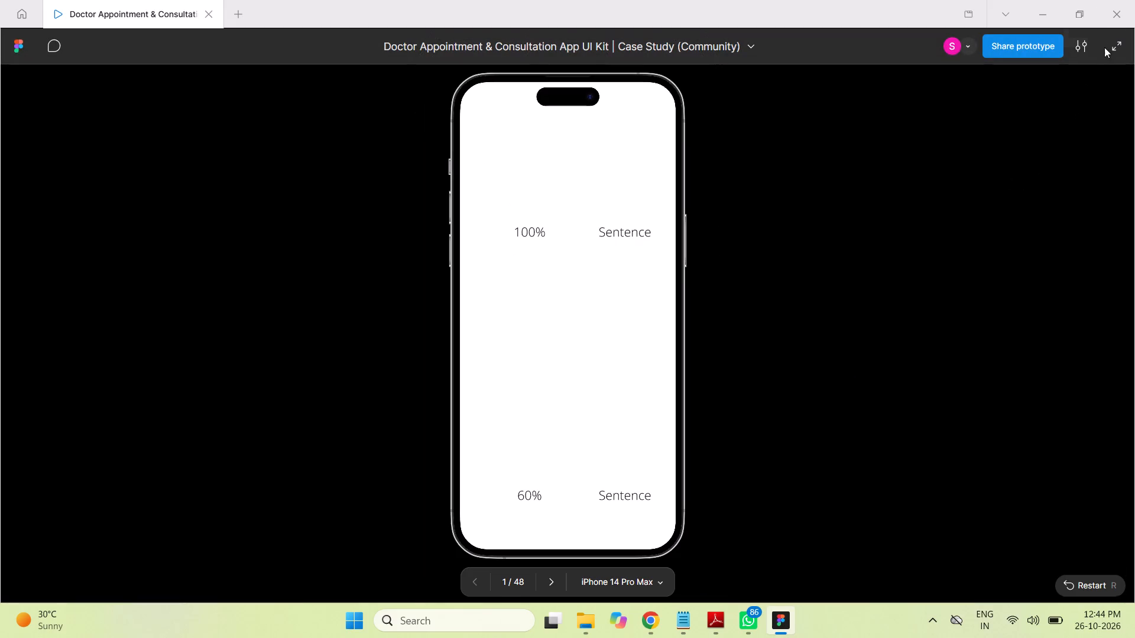
left_click(53, 48)
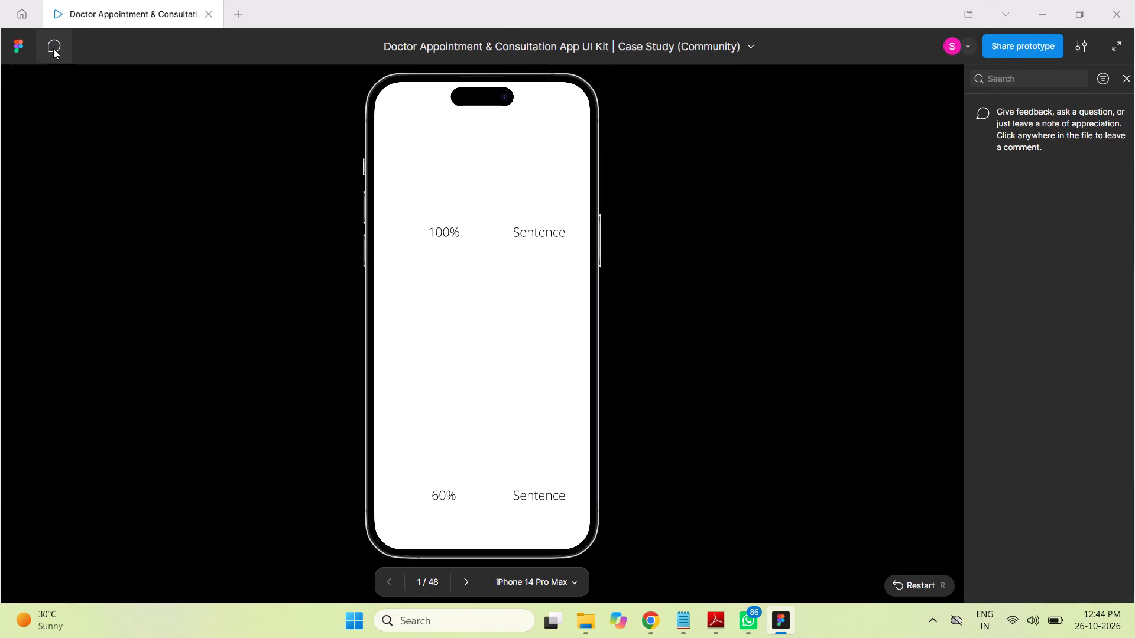
left_click(53, 48)
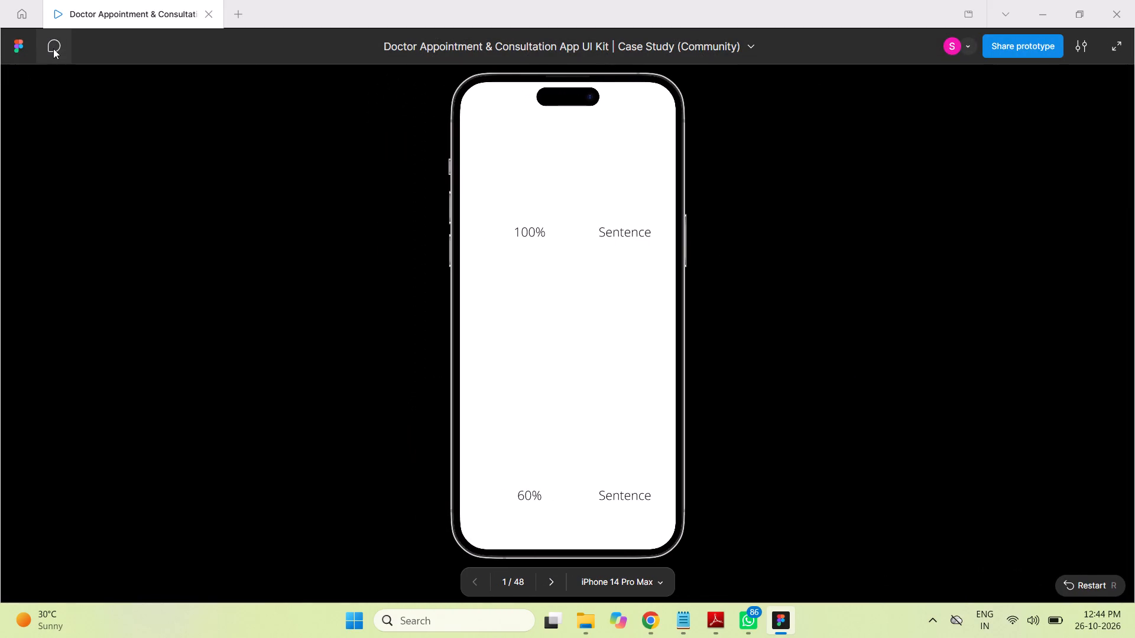
Return to the recent files and close the prototype's tab.
left_click(17, 44)
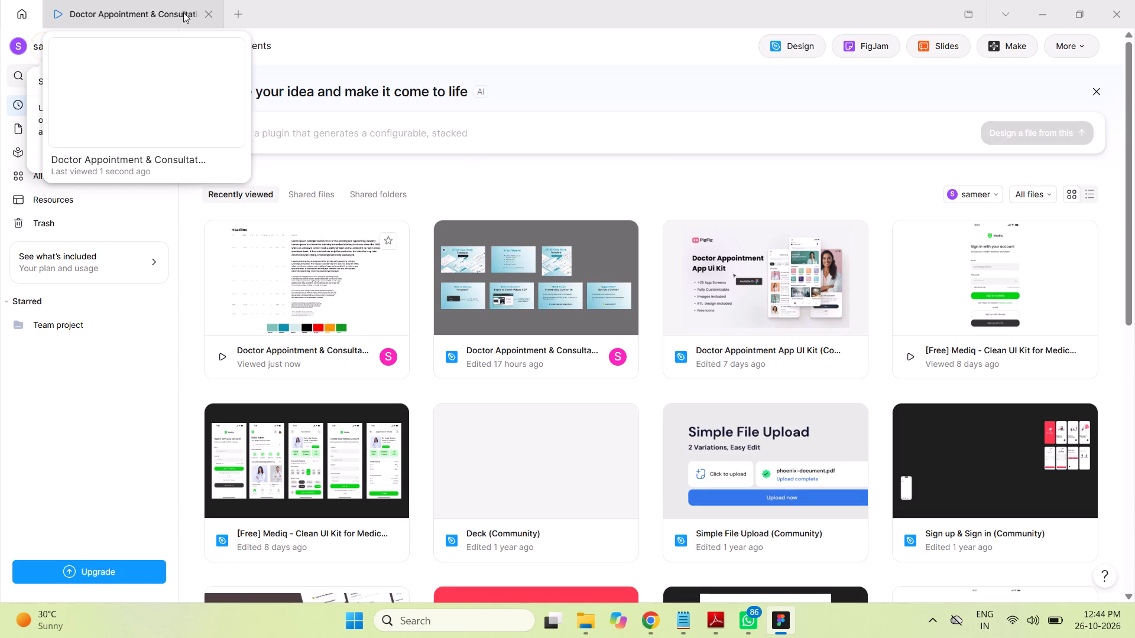
left_click(206, 15)
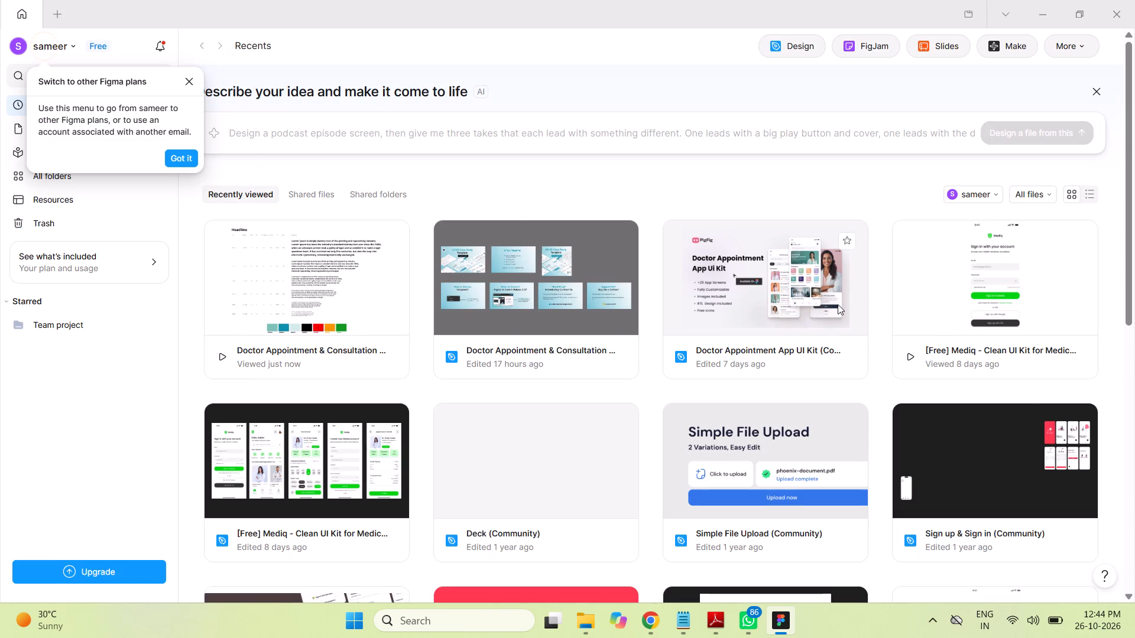
Look through all the recently viewed files for the doctor appointment and other UI kit designs.
scroll(819, 292, "up", 1)
scroll(818, 292, "down", 5)
scroll(821, 288, "up", 1)
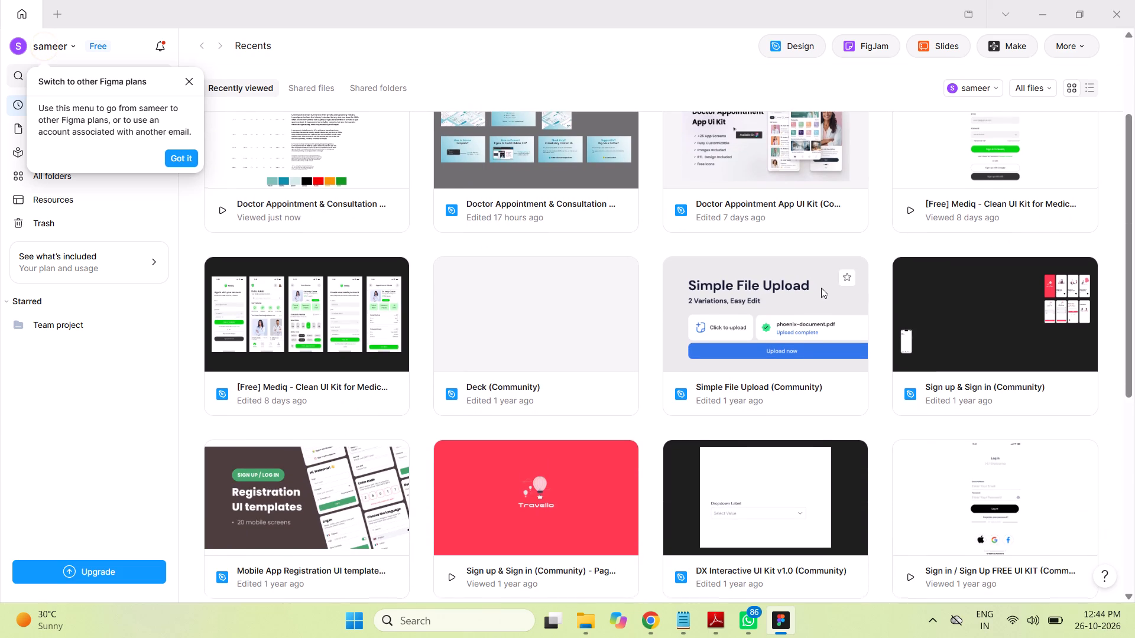
scroll(821, 288, "down", 3)
scroll(822, 288, "up", 1)
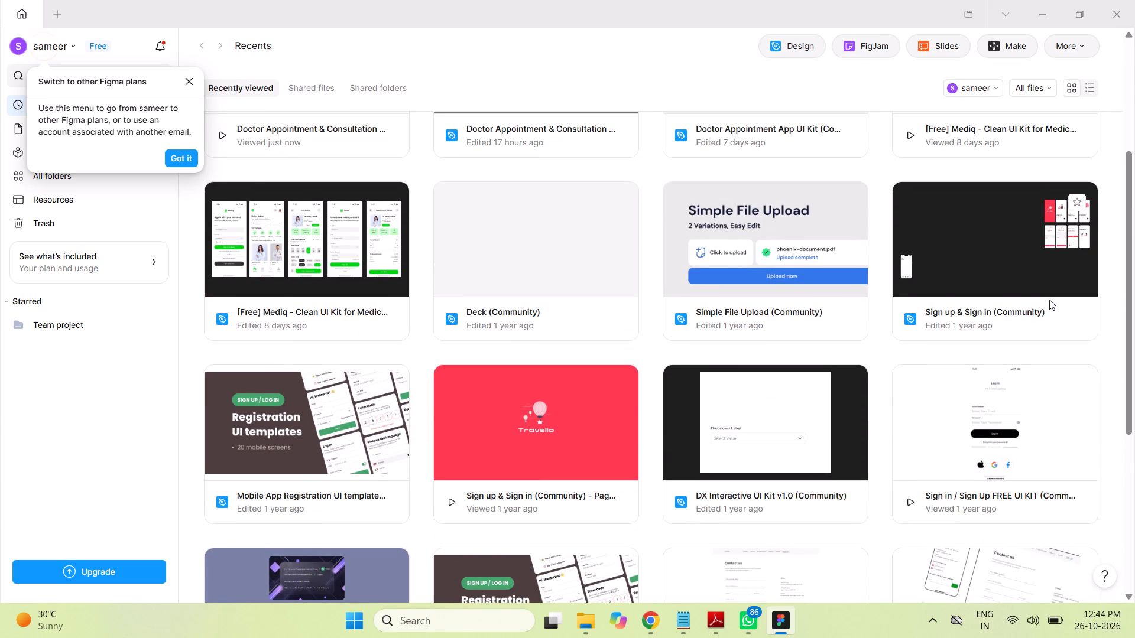
scroll(1011, 321, "down", 2)
scroll(1011, 321, "up", 1)
scroll(1011, 321, "down", 4)
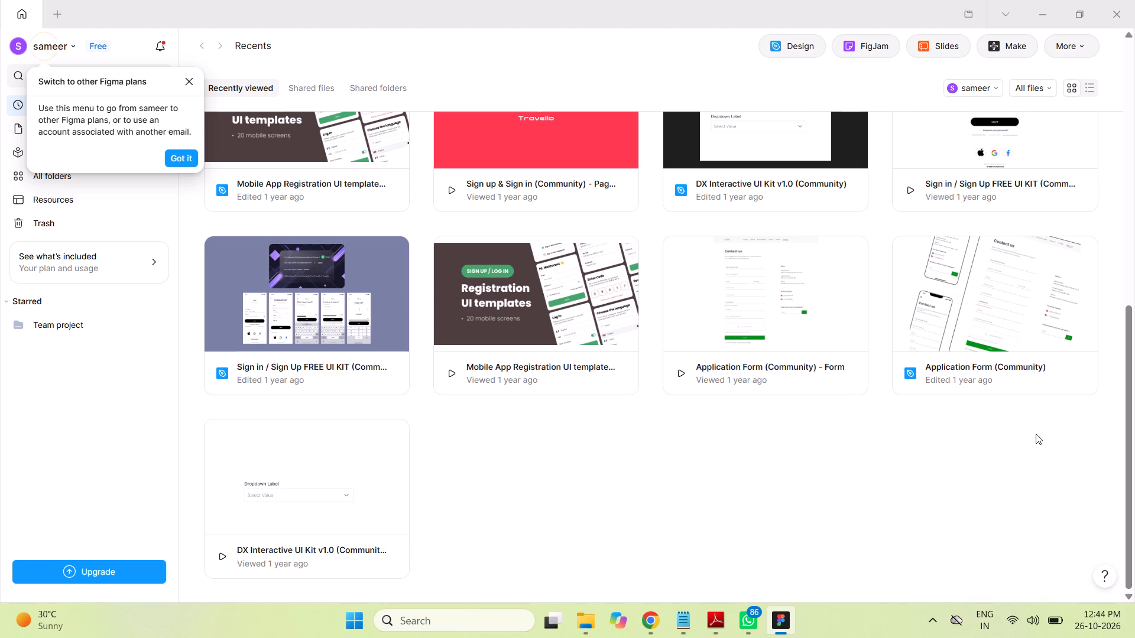
scroll(1035, 429, "up", 1)
scroll(1035, 429, "down", 2)
scroll(1035, 429, "up", 5)
scroll(1035, 429, "down", 1)
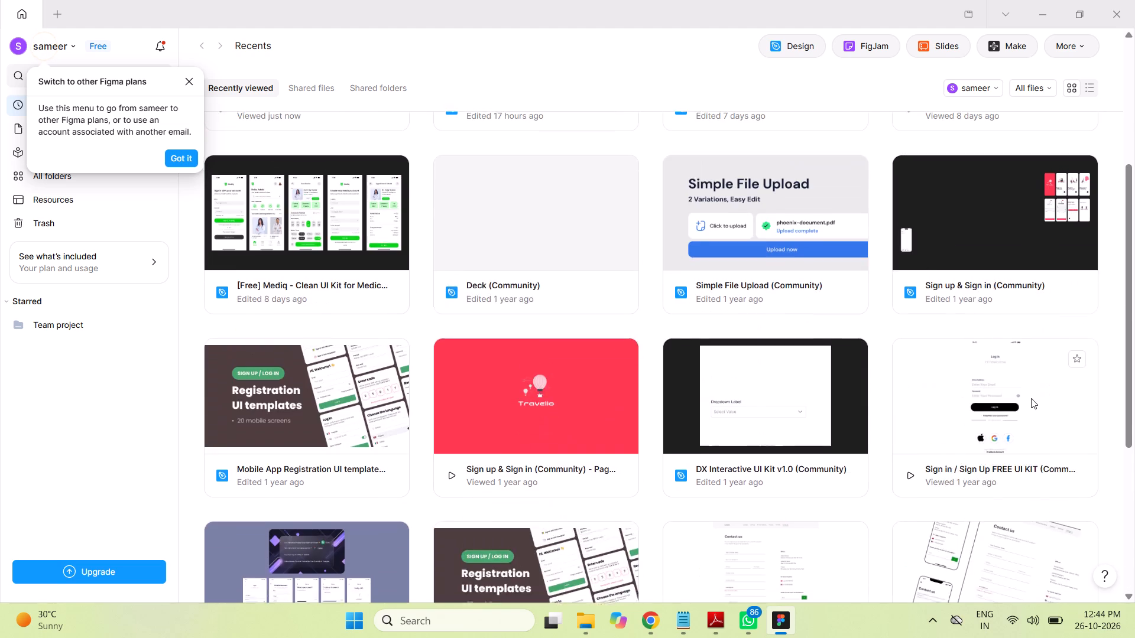
scroll(1018, 370, "up", 8)
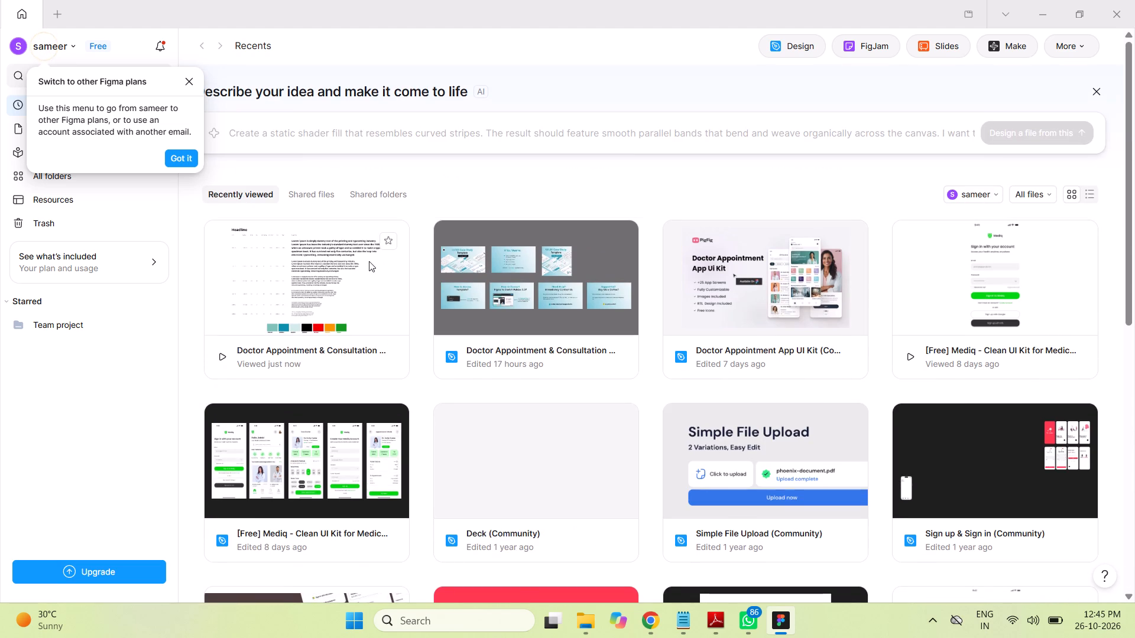
Reopen the Doctor Appointment & Consultation App UI Kit prototype and examine the typography table on its first screen.
left_click(337, 262)
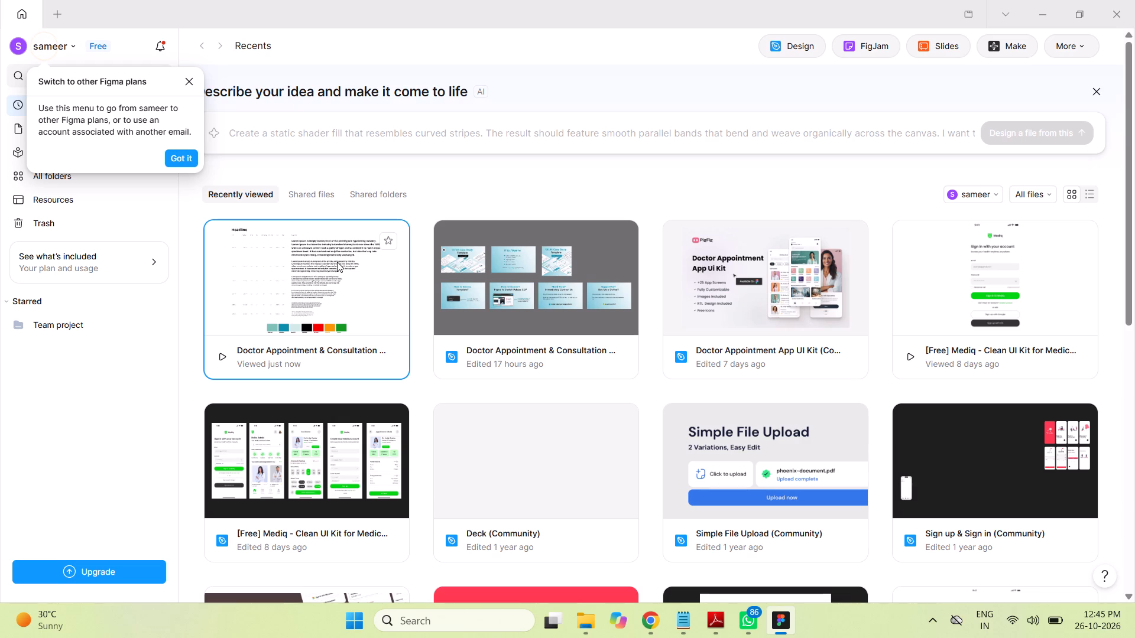
right_click(337, 262)
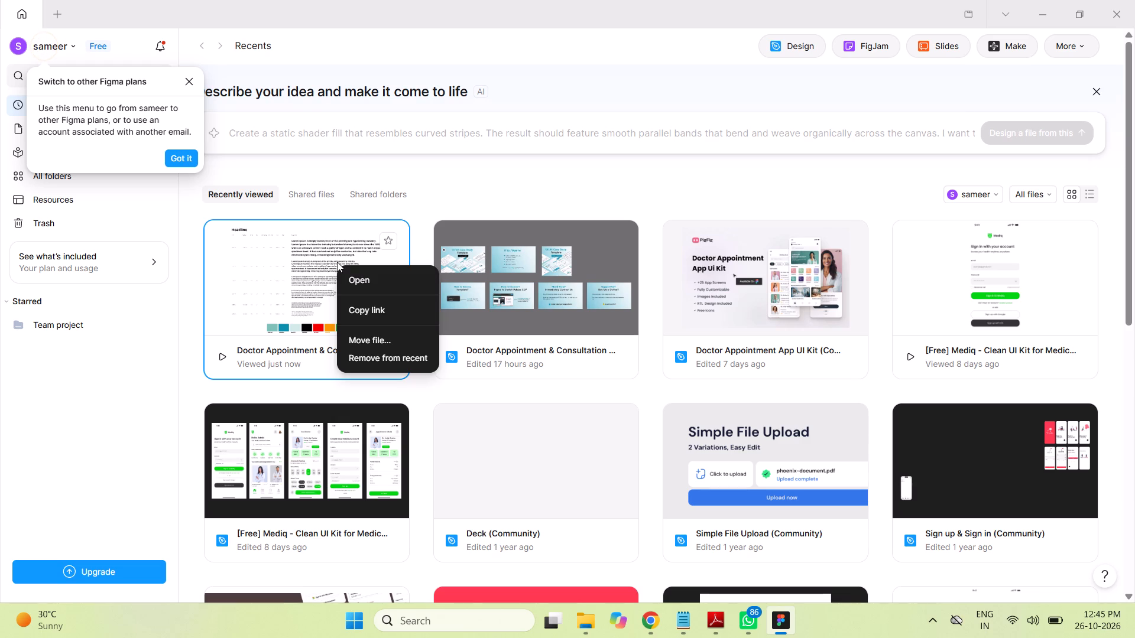
double_click(337, 262)
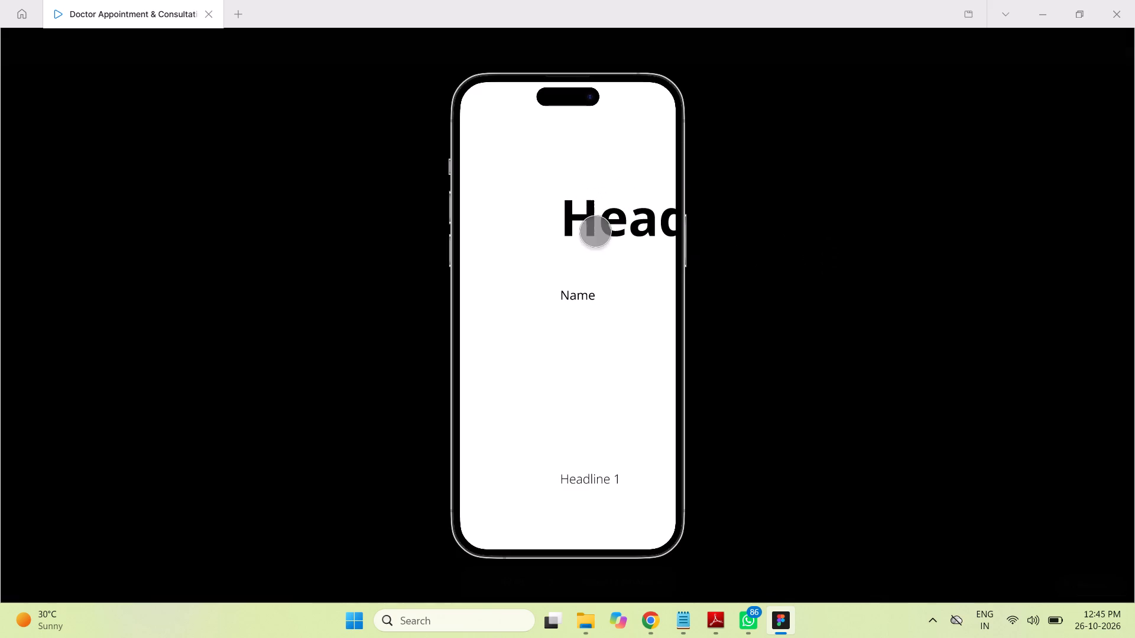
left_click_drag(612, 222, 527, 266)
left_click_drag(595, 336, 526, 206)
left_click_drag(576, 332, 513, 223)
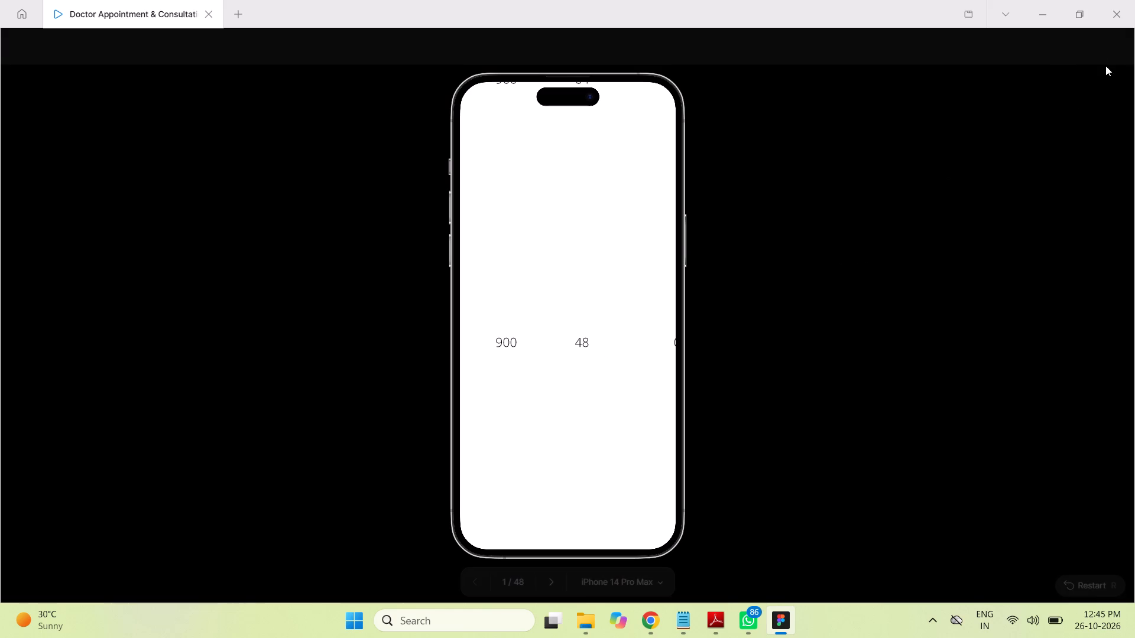
Check the prototype's display options and advanced settings without changing any.
left_click(1081, 47)
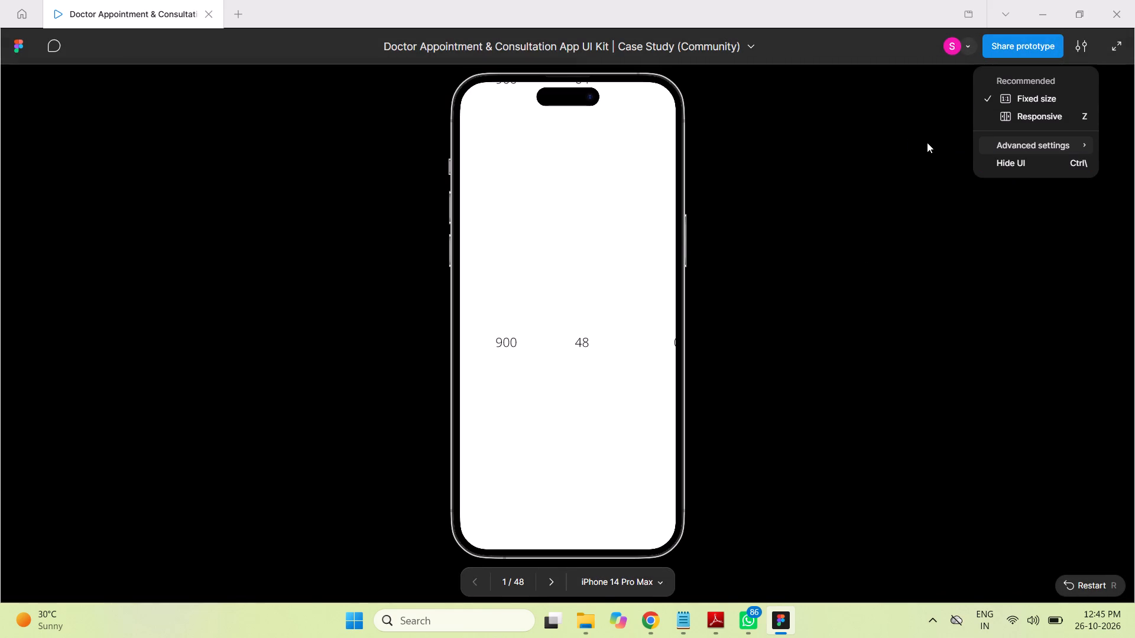
left_click(794, 136)
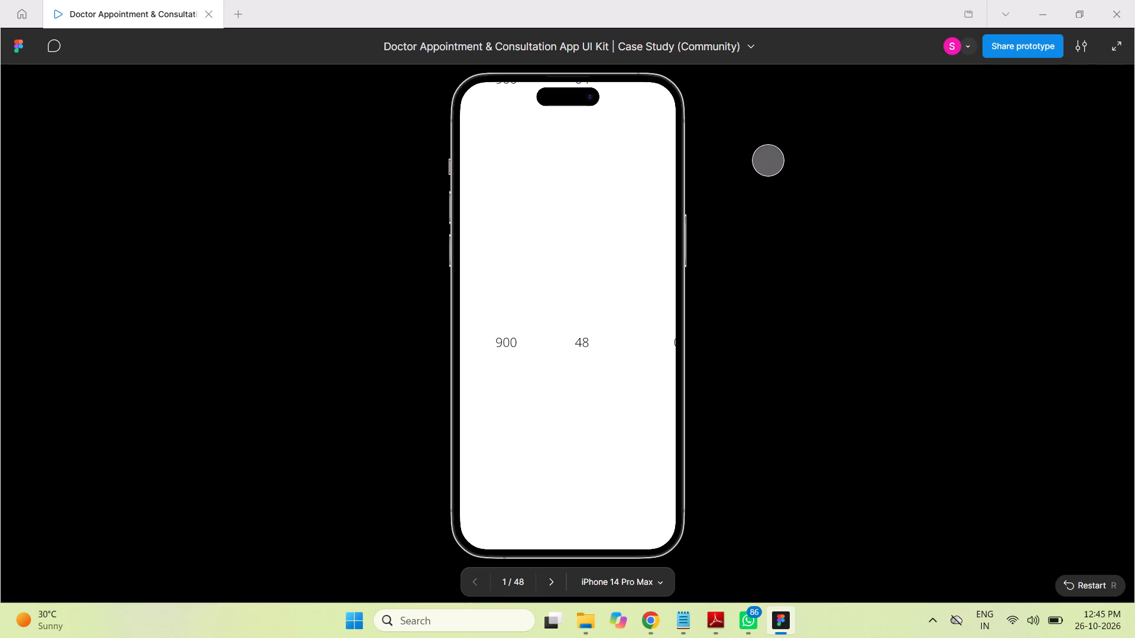
Open the Doctor Appointment & Consultation App UI Kit prototype's design file in the editor.
double_click(768, 160)
left_click(753, 51)
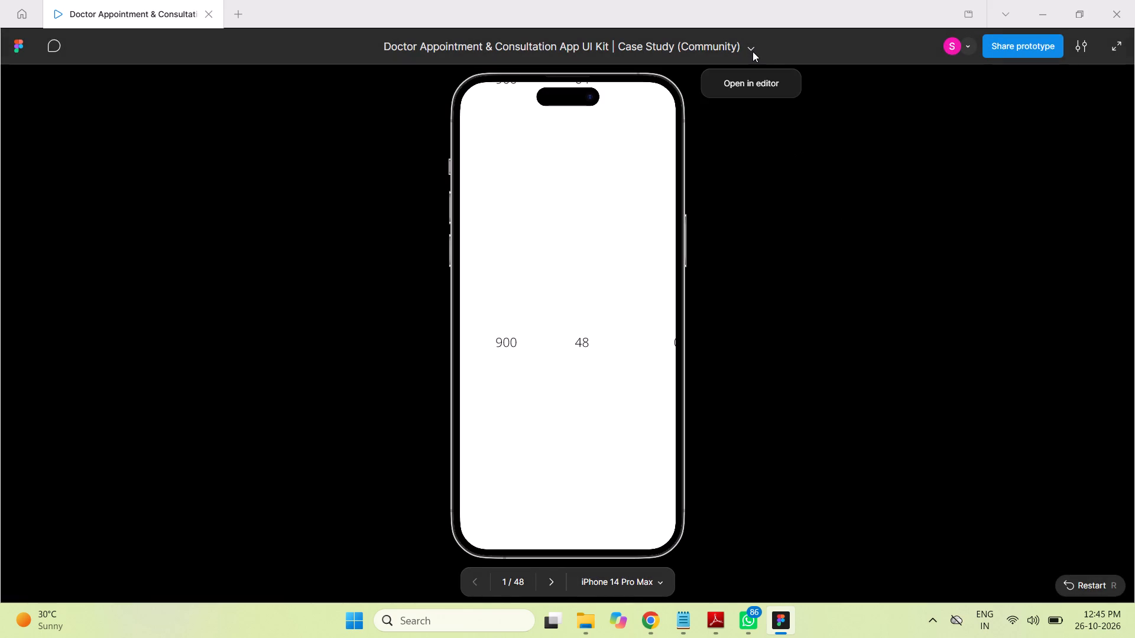
left_click(750, 84)
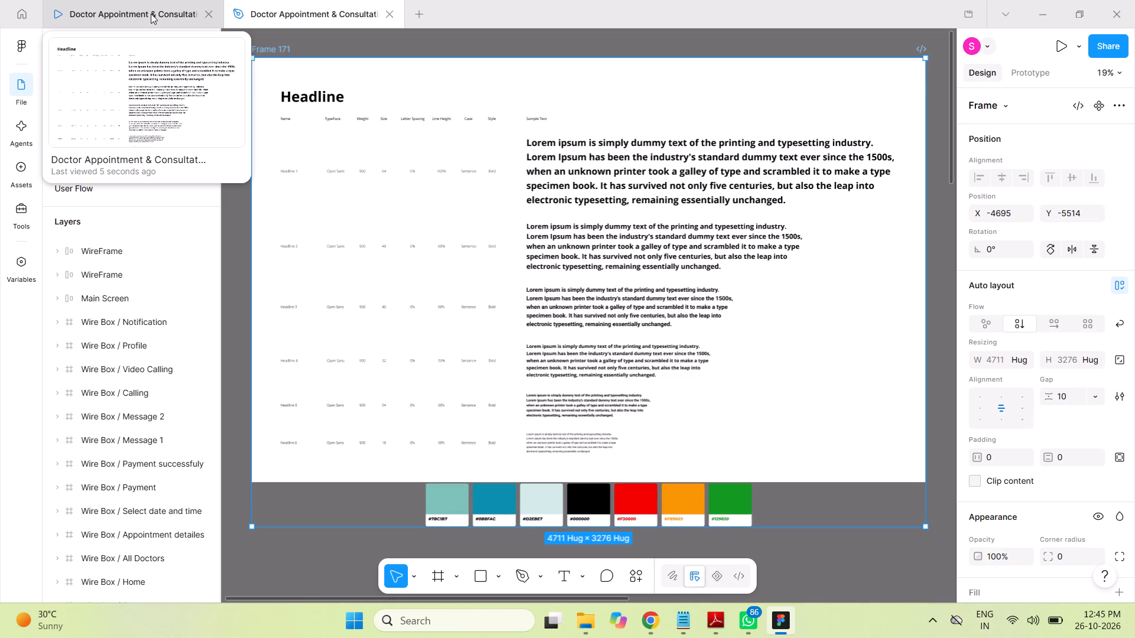
Close the prototype's tab, keeping the design file open.
left_click(151, 14)
left_click(210, 11)
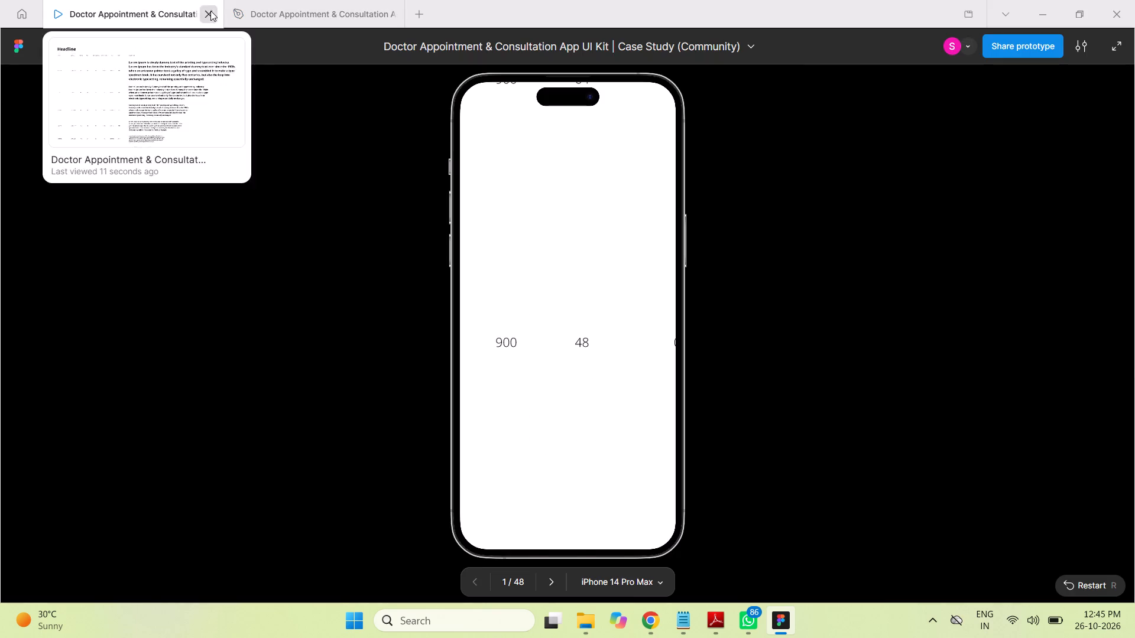
Look over the UI page's canvas, examining the typography frame, colour swatches, Main Screen designs and WireFrame rows.
scroll(841, 435, "down", 5)
scroll(805, 435, "up", 1)
scroll(803, 434, "down", 3)
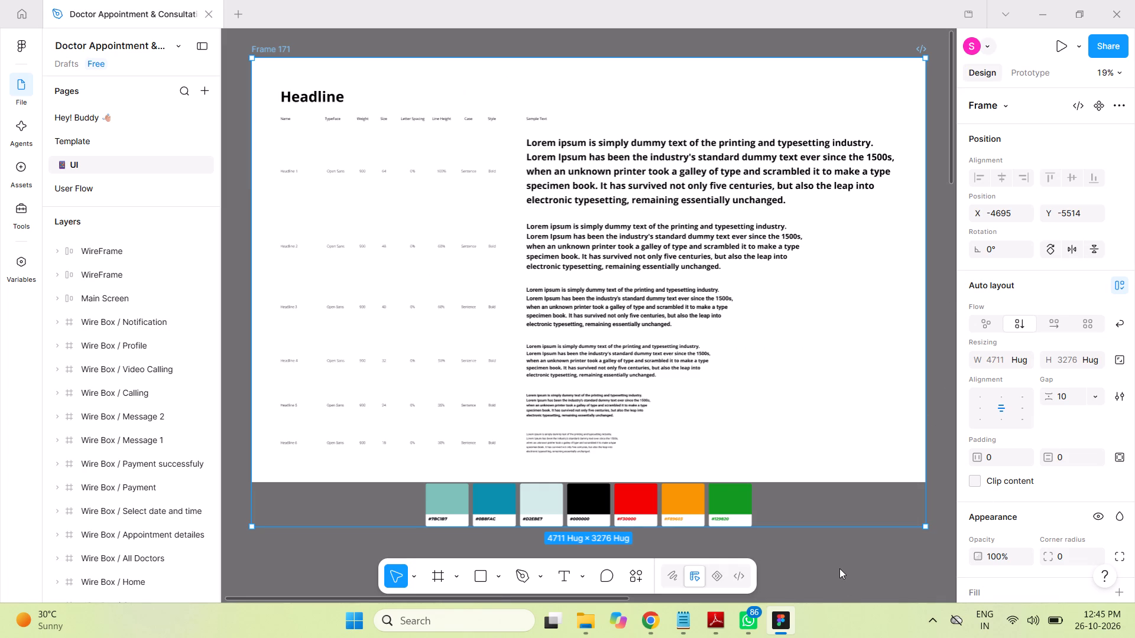
key("ctrl+minus")
key("ctrl+minus")
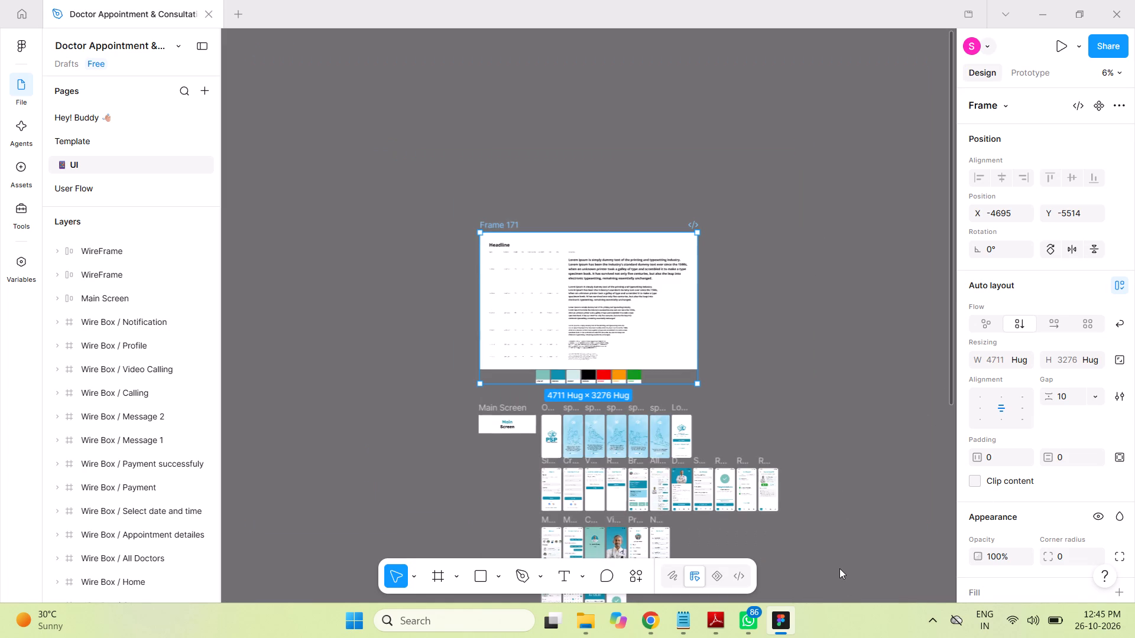
scroll(744, 414, "up", 1)
scroll(745, 413, "down", 4)
scroll(764, 389, "up", 3)
scroll(764, 389, "down", 4)
scroll(769, 388, "up", 4)
key("space")
key("space")
key("space")
key("space")
key("space")
key("space")
key("space")
key("space")
key("space")
key("space")
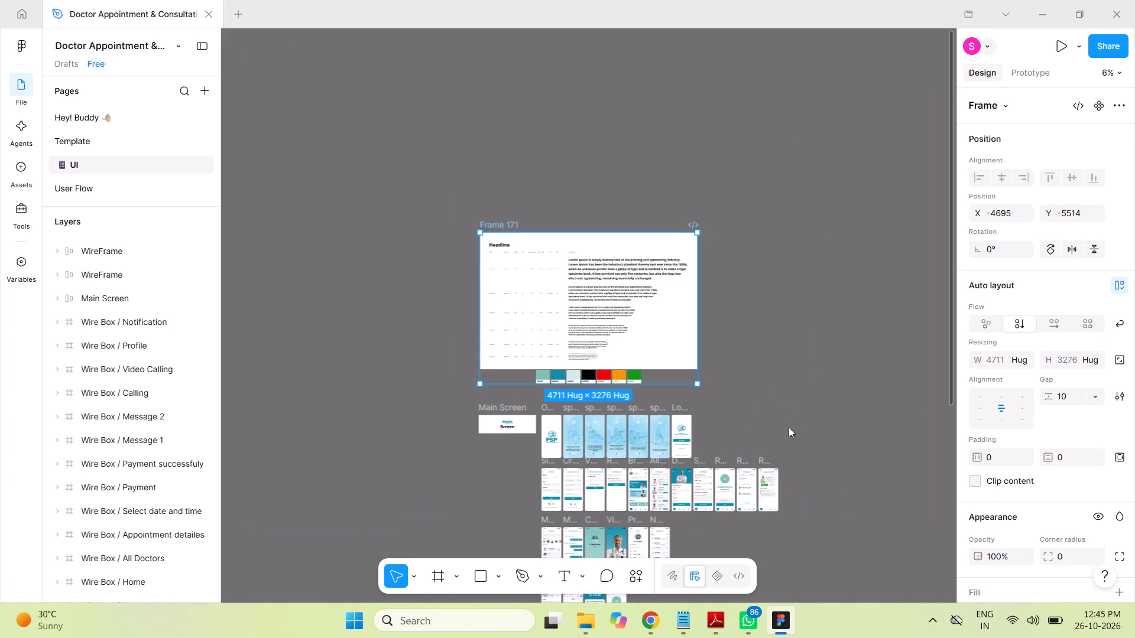
left_click(810, 373)
key("space")
key("space")
key("space")
key("space")
key("space")
key("space")
key("space")
key("space")
key("space")
key("space")
key("space")
key("space")
key("space")
key("space")
key("space")
key("space")
key("space")
key("space")
key("space")
left_click_drag(784, 415, 761, 298)
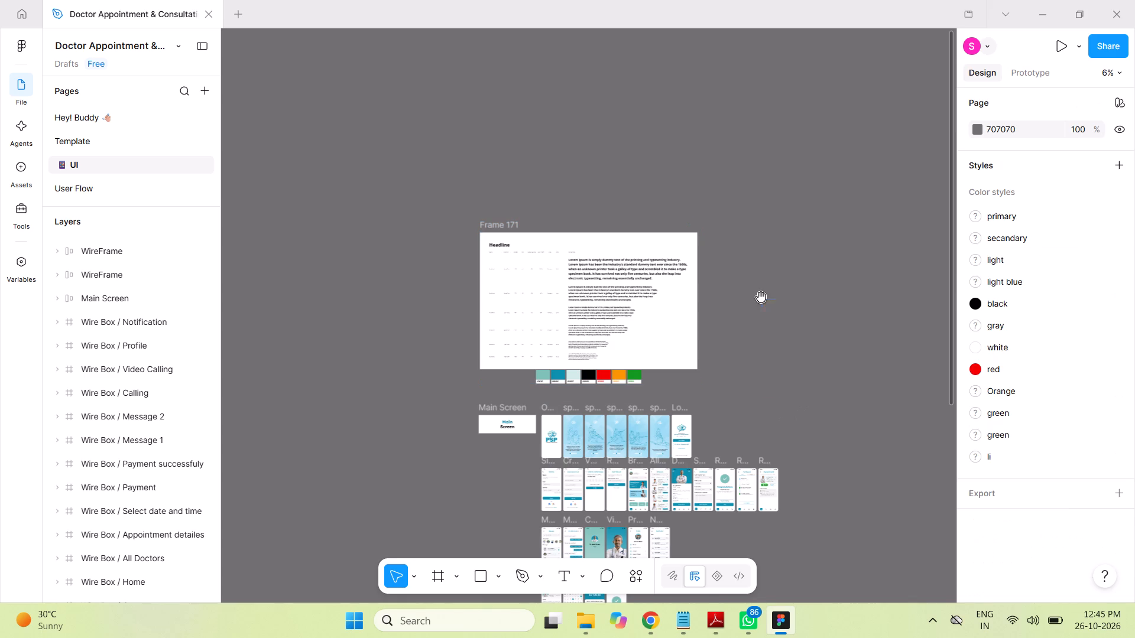
key("space")
key("space")
key("space")
key("space")
key("space")
key("space")
key("space")
key("space")
key("space")
key("space")
key("space")
key("space")
key("space")
key("space")
key("space")
key("space")
key("space")
key("space")
key("space")
key("space")
left_click_drag(808, 389, 748, 158)
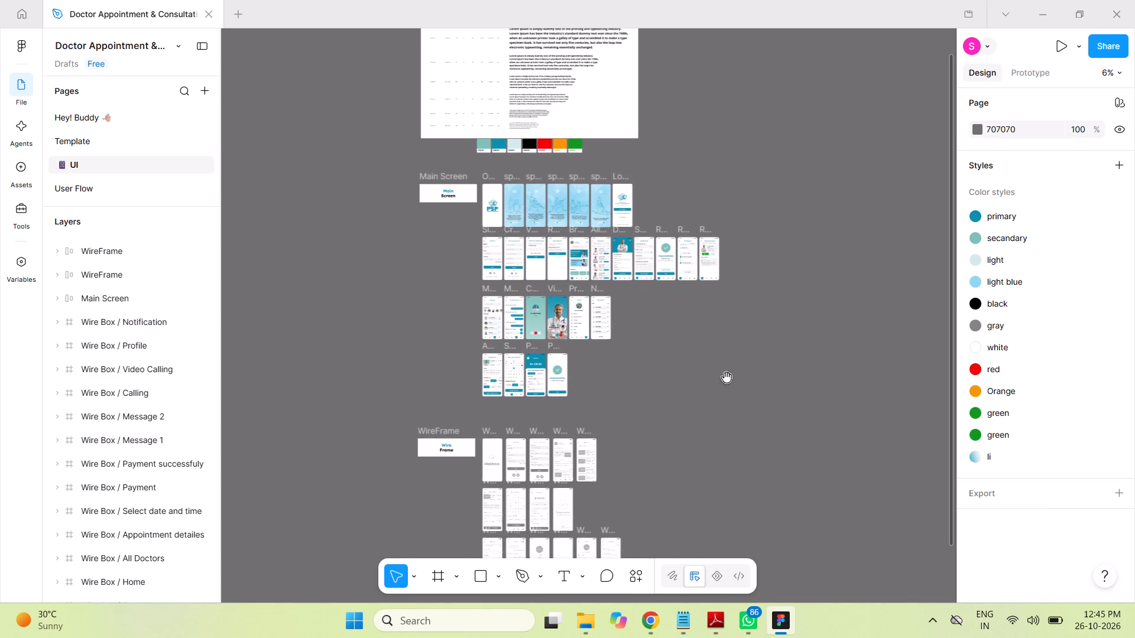
left_click_drag(634, 380, 617, 332)
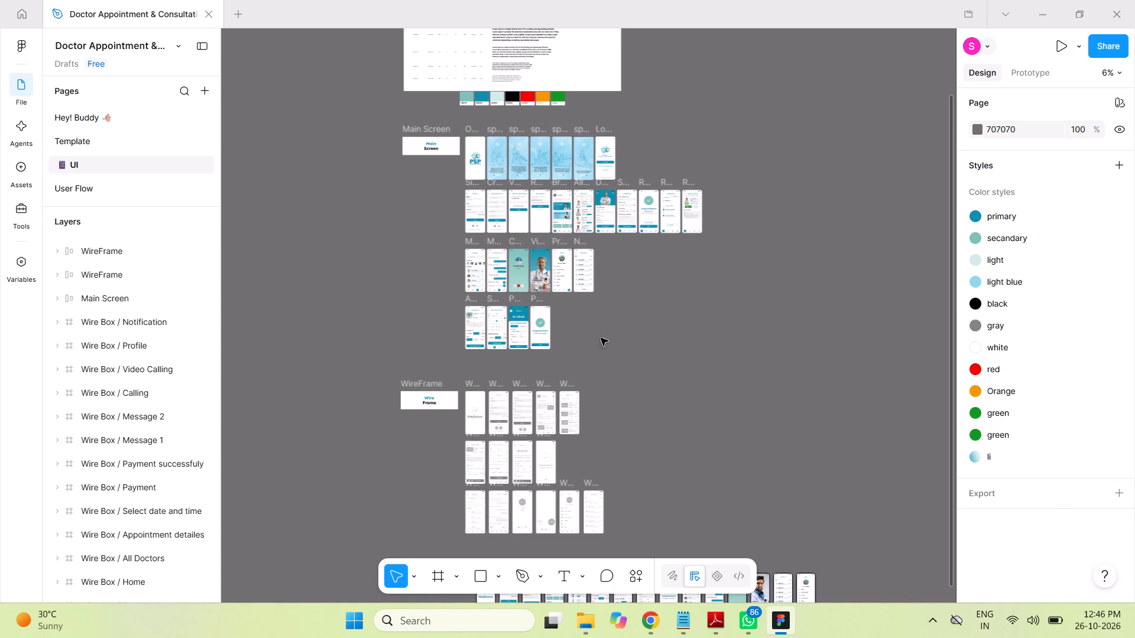
key("z")
key("z")
key("z")
key("z")
key("z")
key("z")
key("z")
key("z")
key("z")
key("z")
key("z")
key("z")
key("z")
key("z")
key("z")
key("z")
key("z")
key("z")
key("z")
key("z")
key("z")
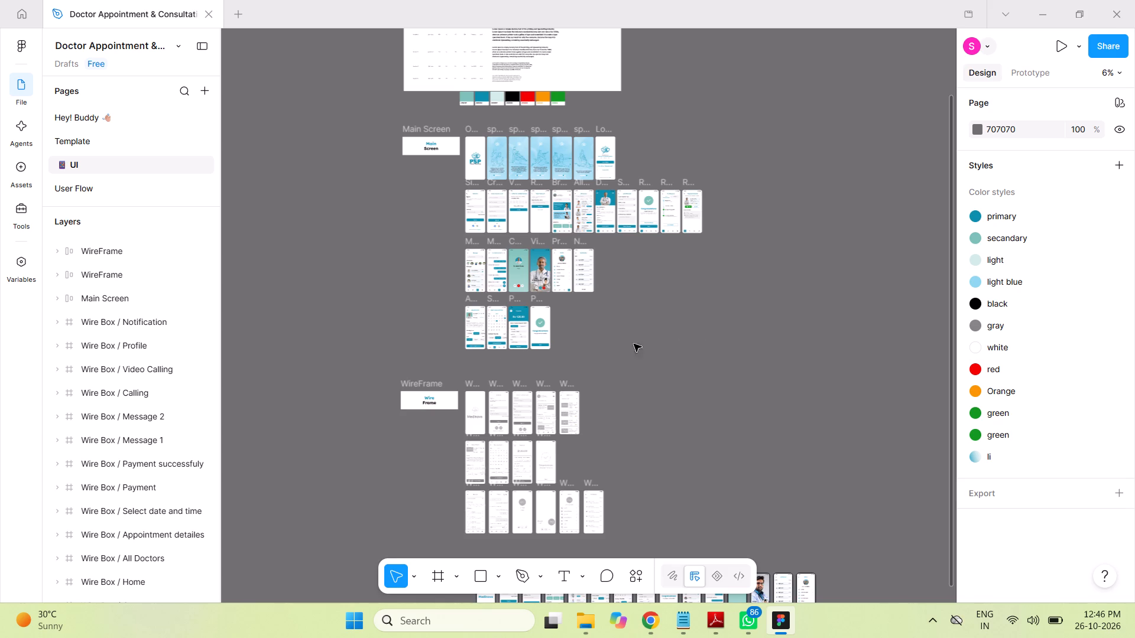
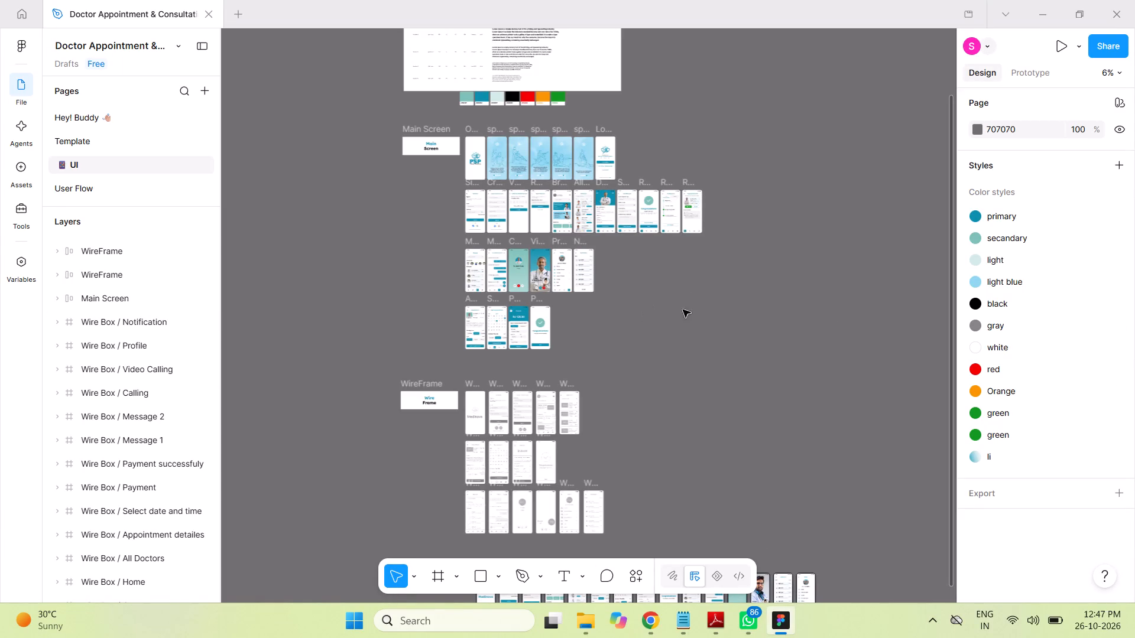
Copy the Book an Appointment button, both its text and rectangle, from the Appointment detailes frame into the Request Accepted frame.
left_click(686, 349)
key("ctrl+equal")
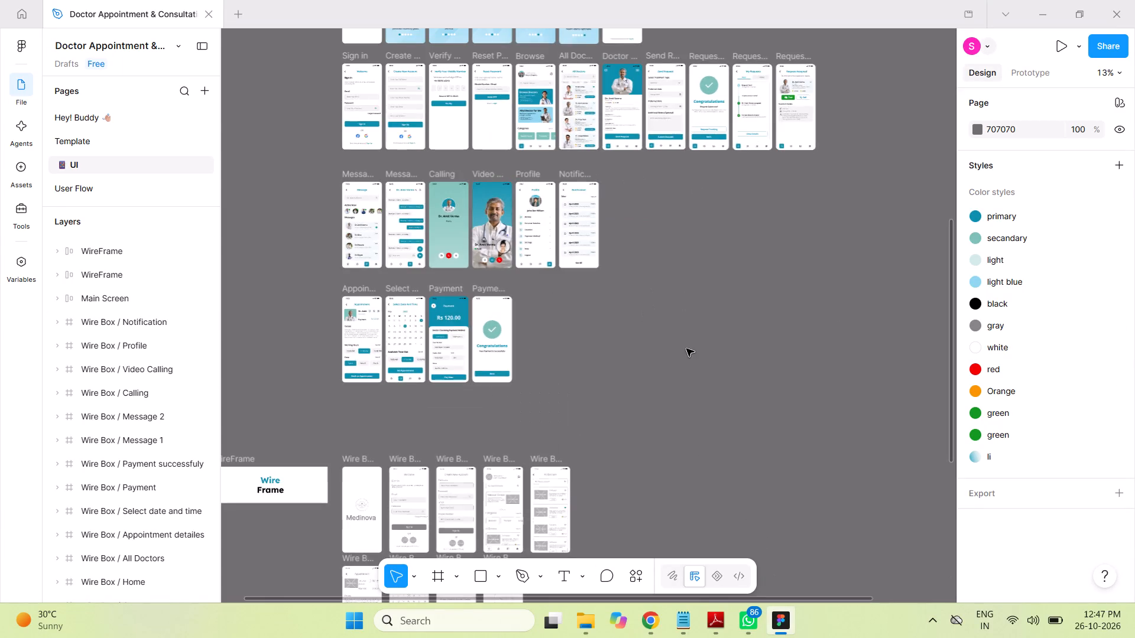
key("ctrl+equal")
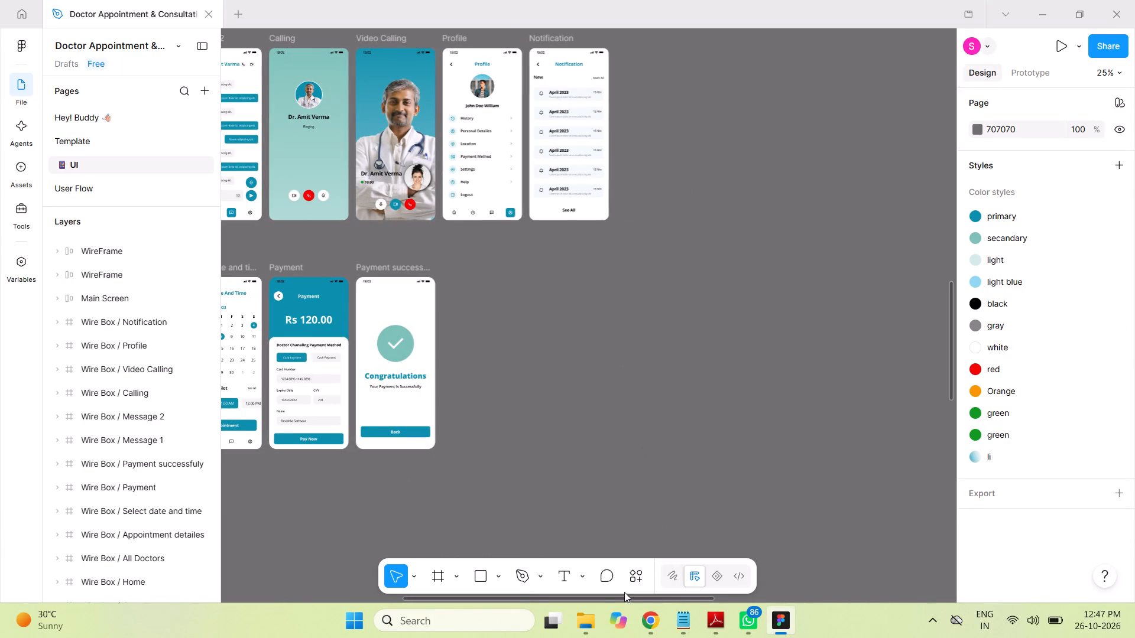
key("space")
key("space")
key("space")
key("space")
key("space")
key("space")
key("space")
key("space")
key("space")
key("space")
key("space")
key("space")
key("space")
key("space")
key("space")
key("space")
key("space")
key("space")
key("space")
key("space")
left_click_drag(636, 444, 838, 408)
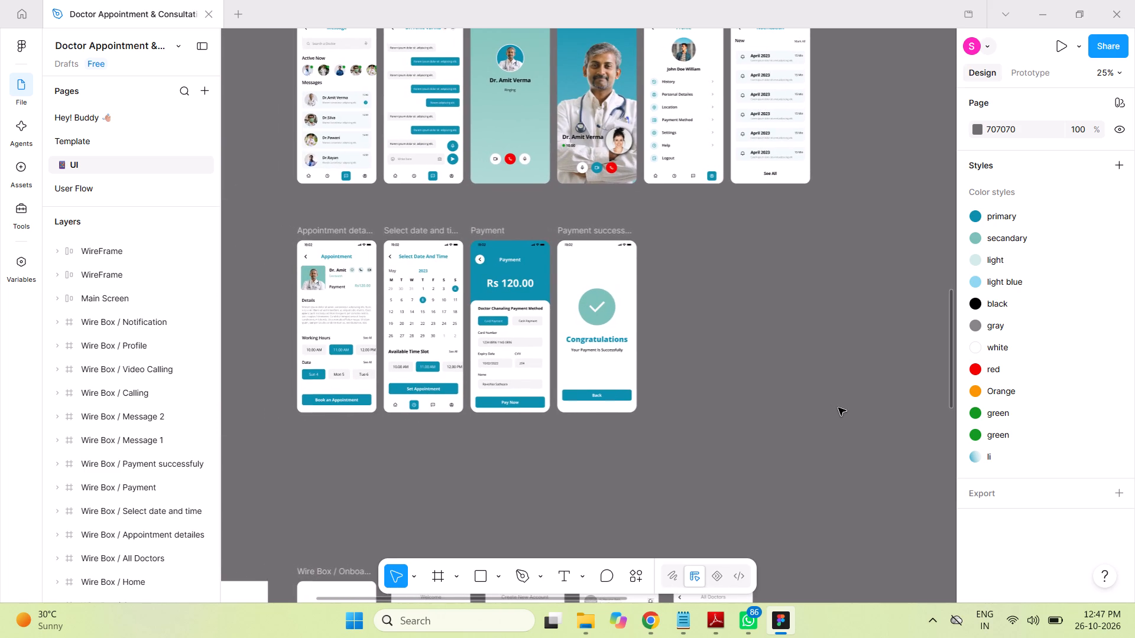
left_click(745, 341)
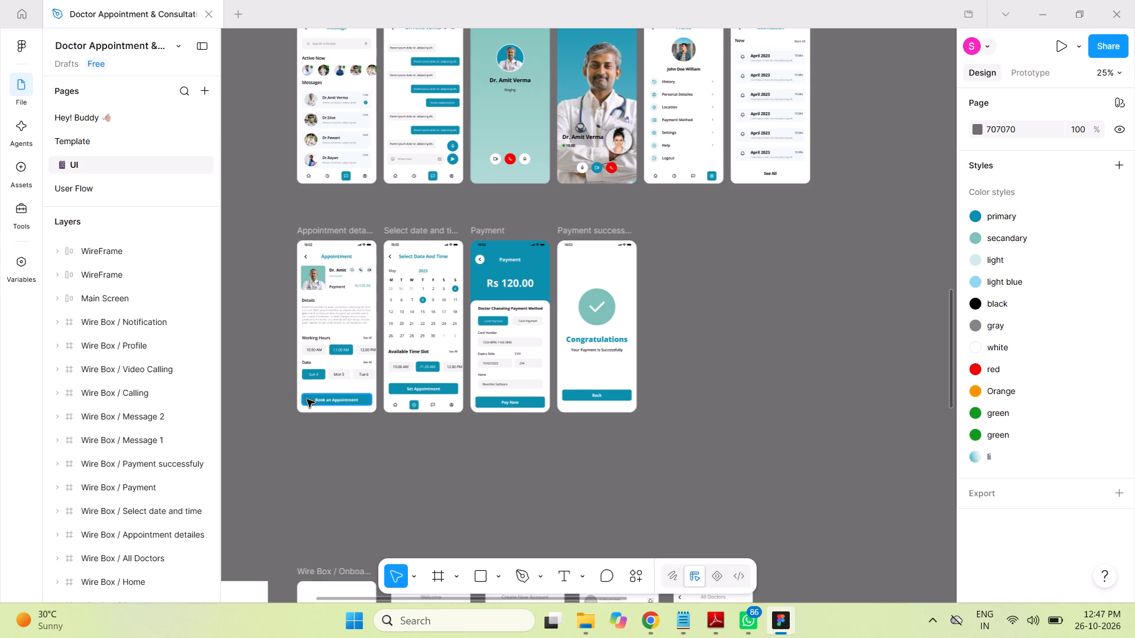
left_click(307, 399)
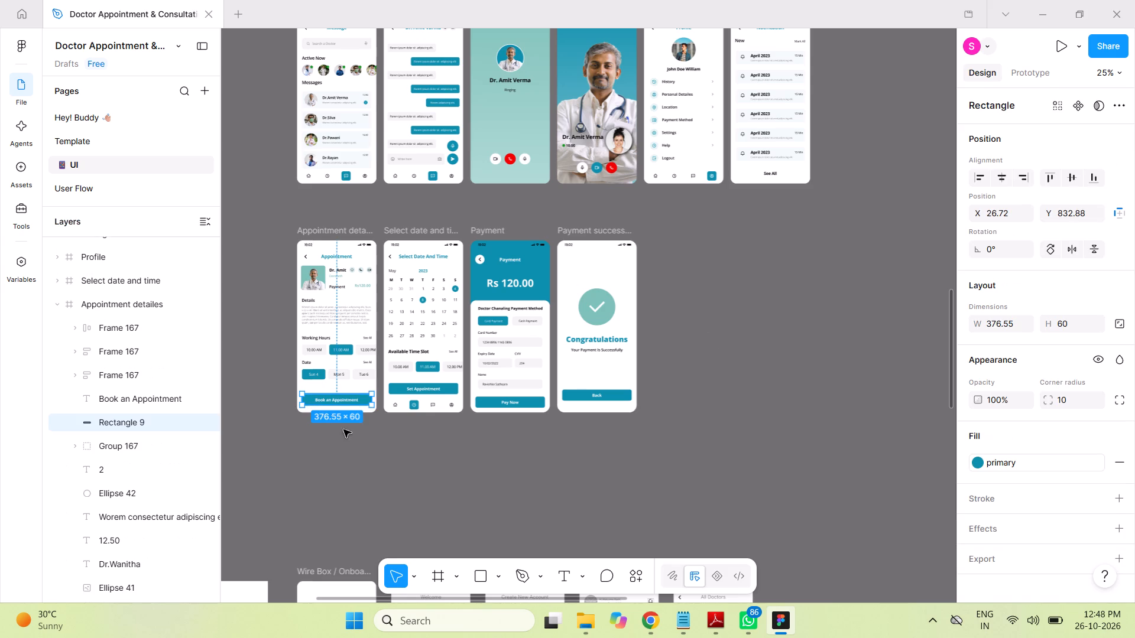
left_click(147, 396, "shift")
key("ctrl+c")
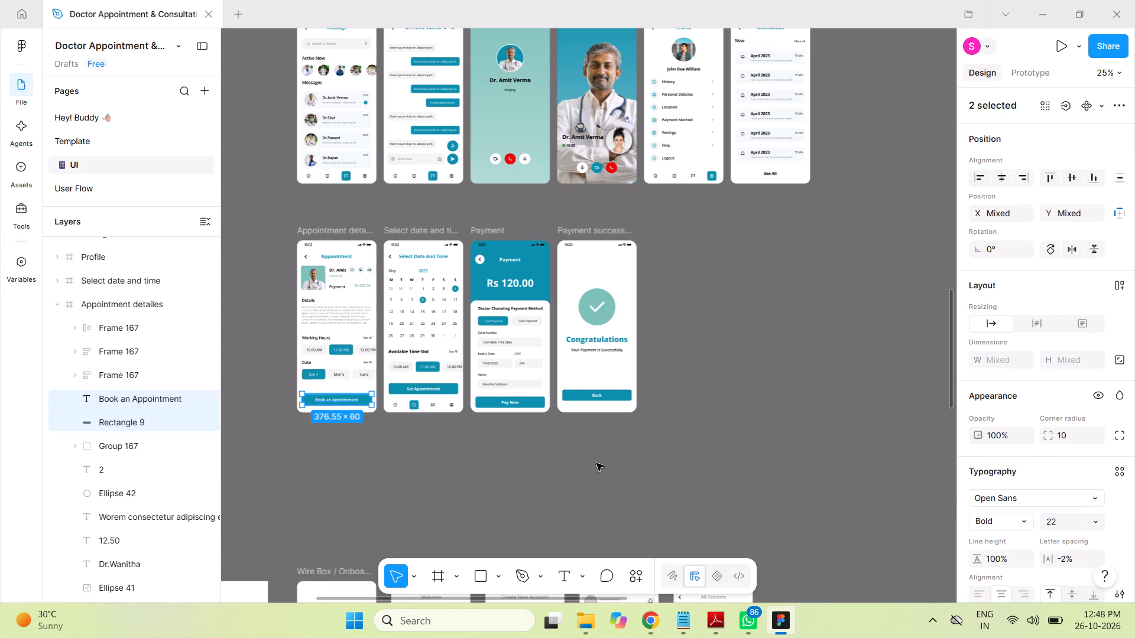
key("space")
key("space")
key("space")
key("space")
key("space")
key("space")
key("space")
key("space")
key("space")
key("space")
key("space")
key("space")
key("space")
key("space")
key("space")
key("space")
key("space")
key("space")
key("space")
key("space")
left_click_drag(803, 276, 680, 447)
left_click_drag(935, 248, 744, 438)
left_click_drag(951, 376, 750, 409)
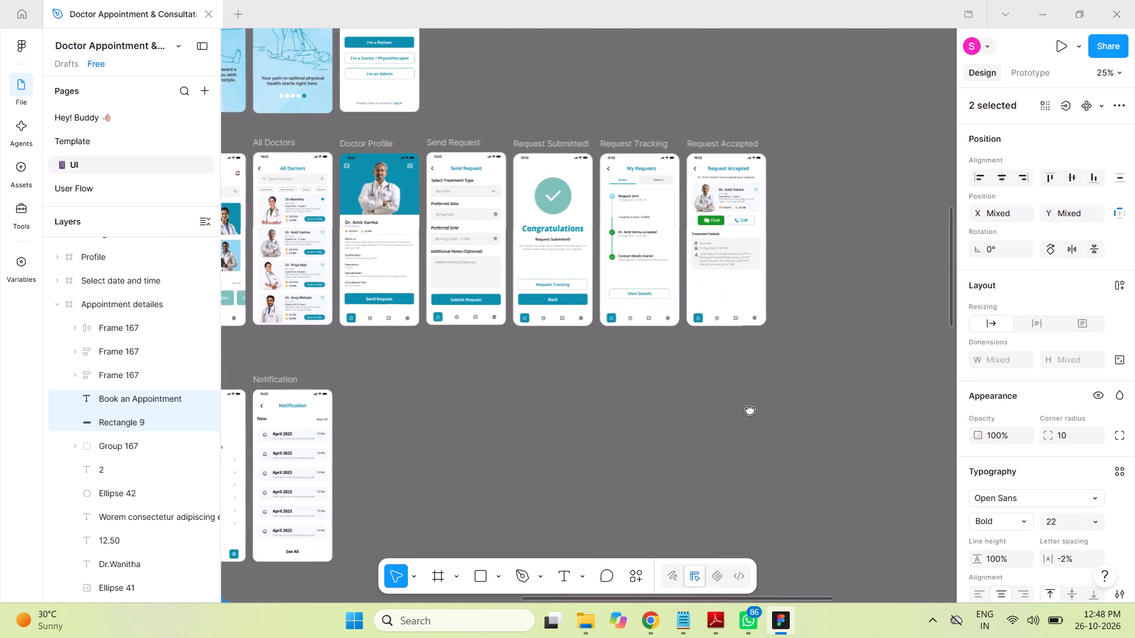
left_click_drag(750, 409, 705, 425)
left_click(651, 176)
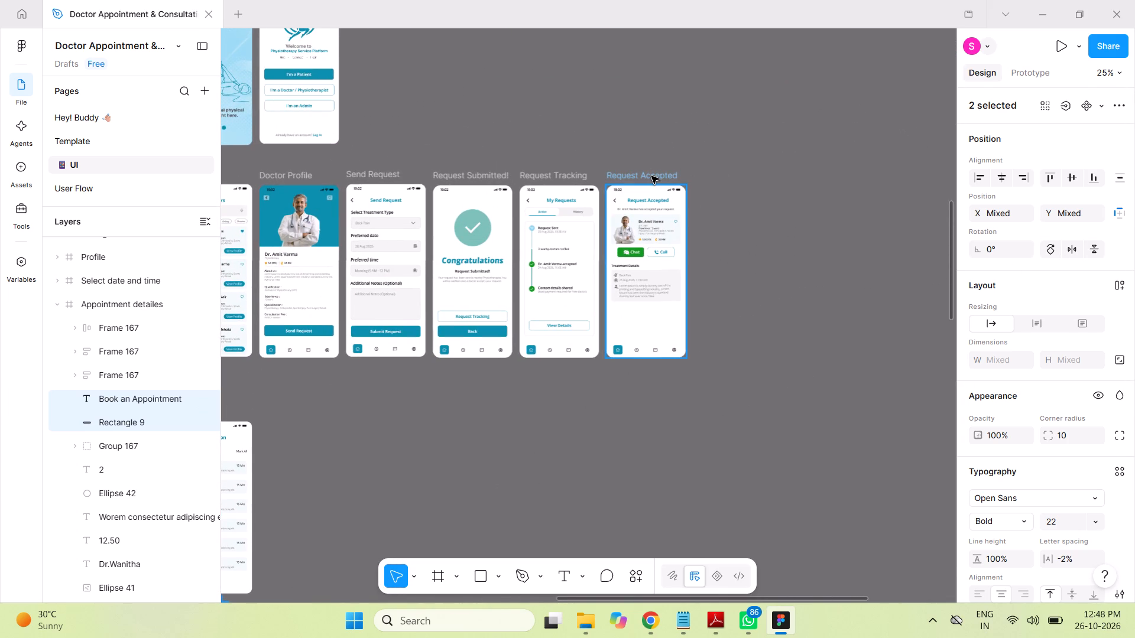
key("ctrl+v")
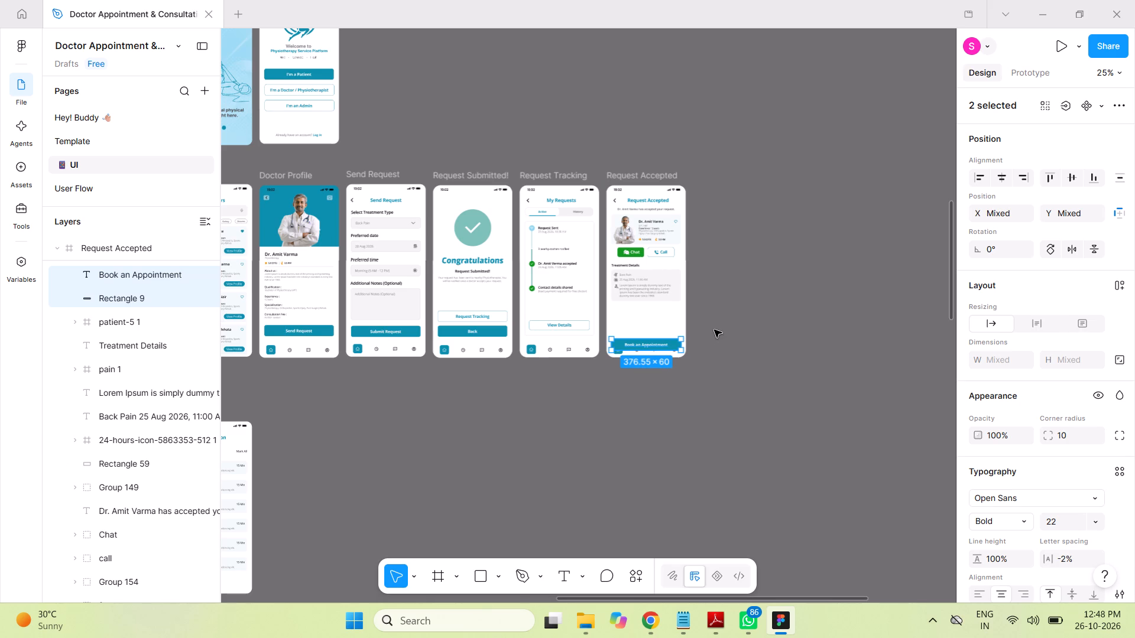
Move the pasted Book an Appointment button up above the Request Accepted frame's bottom navigation icons, keeping it horizontally centred, and save the file.
key("ctrl+equal")
key("ctrl+equal")
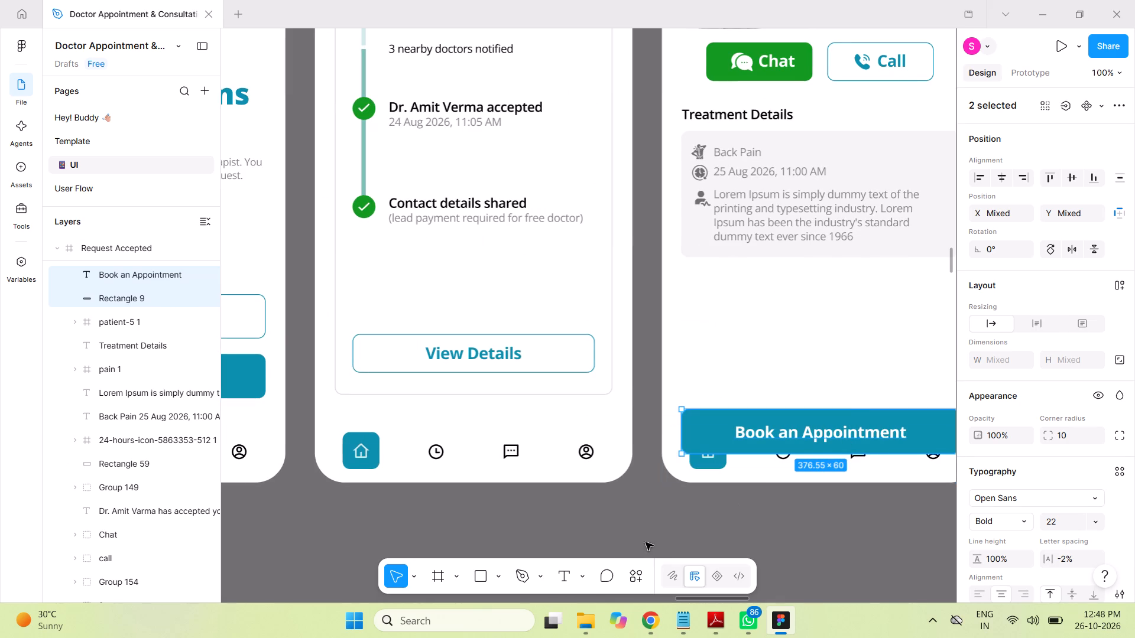
key("space")
key("space")
key("space")
key("space")
key("space")
key("space")
key("space")
key("space")
key("space")
key("space")
key("space")
key("space")
key("space")
key("space")
key("space")
key("space")
key("space")
key("space")
left_click_drag(825, 509, 568, 457)
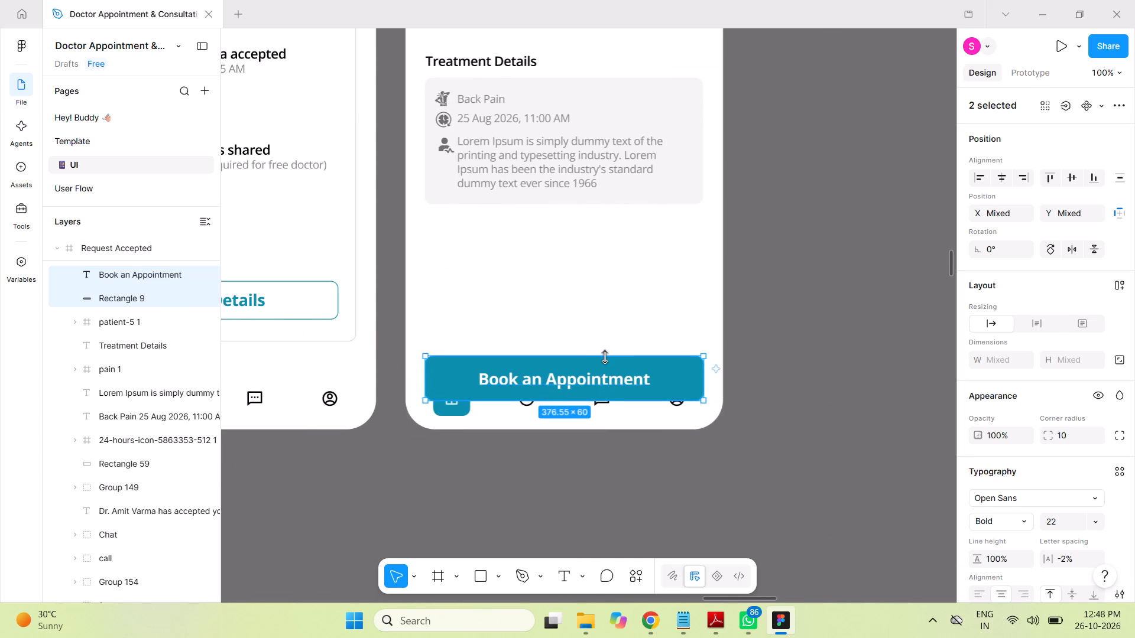
left_click_drag(598, 365, 601, 336)
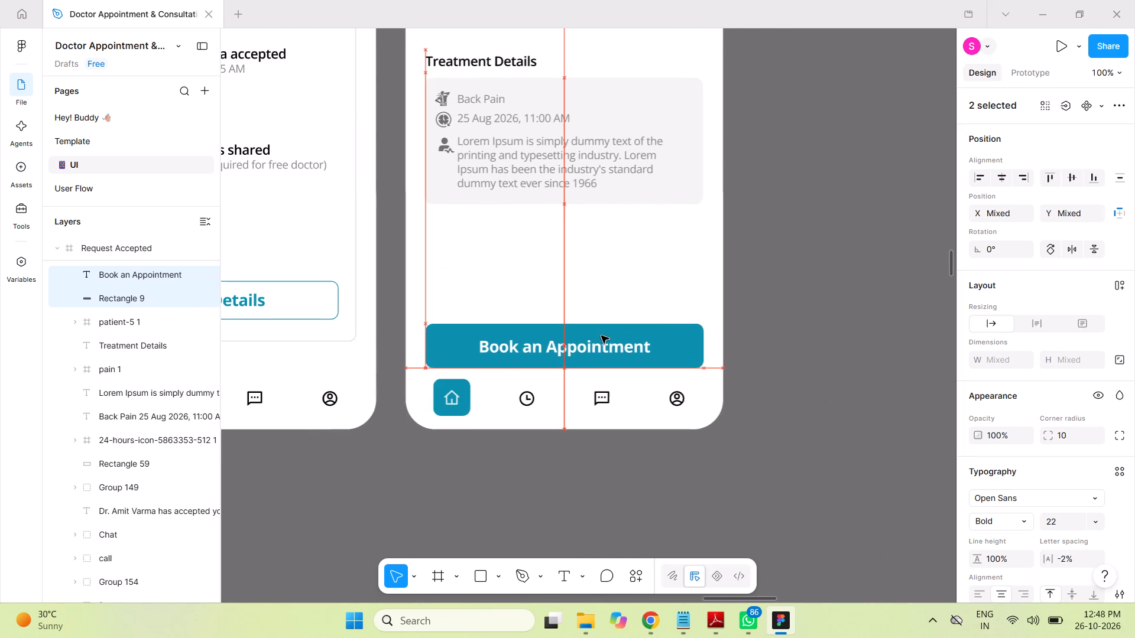
left_click_drag(601, 336, 603, 314)
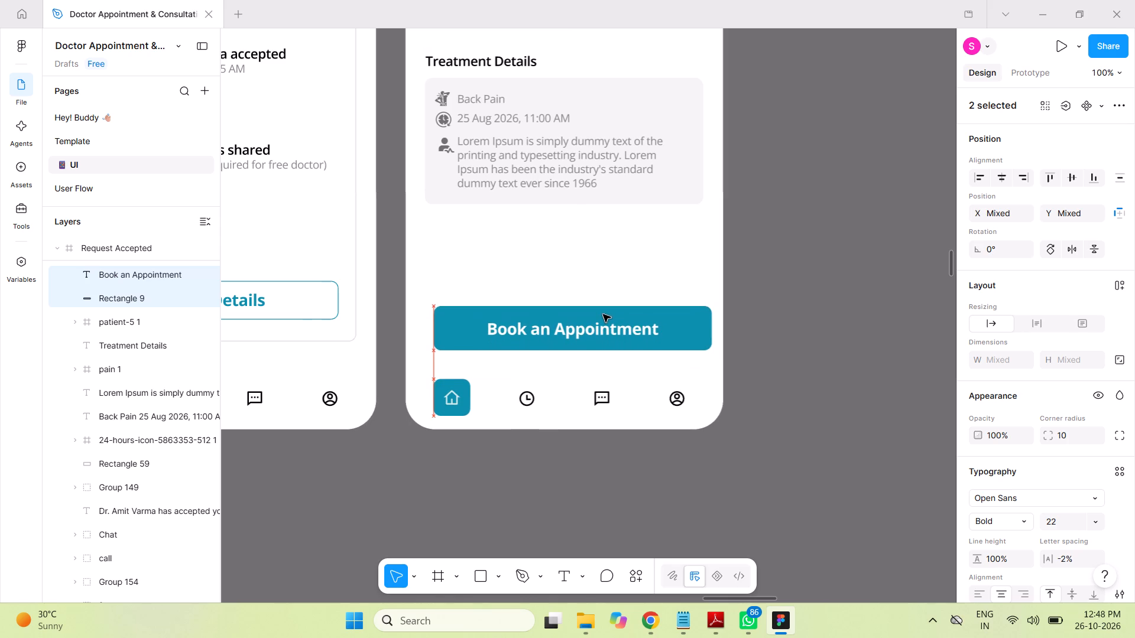
left_click_drag(603, 314, 600, 313)
left_click(812, 325)
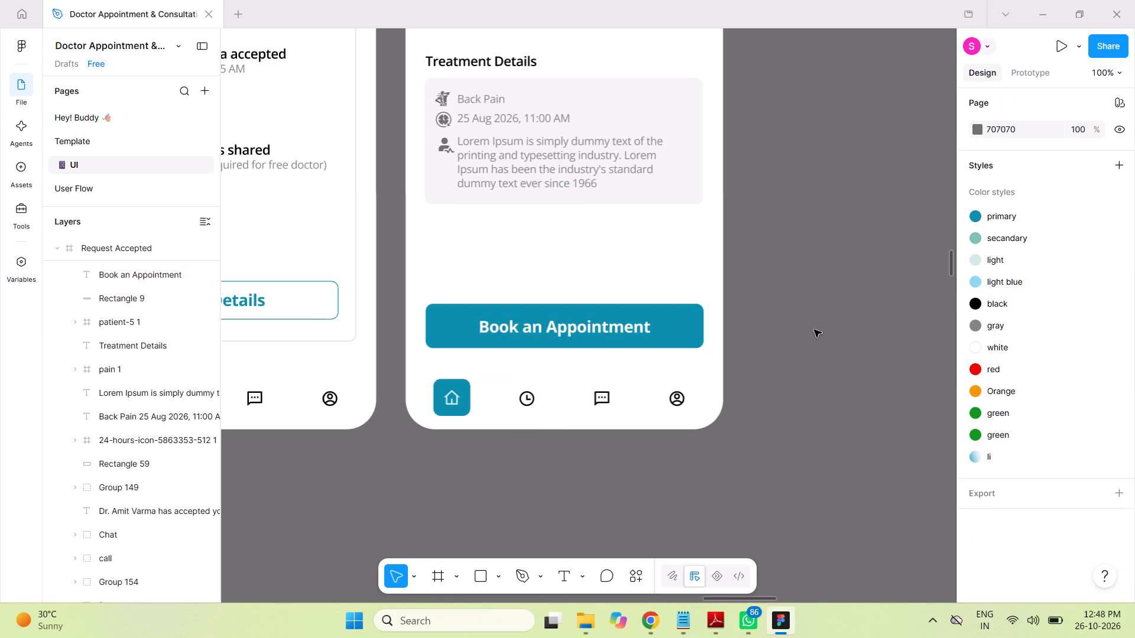
key("ctrl+s")
Delete all three rows of Wire Box screens next to the Wire Frame title, keeping the title itself.
key("ctrl+minus")
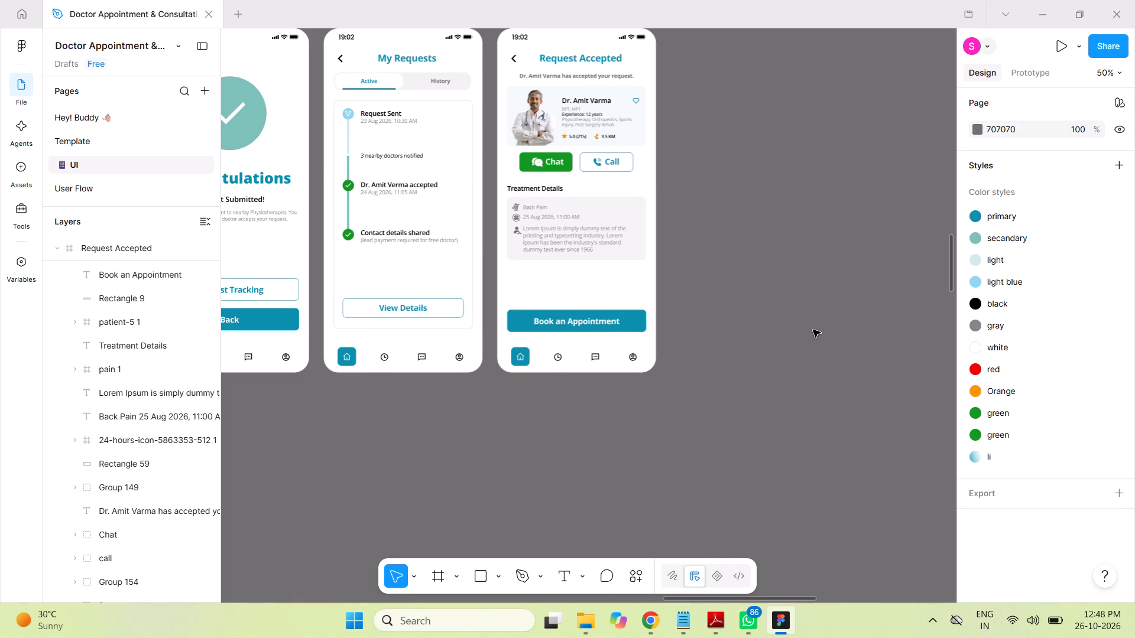
key("ctrl+minus")
key("ctrl+minus")
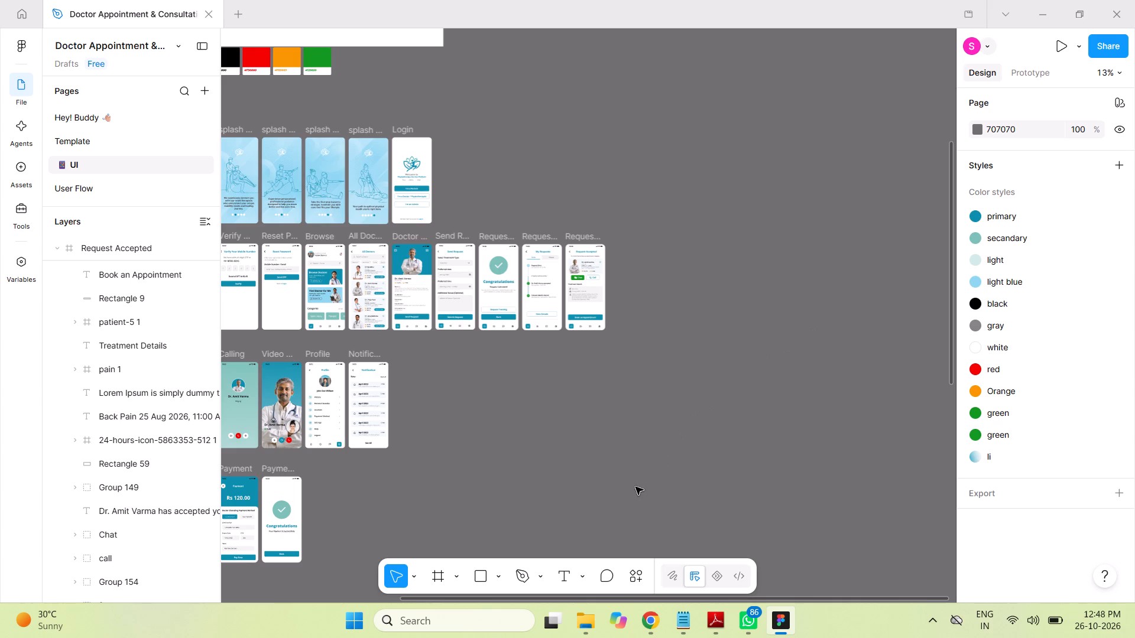
scroll(844, 366, "down", 7)
scroll(849, 364, "up", 9)
scroll(849, 364, "down", 1)
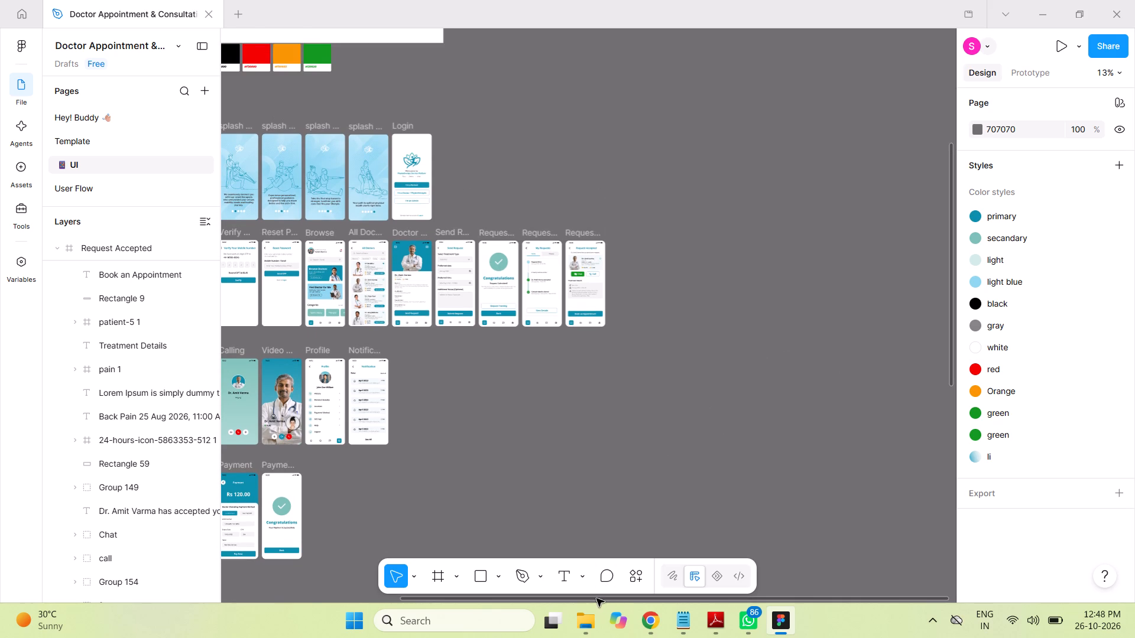
left_click_drag(596, 598, 453, 597)
scroll(715, 345, "down", 6)
scroll(720, 346, "up", 2)
scroll(721, 346, "down", 7)
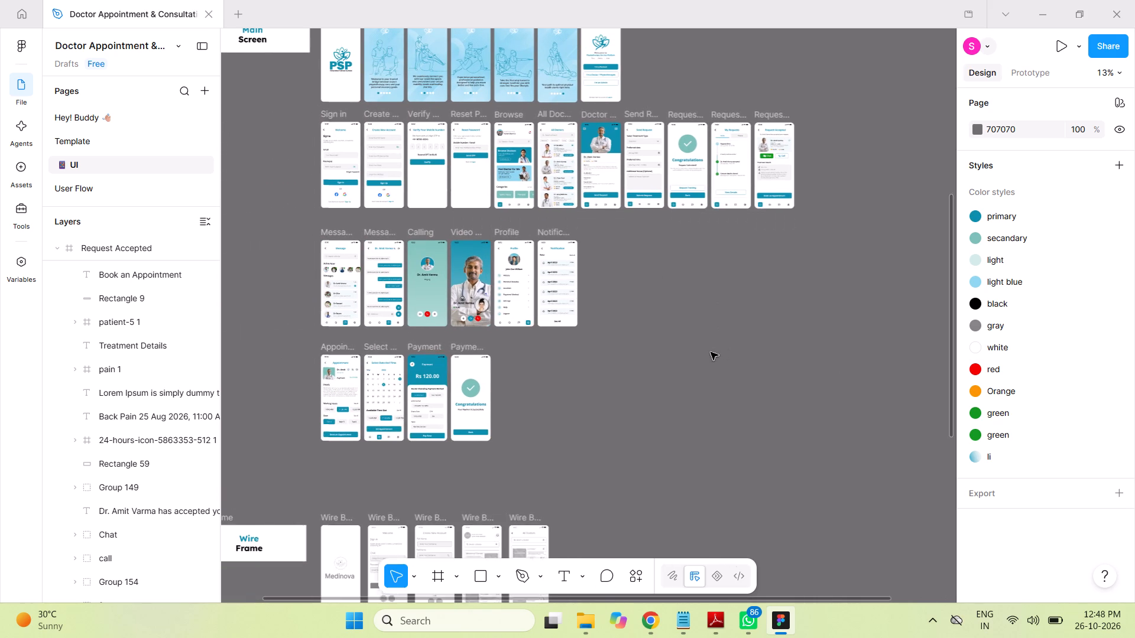
scroll(711, 352, "down", 3)
scroll(711, 352, "up", 1)
scroll(711, 352, "down", 4)
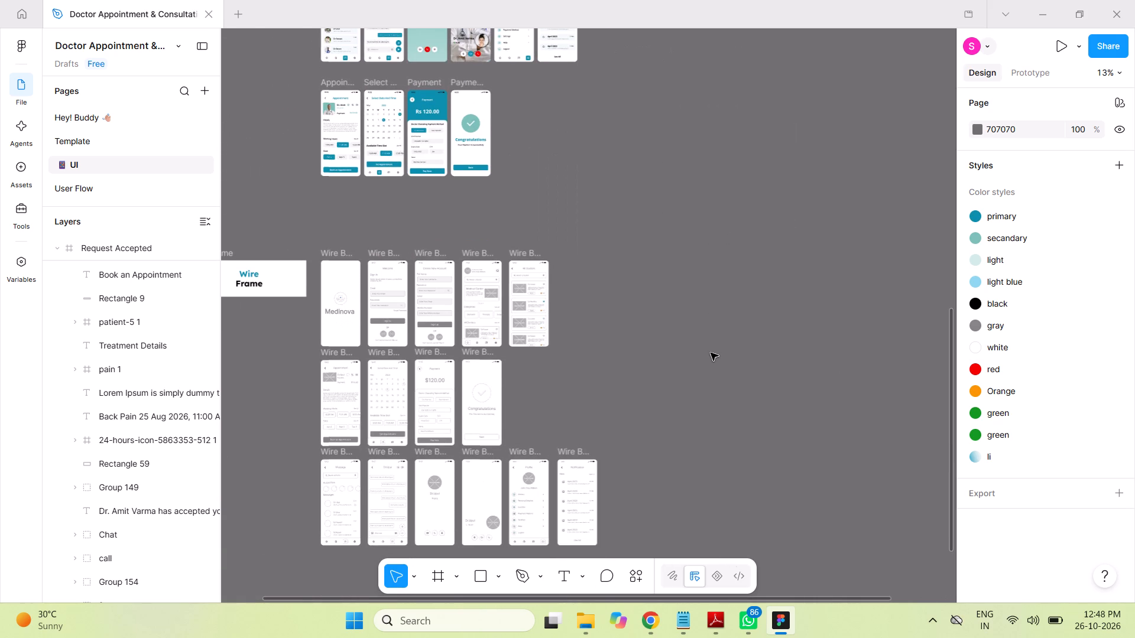
key("ctrl+minus")
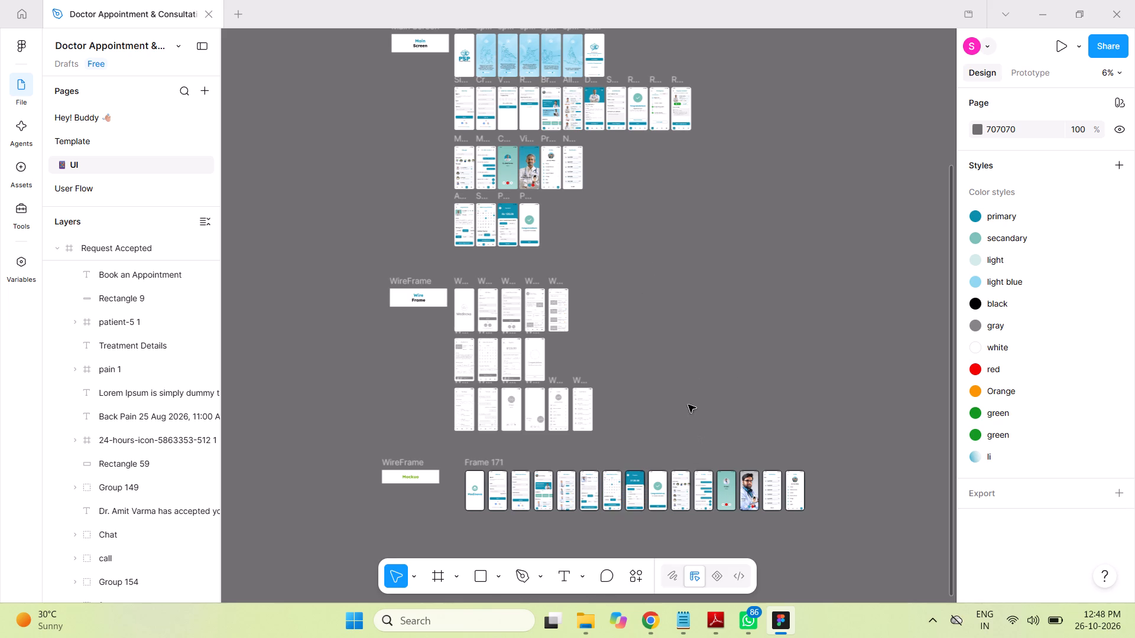
left_click_drag(618, 439, 449, 316)
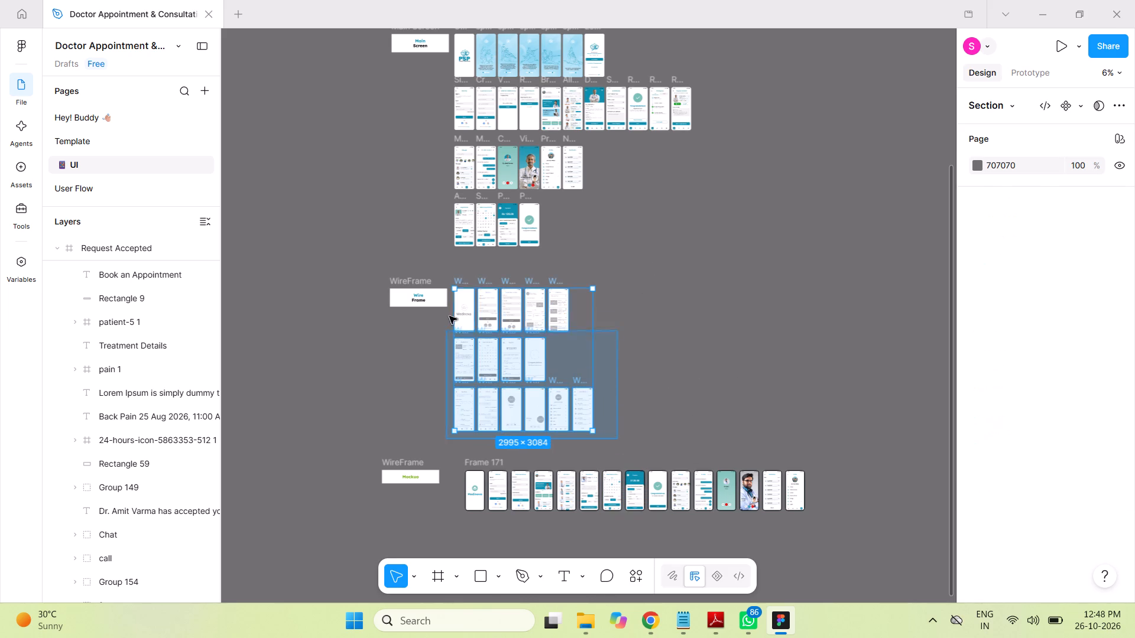
left_click_drag(449, 316, 451, 269)
key("Delete")
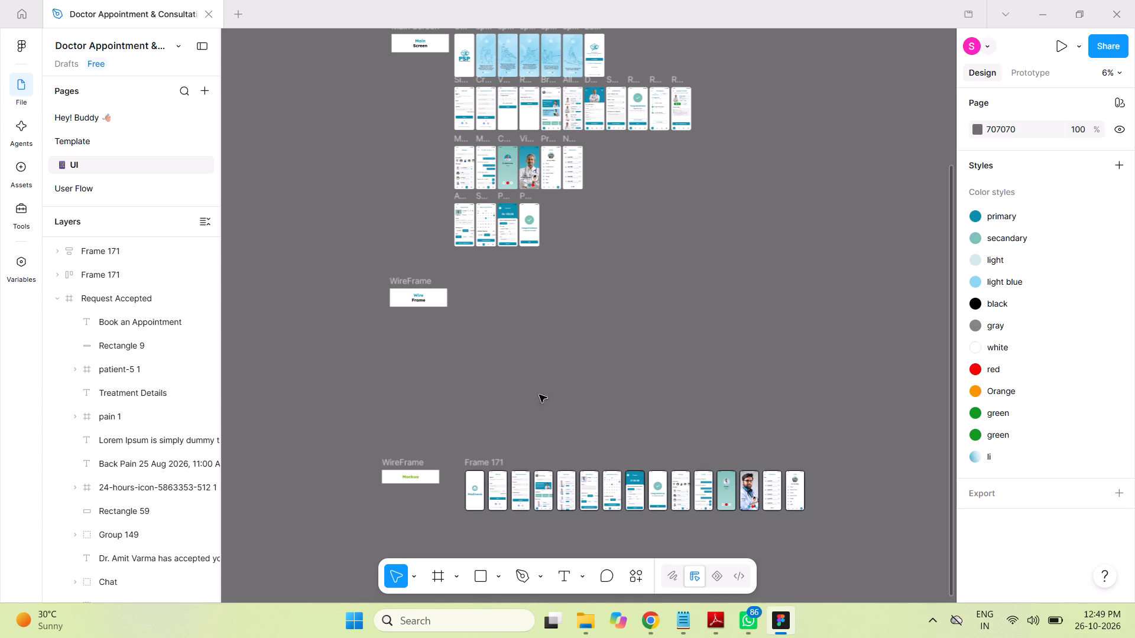
Open PhysioCare App UX Flow Storyboard.png from the Physiotherapy Service folder and examine its Find Doctor for Me, Request Tracking and Chat & Treatment screens.
left_click(583, 618)
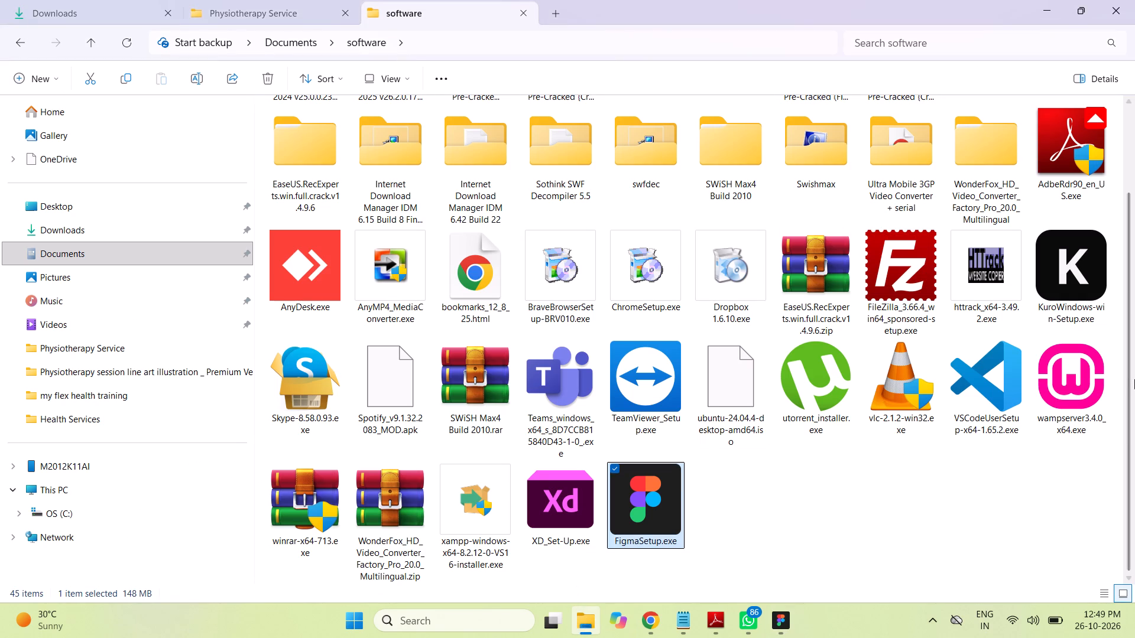
left_click(265, 6)
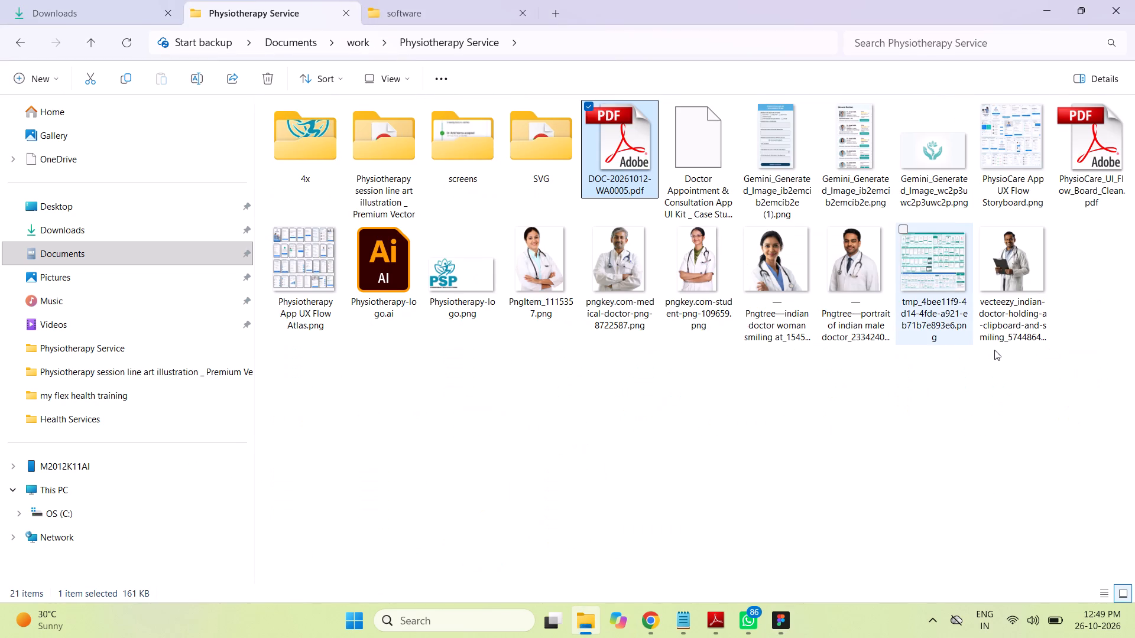
double_click(1006, 130)
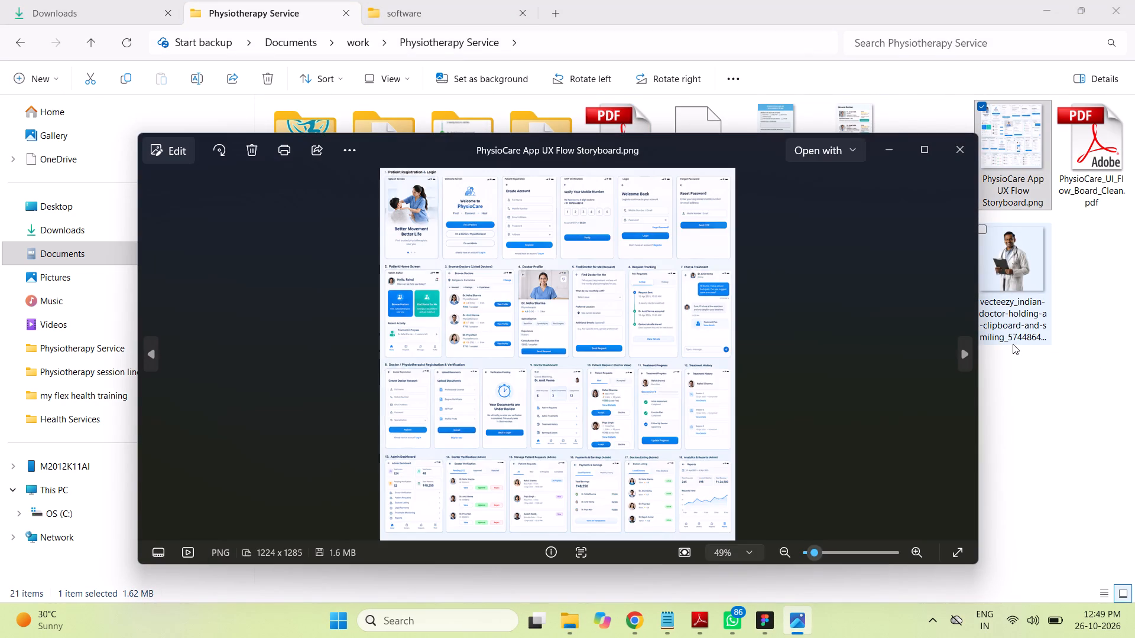
left_click(922, 148)
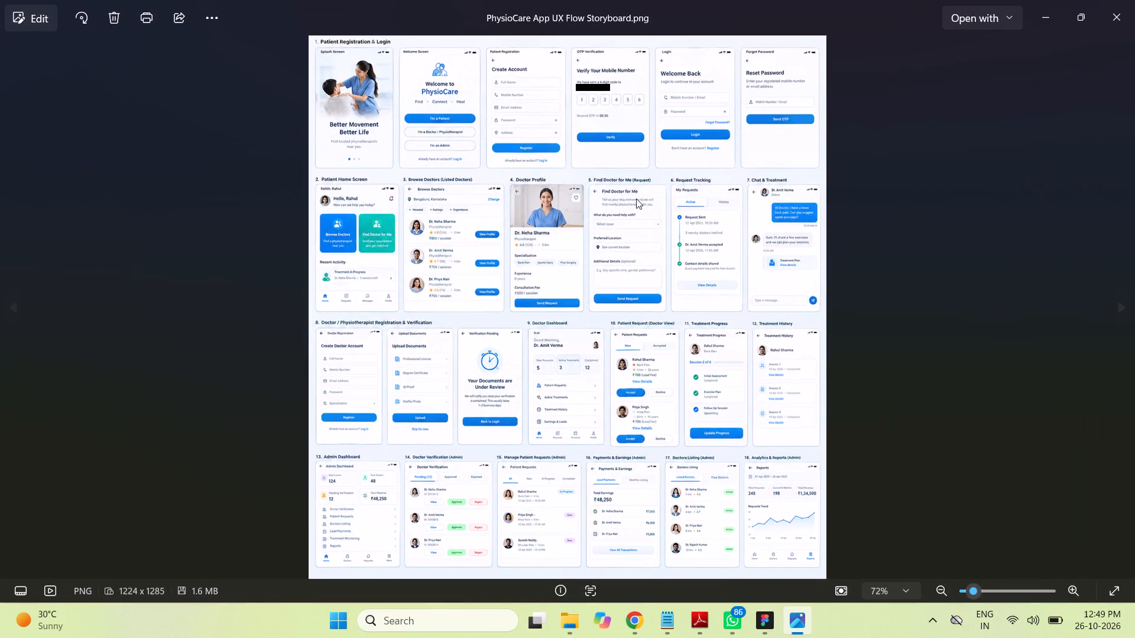
scroll(632, 208, "up", 10)
scroll(633, 192, "down", 2)
scroll(633, 192, "up", 3)
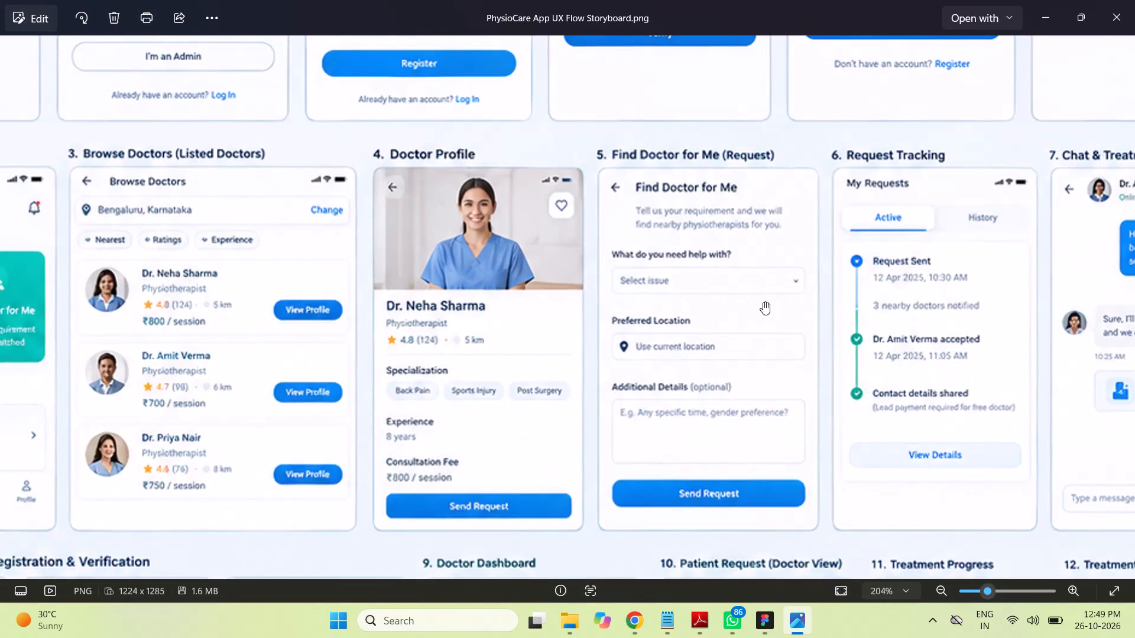
left_click_drag(751, 353, 628, 353)
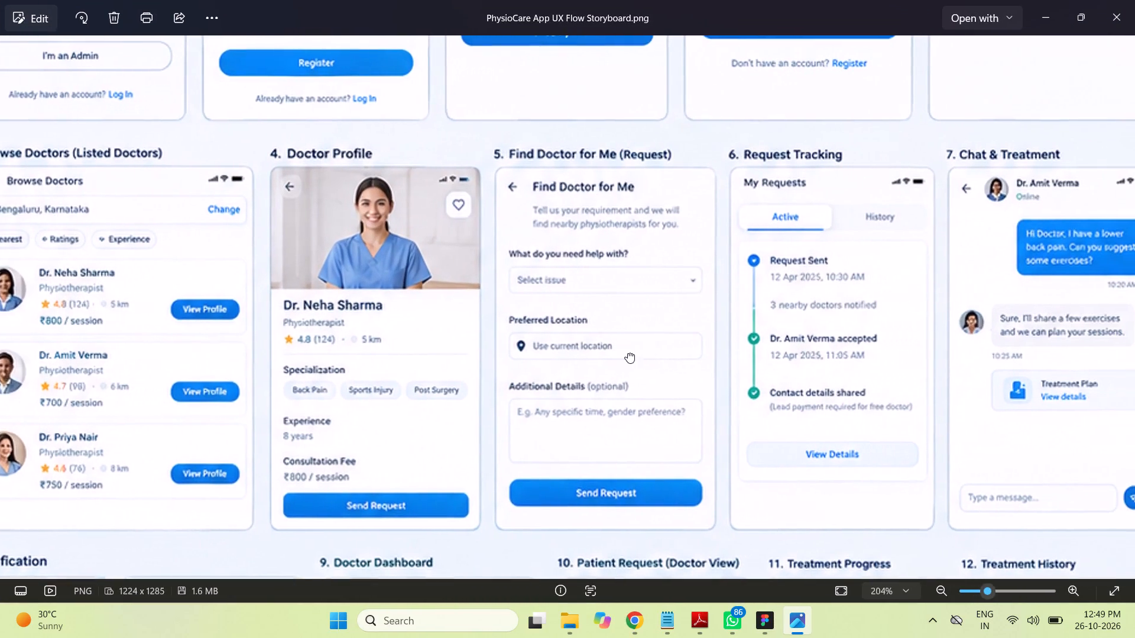
left_click_drag(628, 353, 575, 351)
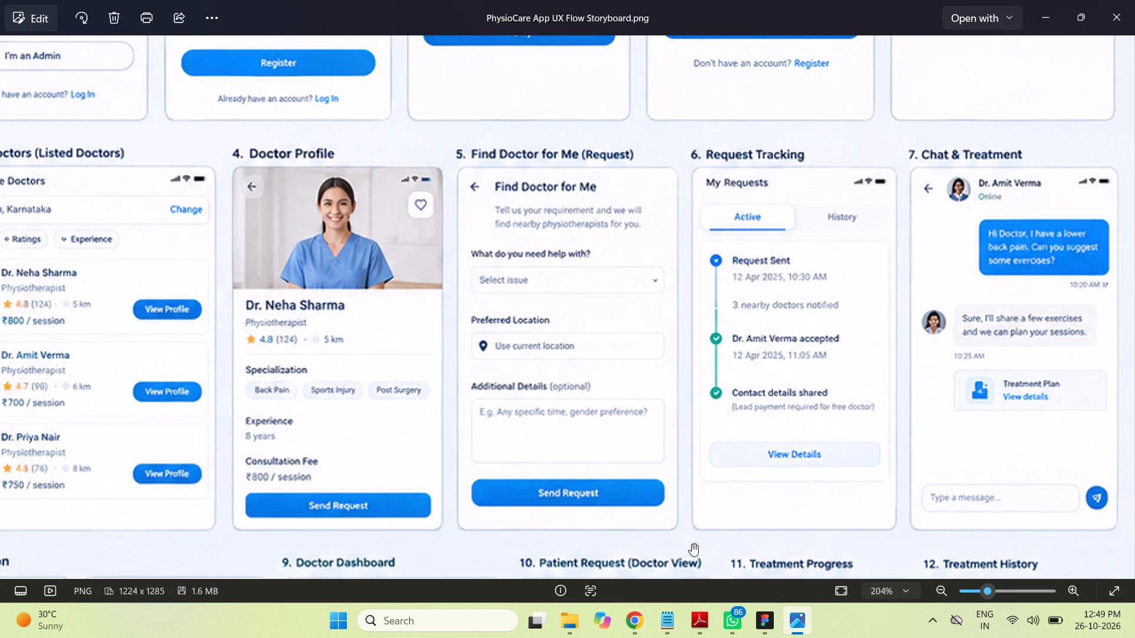
Switch to Notepad and replace the selected name in the open note with "Find Doctor for Me".
left_click(667, 620)
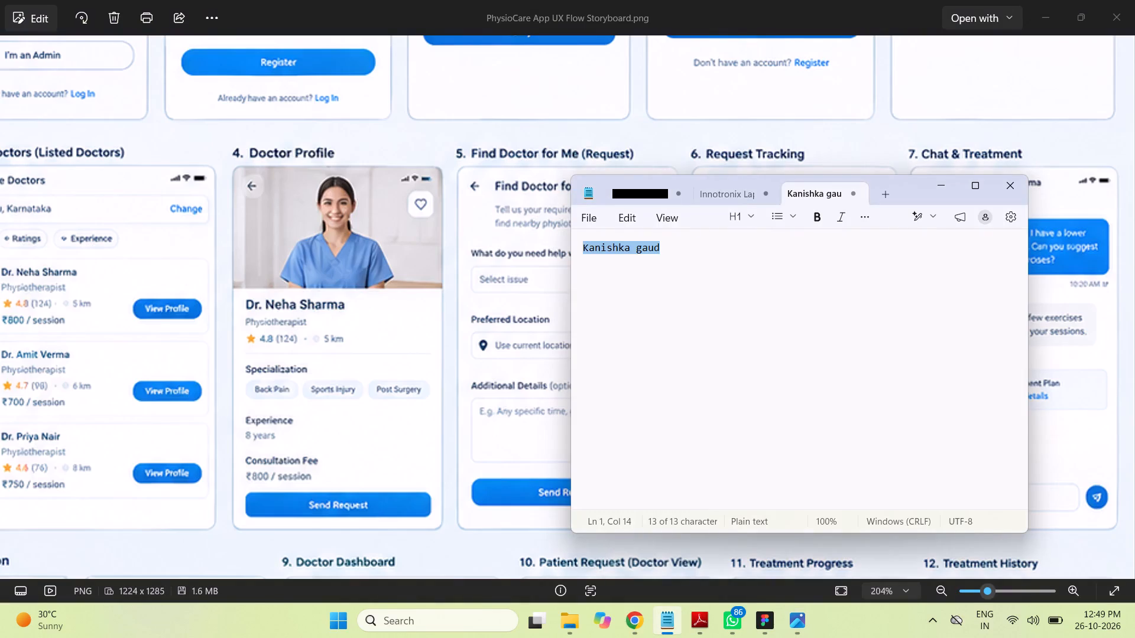
key("shift+f")
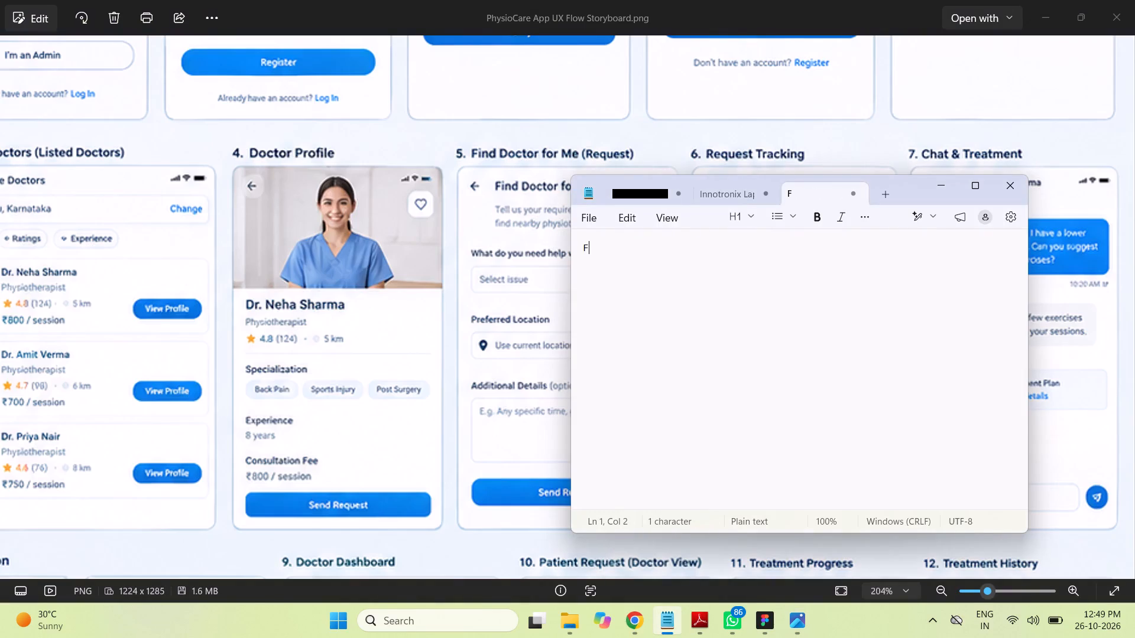
type("ind Doctor for Me")
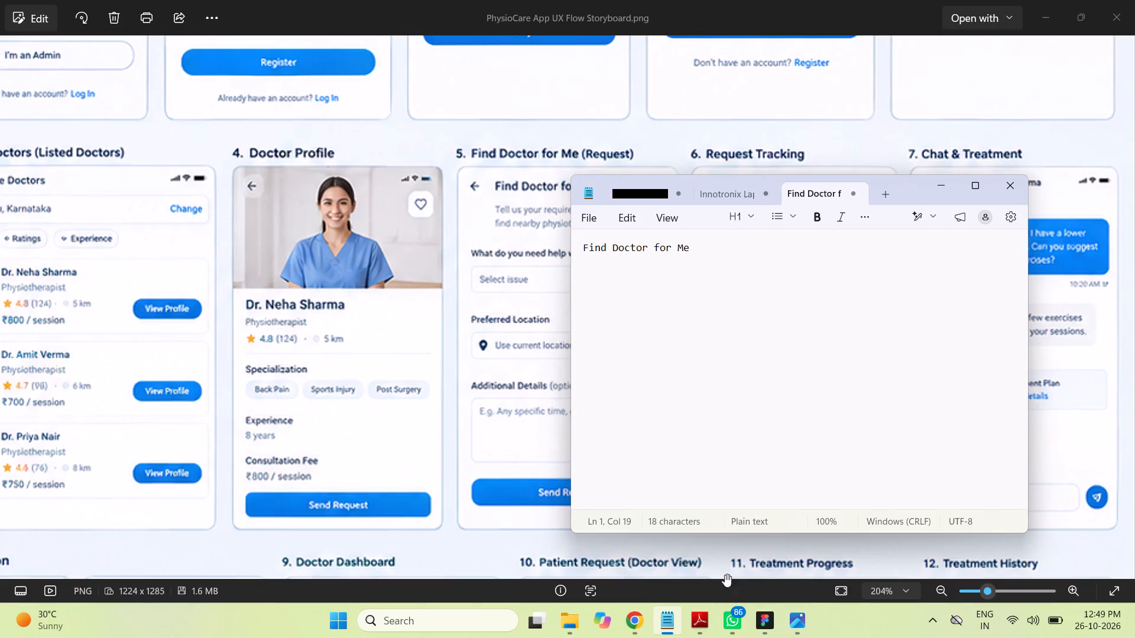
Switch to the requirements document DOC-20261012-WA0005.pdf and read its purpose, user roles, Listed Doctor and Free Doctor sections.
left_click(702, 622)
scroll(827, 259, "down", 5)
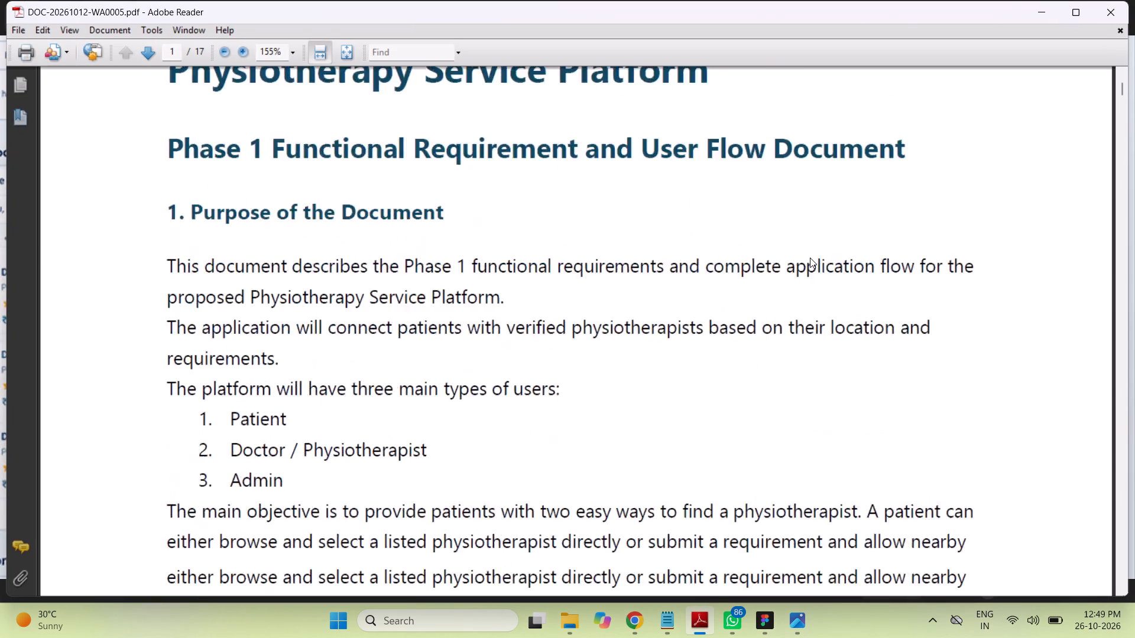
scroll(810, 258, "down", 4)
scroll(810, 260, "up", 1)
scroll(810, 260, "down", 2)
scroll(808, 260, "up", 1)
scroll(808, 260, "down", 7)
scroll(808, 260, "up", 2)
scroll(808, 260, "down", 3)
scroll(808, 260, "up", 1)
scroll(808, 260, "down", 2)
scroll(807, 260, "up", 1)
scroll(807, 260, "down", 1)
scroll(807, 260, "up", 1)
scroll(807, 260, "down", 4)
scroll(807, 260, "up", 1)
scroll(807, 260, "down", 7)
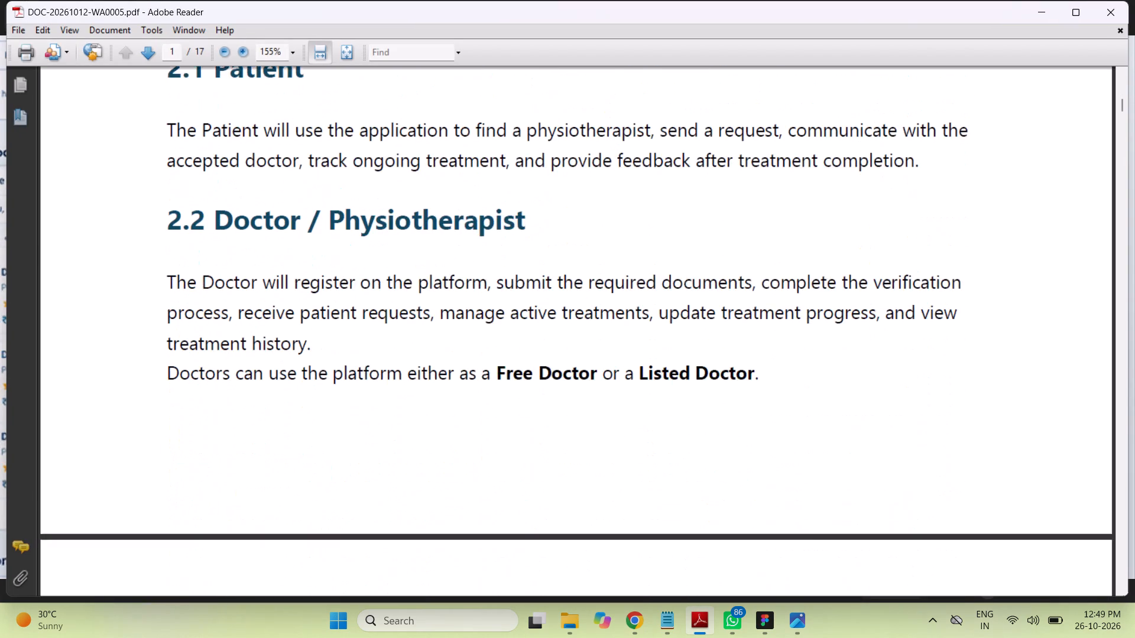
scroll(803, 261, "down", 3)
scroll(801, 260, "up", 3)
scroll(801, 260, "down", 1)
scroll(801, 260, "up", 1)
scroll(801, 260, "down", 9)
scroll(800, 262, "up", 1)
scroll(800, 262, "down", 8)
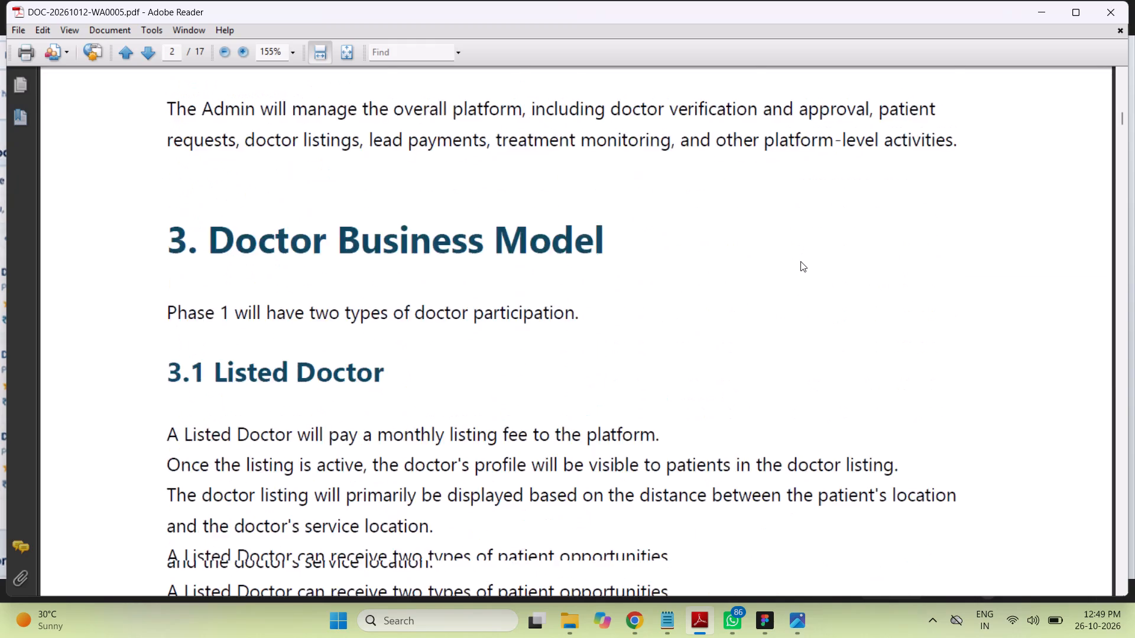
scroll(800, 261, "down", 11)
scroll(800, 261, "up", 2)
scroll(800, 261, "down", 1)
scroll(800, 261, "up", 1)
scroll(800, 261, "down", 1)
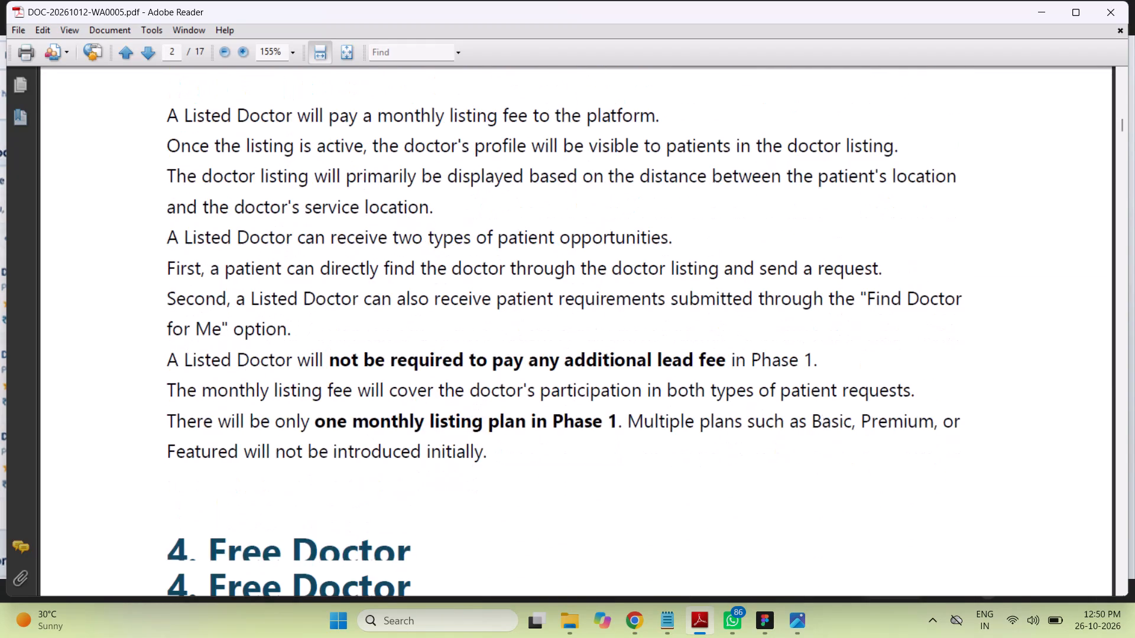
scroll(800, 261, "down", 10)
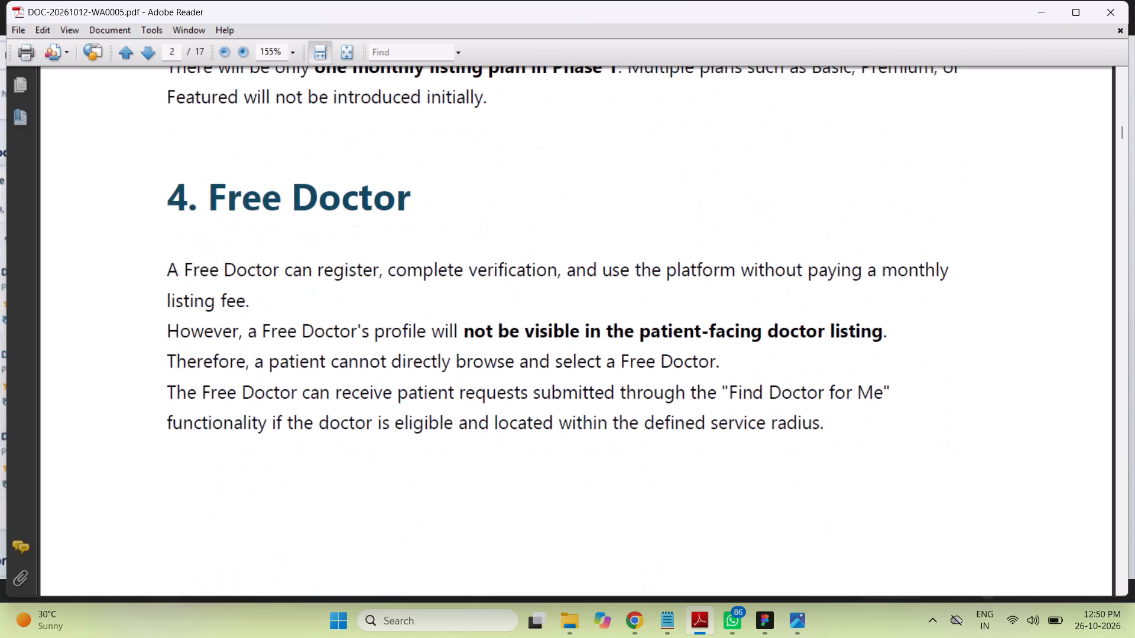
scroll(800, 261, "down", 3)
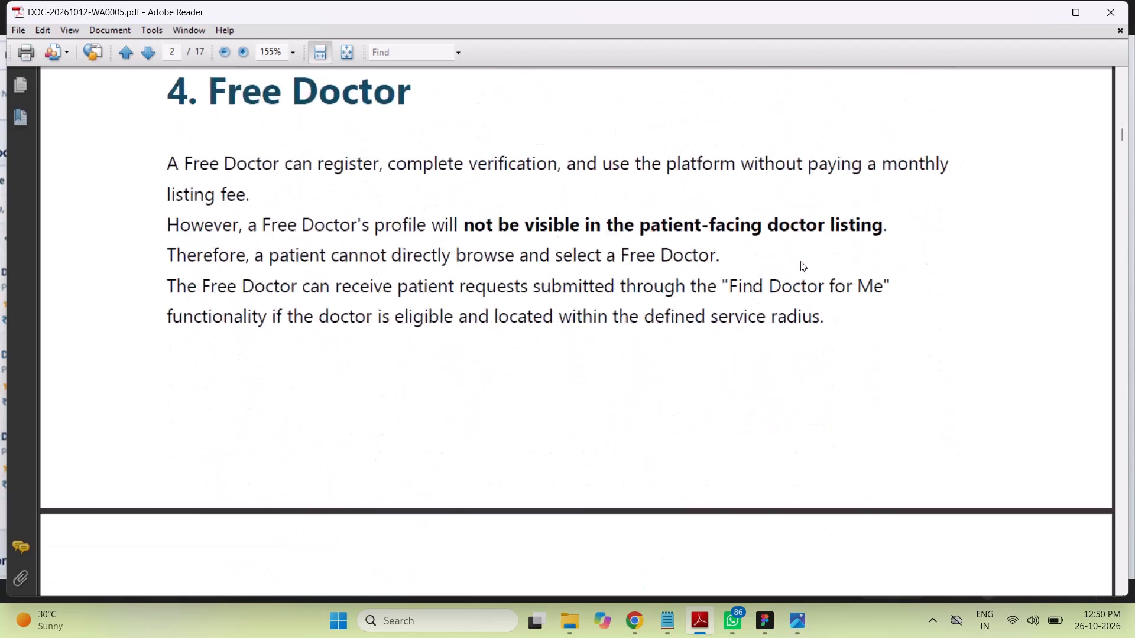
Read the document's Patient Registration and Login, Patient Home Screen and Browse Doctors flow sections, and maximize the reader window.
scroll(800, 261, "down", 13)
scroll(800, 261, "up", 1)
scroll(800, 261, "down", 2)
scroll(800, 261, "up", 1)
scroll(800, 261, "down", 7)
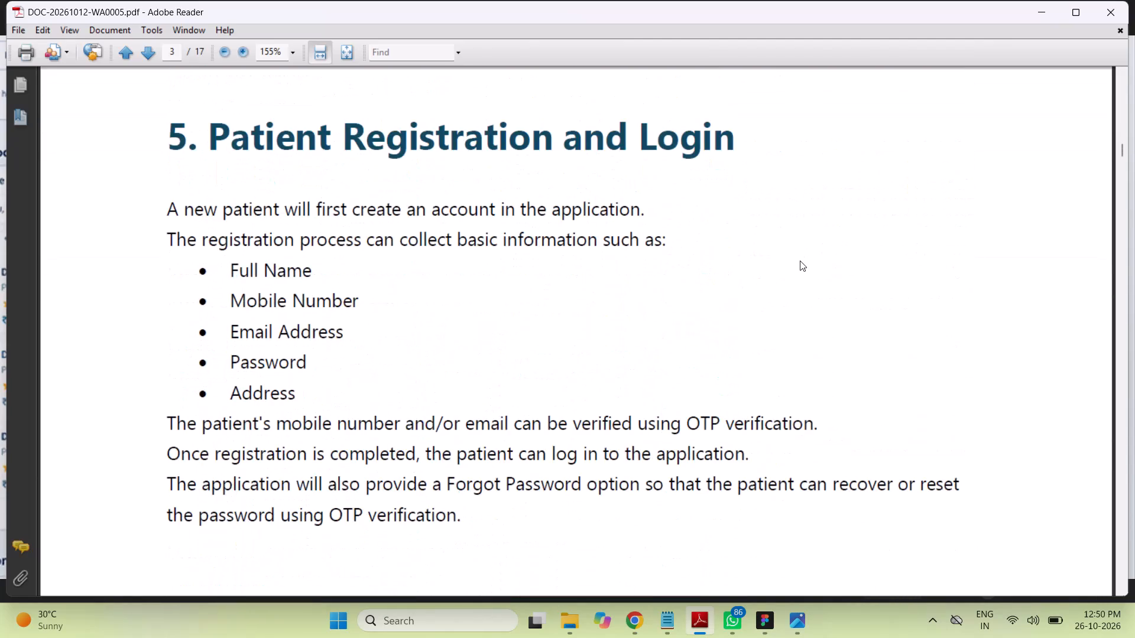
scroll(800, 261, "down", 3)
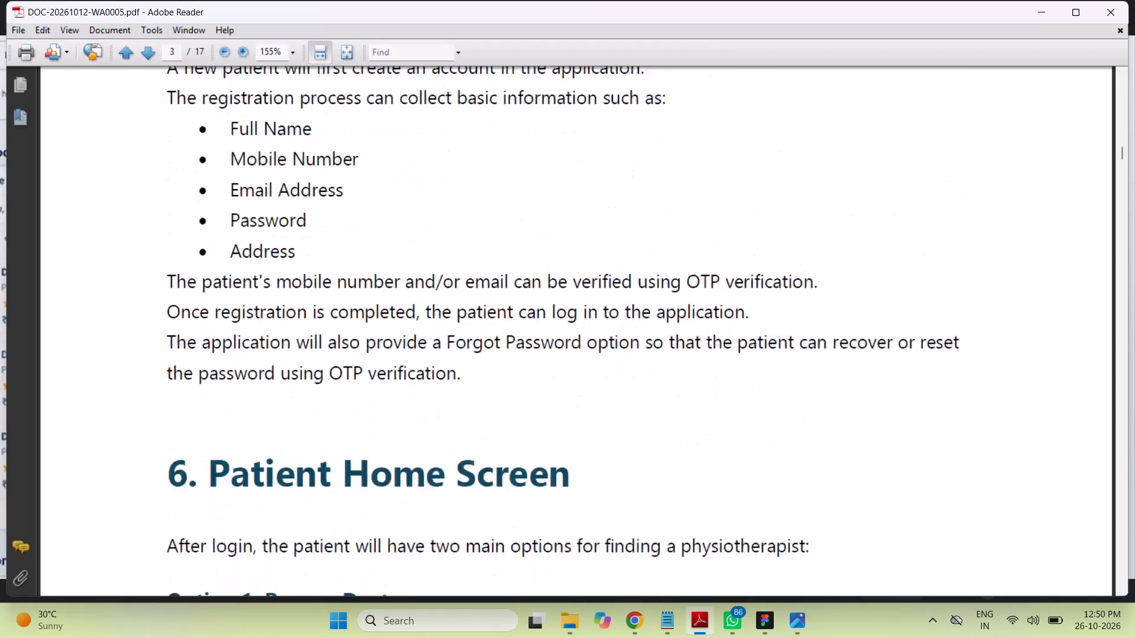
scroll(800, 261, "down", 12)
scroll(800, 261, "up", 1)
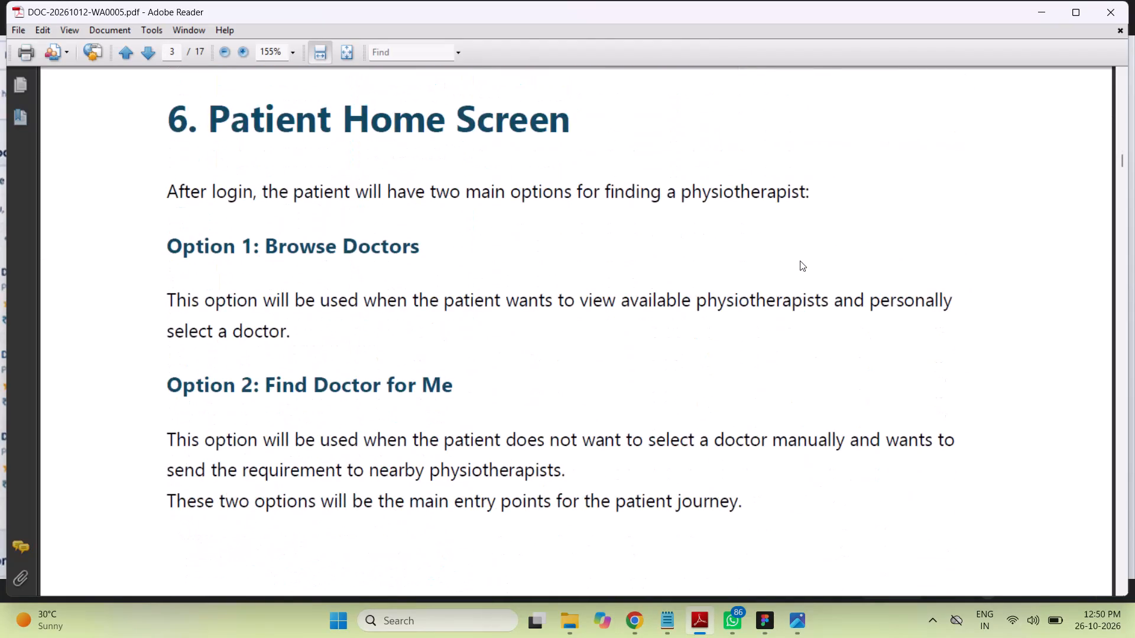
scroll(800, 261, "down", 7)
scroll(800, 261, "up", 2)
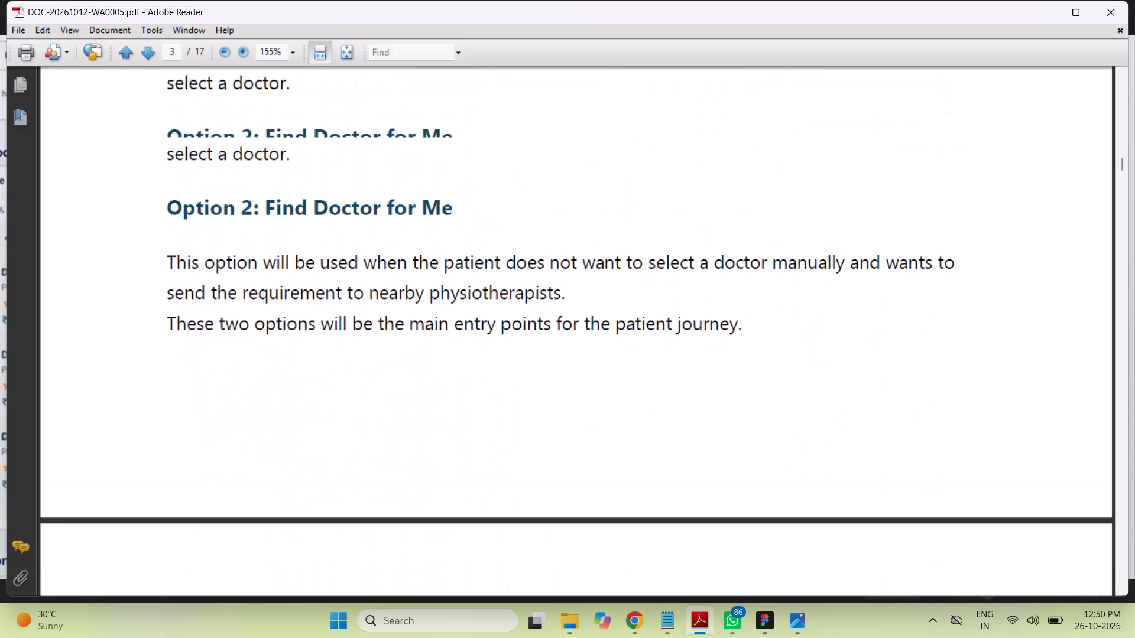
scroll(800, 261, "down", 1)
scroll(800, 261, "up", 1)
scroll(800, 261, "down", 1)
scroll(800, 261, "up", 2)
scroll(800, 261, "down", 4)
scroll(800, 261, "up", 3)
scroll(800, 261, "down", 3)
scroll(800, 261, "up", 2)
scroll(800, 261, "down", 6)
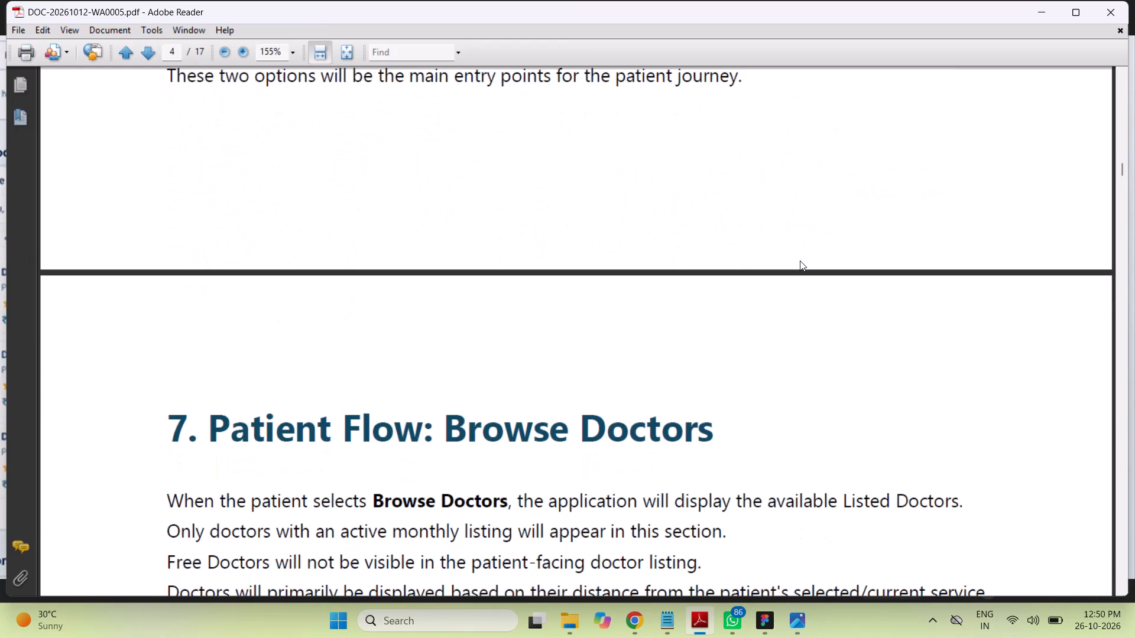
scroll(800, 261, "up", 4)
scroll(800, 261, "down", 4)
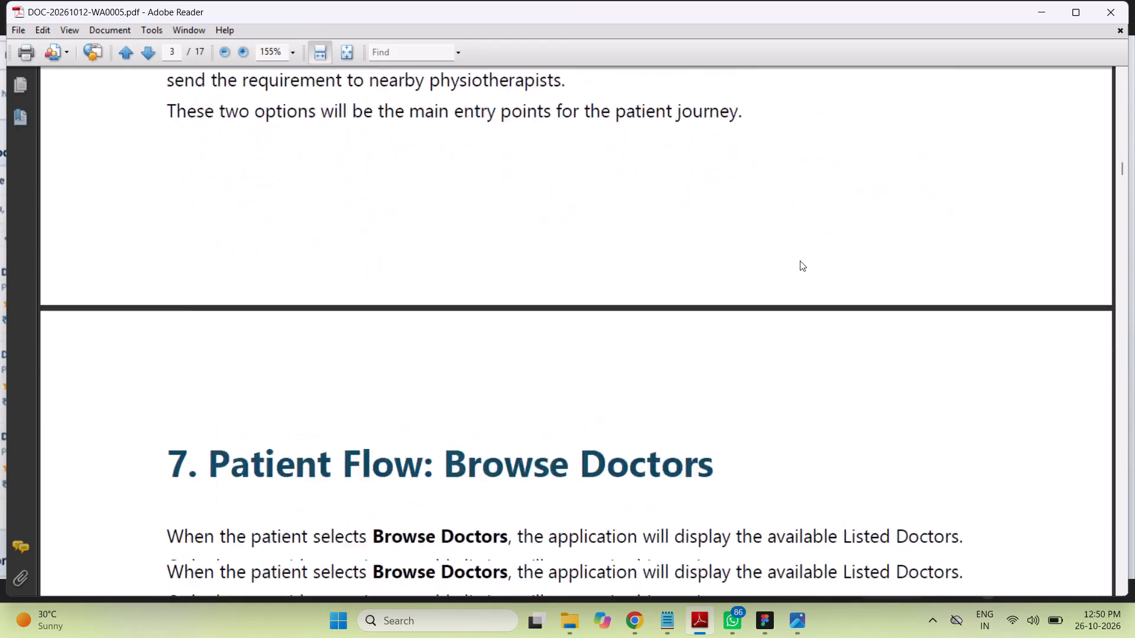
scroll(800, 261, "down", 6)
scroll(800, 261, "up", 2)
scroll(800, 261, "down", 2)
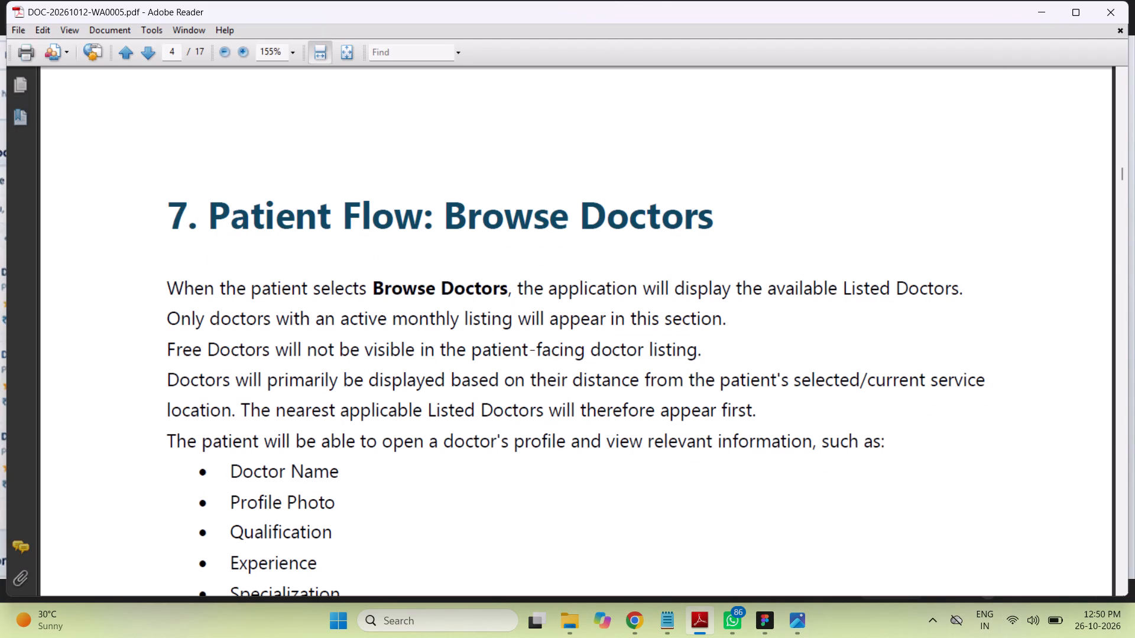
scroll(674, 298, "down", 5)
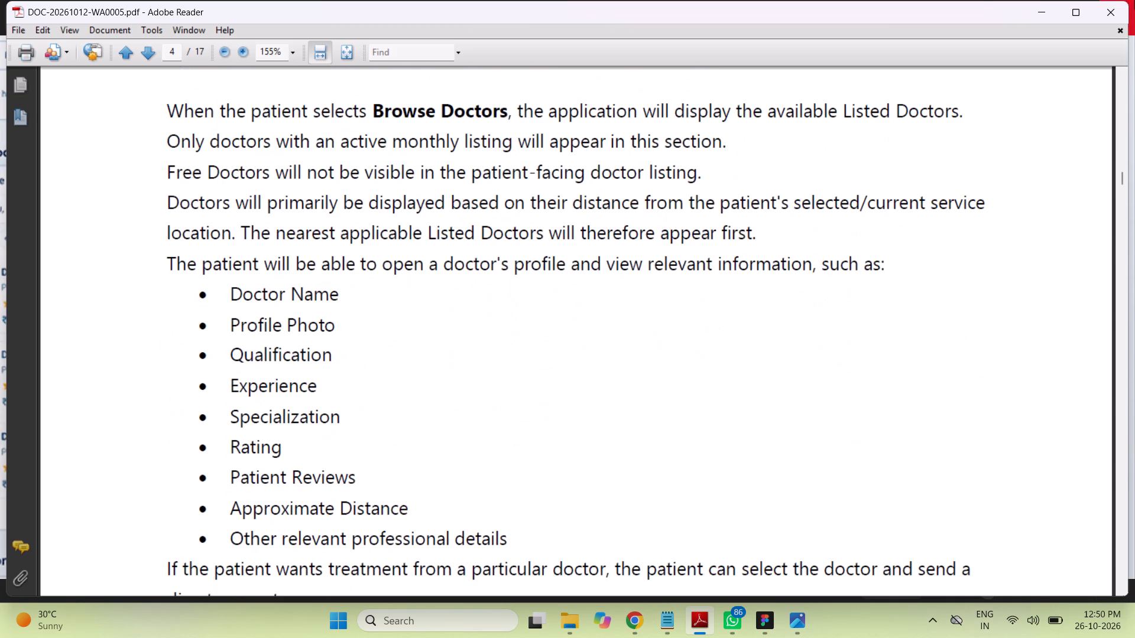
left_click(1072, 11)
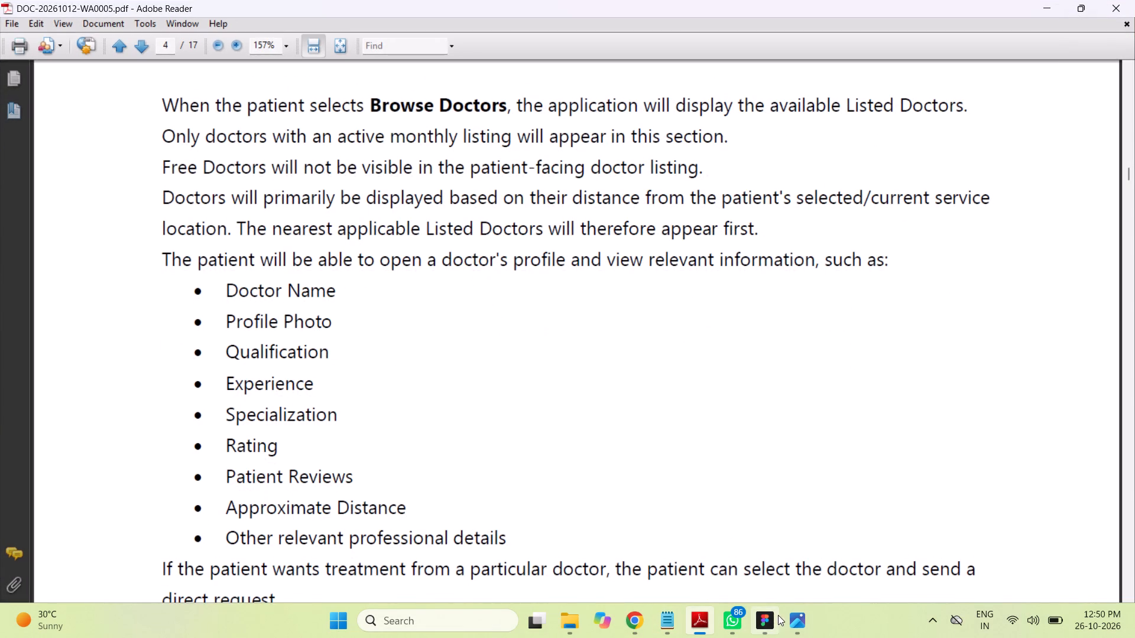
Open Physiotherapy App UX Flow Atlas.png from the Physiotherapy Service folder, maximize it and examine its patient screens, from Splash Screen to Patient Profile.
left_click(768, 621)
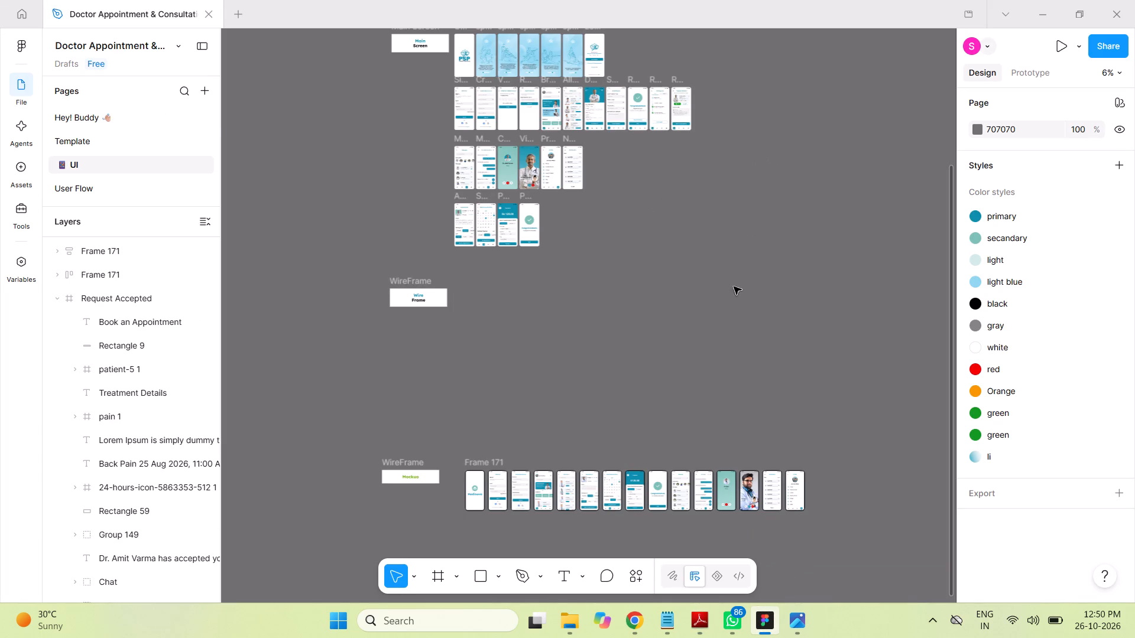
left_click(805, 621)
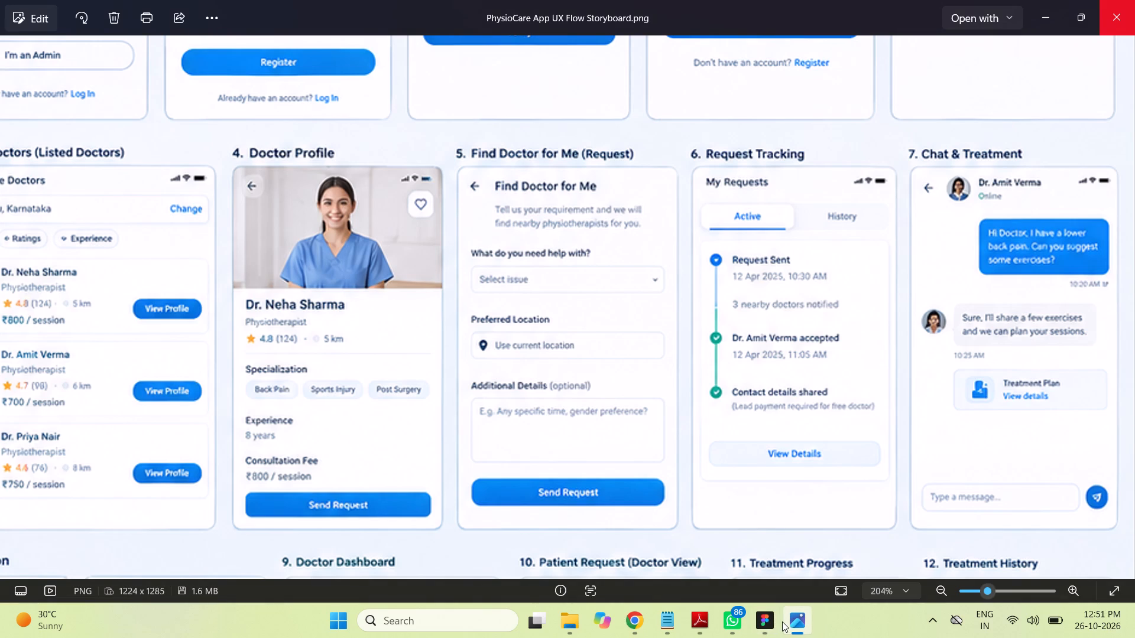
left_click(570, 621)
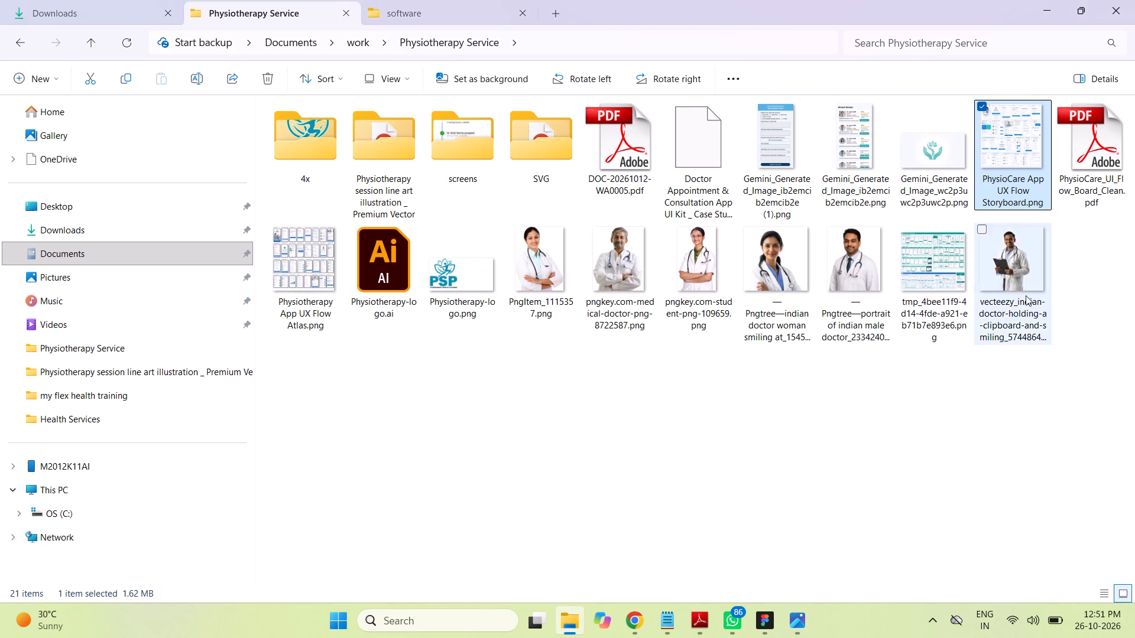
double_click(288, 258)
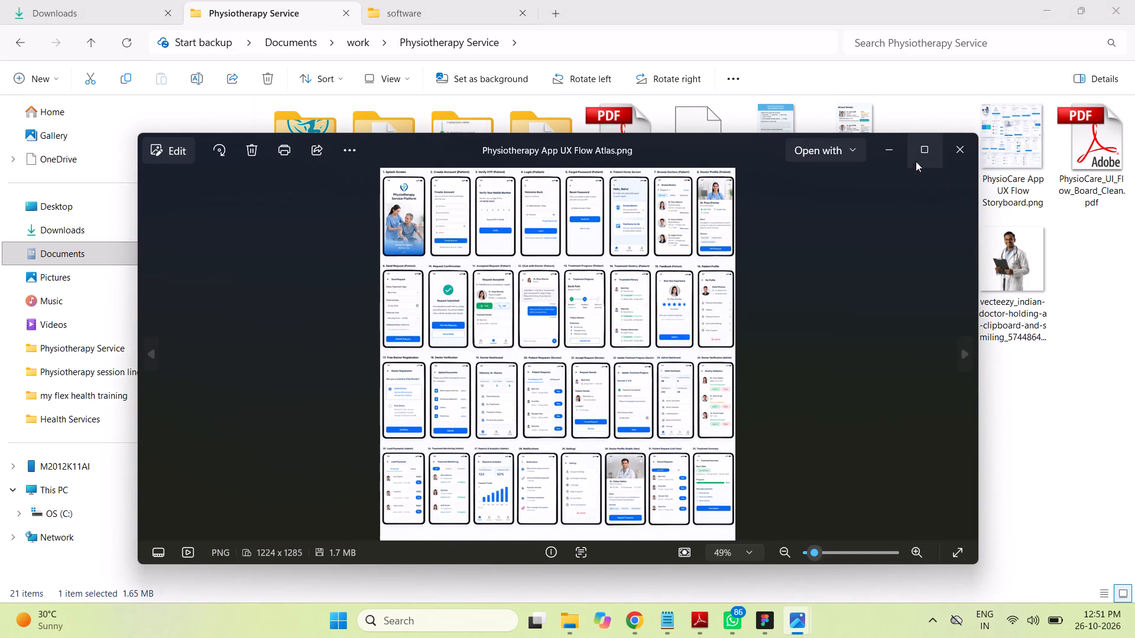
left_click(919, 151)
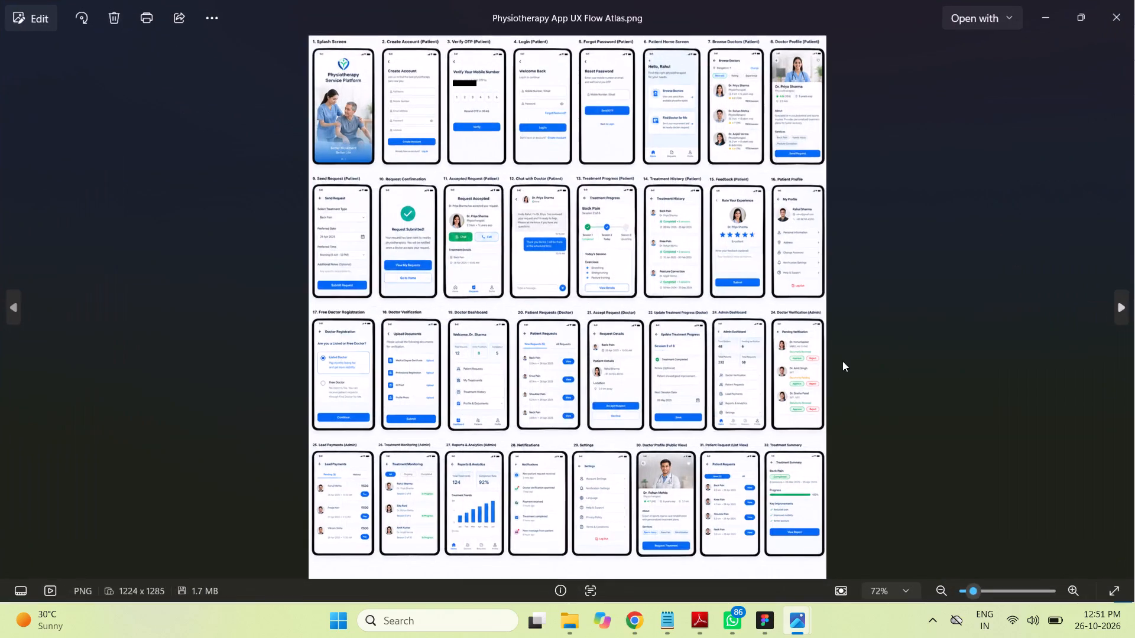
scroll(549, 138, "up", 7)
scroll(487, 144, "down", 3)
scroll(487, 144, "up", 6)
scroll(479, 143, "down", 2)
scroll(479, 142, "up", 1)
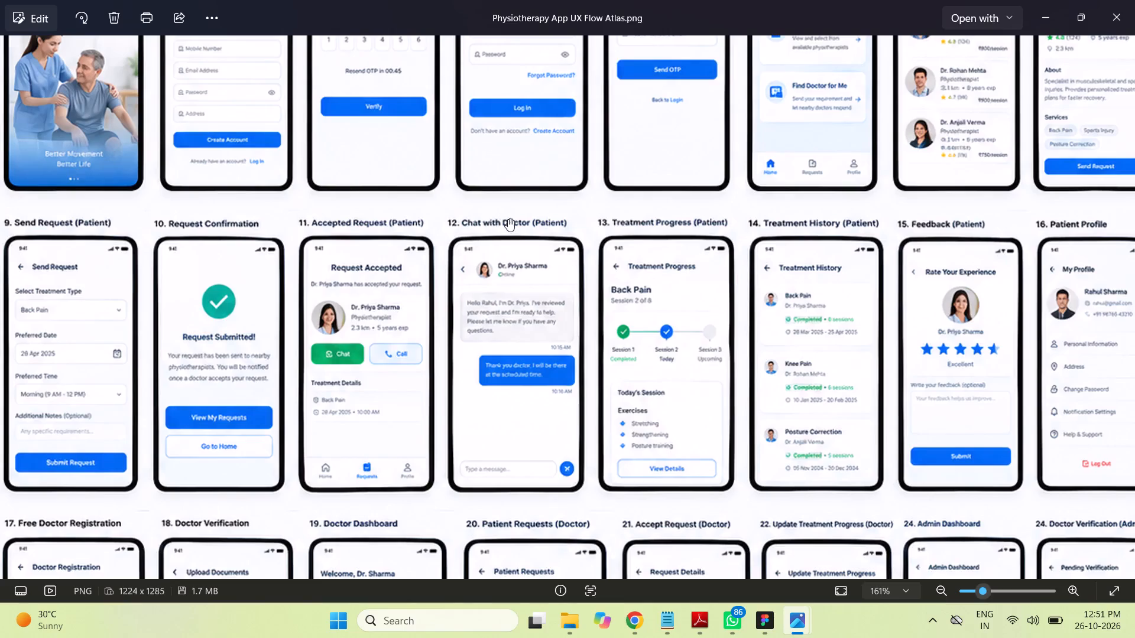
left_click_drag(951, 220, 907, 406)
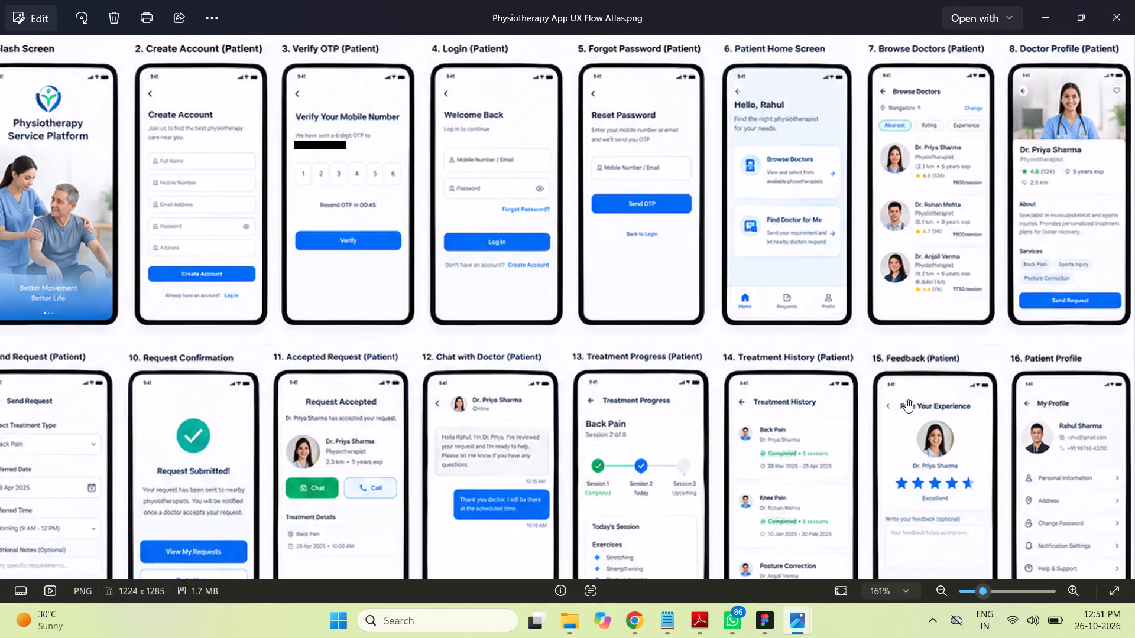
left_click_drag(829, 435, 843, 324)
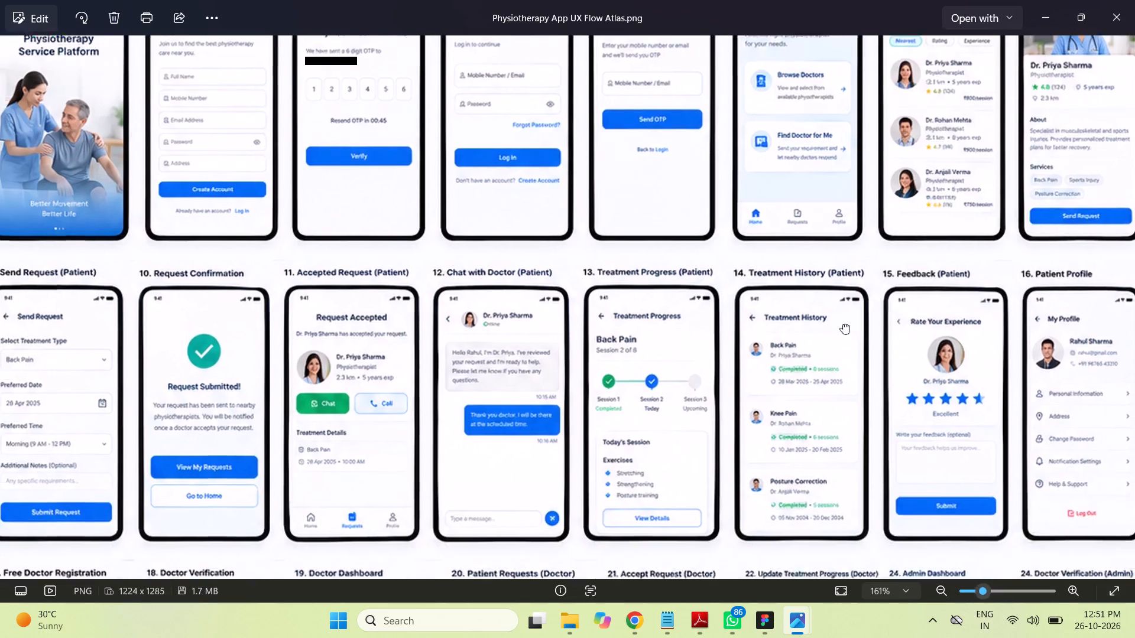
left_click_drag(843, 324, 854, 264)
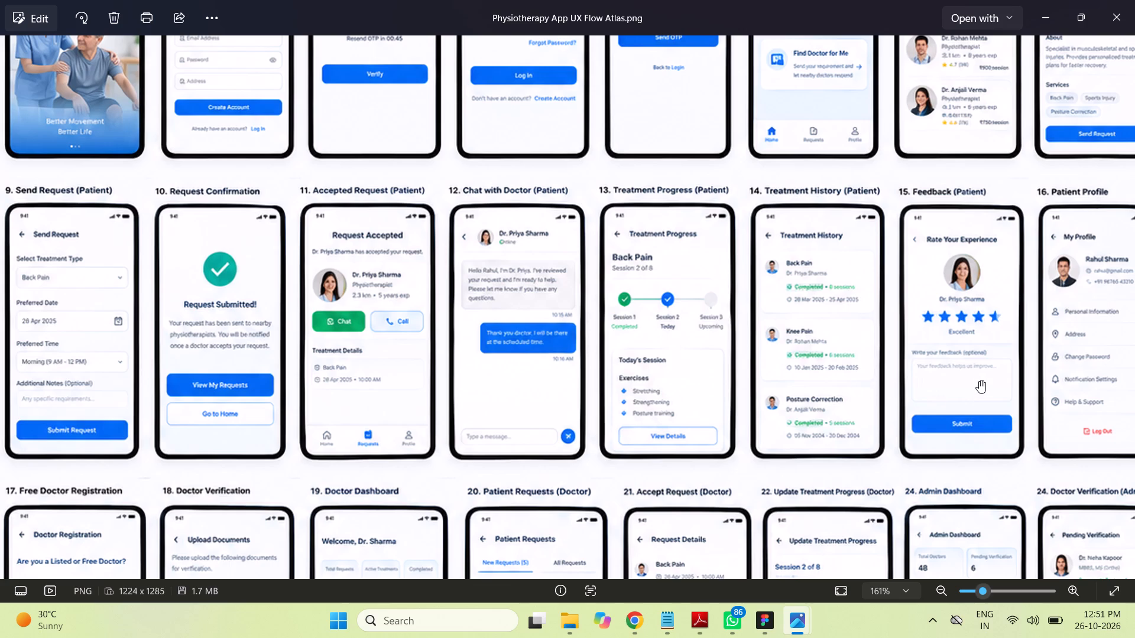
left_click_drag(979, 380, 698, 381)
triple_click(698, 381)
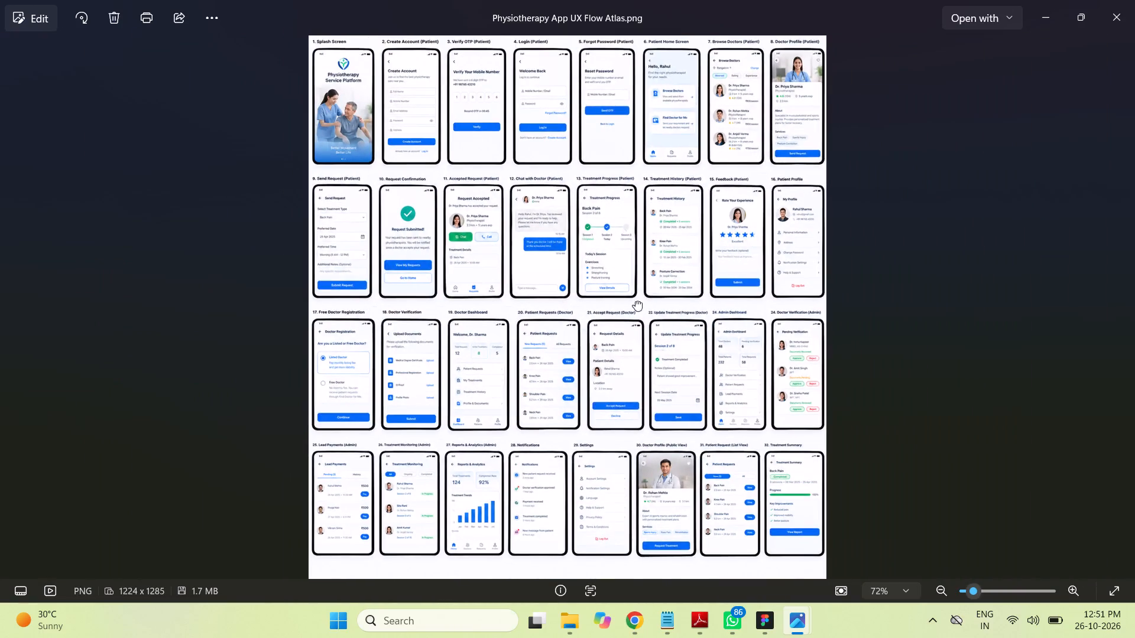
Examine the atlas's Accepted Request, Chat with Doctor, Treatment Progress and Treatment History screens in close-up.
scroll(613, 305, "up", 7)
scroll(718, 282, "up", 3)
scroll(719, 280, "down", 1)
scroll(718, 280, "up", 1)
left_click_drag(439, 347, 842, 328)
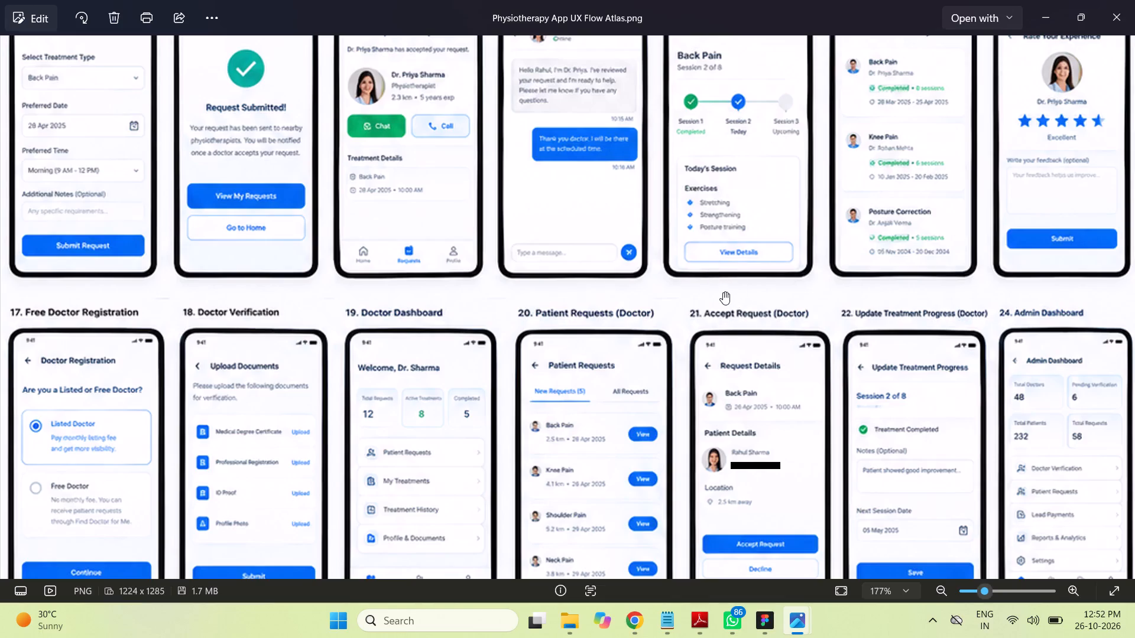
left_click_drag(723, 292, 721, 376)
left_click(721, 376)
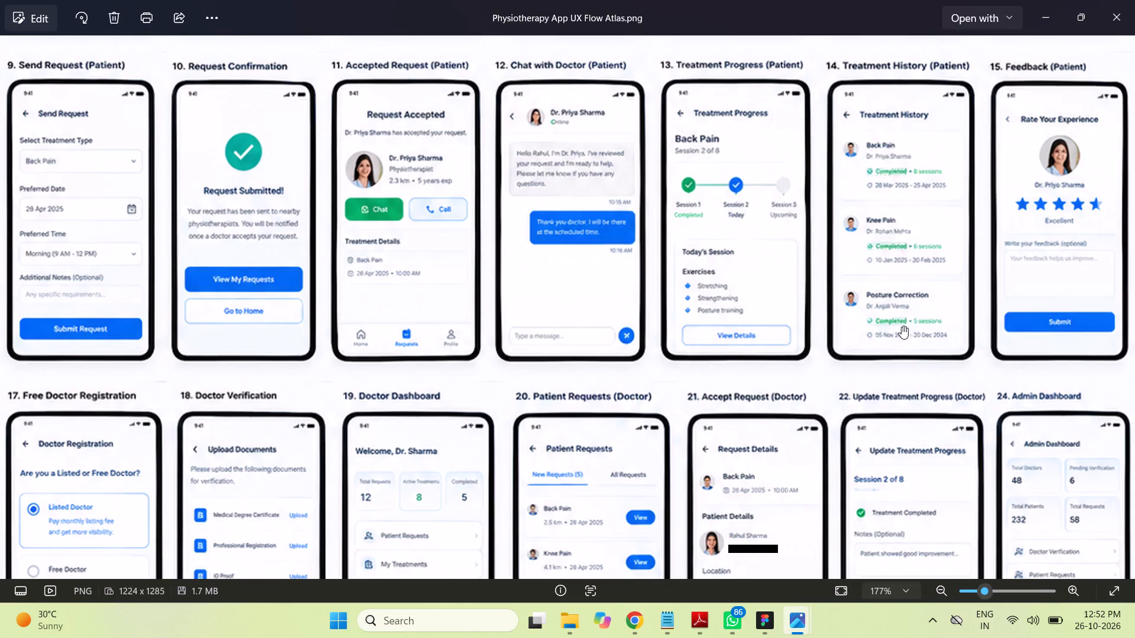
scroll(802, 324, "up", 7)
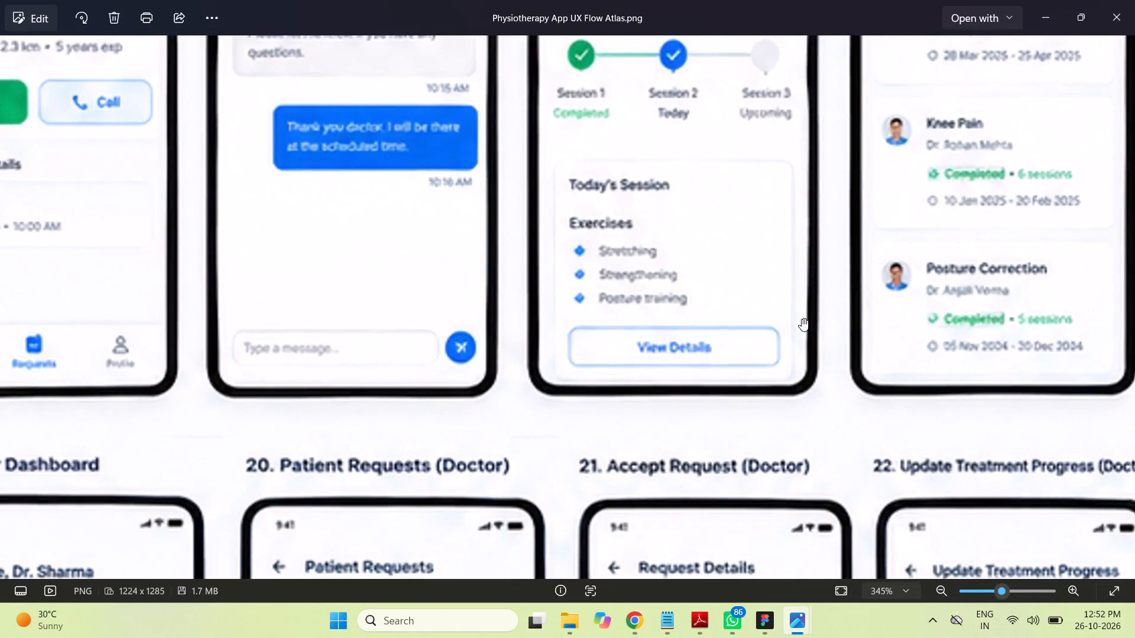
scroll(801, 318, "down", 2)
scroll(800, 318, "up", 1)
scroll(799, 317, "down", 4)
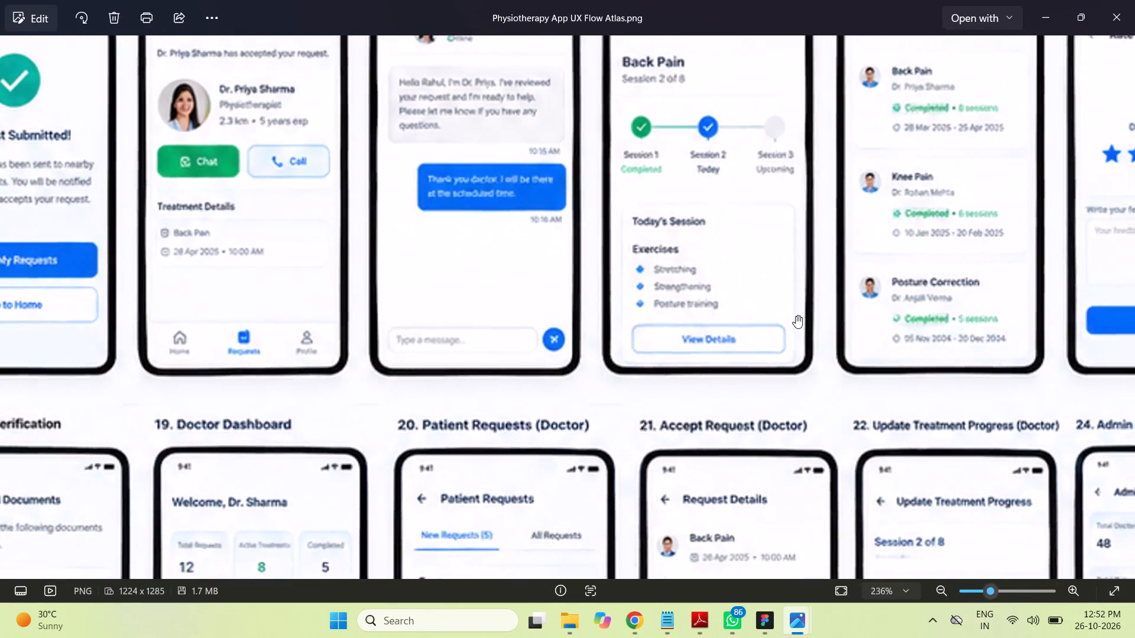
scroll(796, 315, "down", 2)
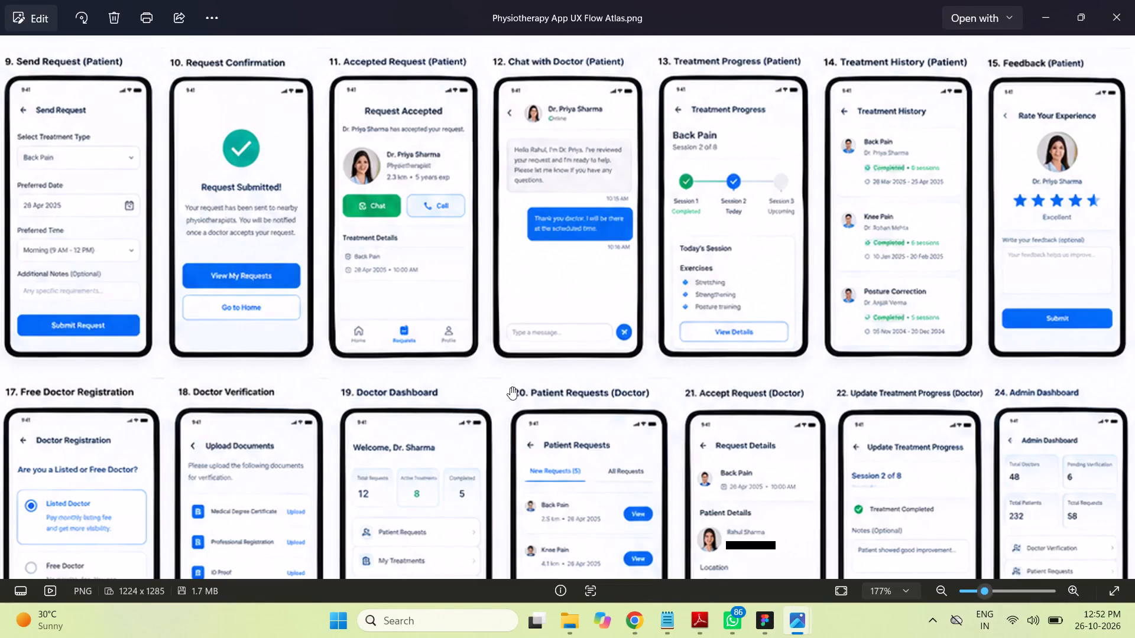
Examine the atlas's doctor and admin screens, 17 to 24, and compare them with PhysioCare App UX Flow Storyboard.png.
left_click_drag(487, 382, 512, 200)
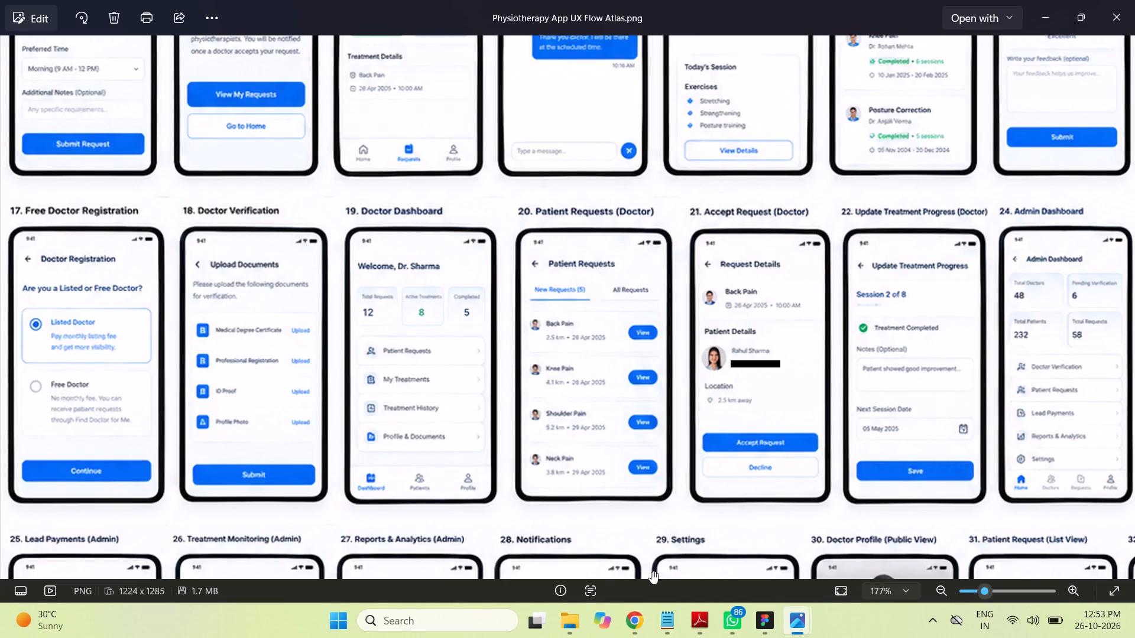
left_click(799, 622)
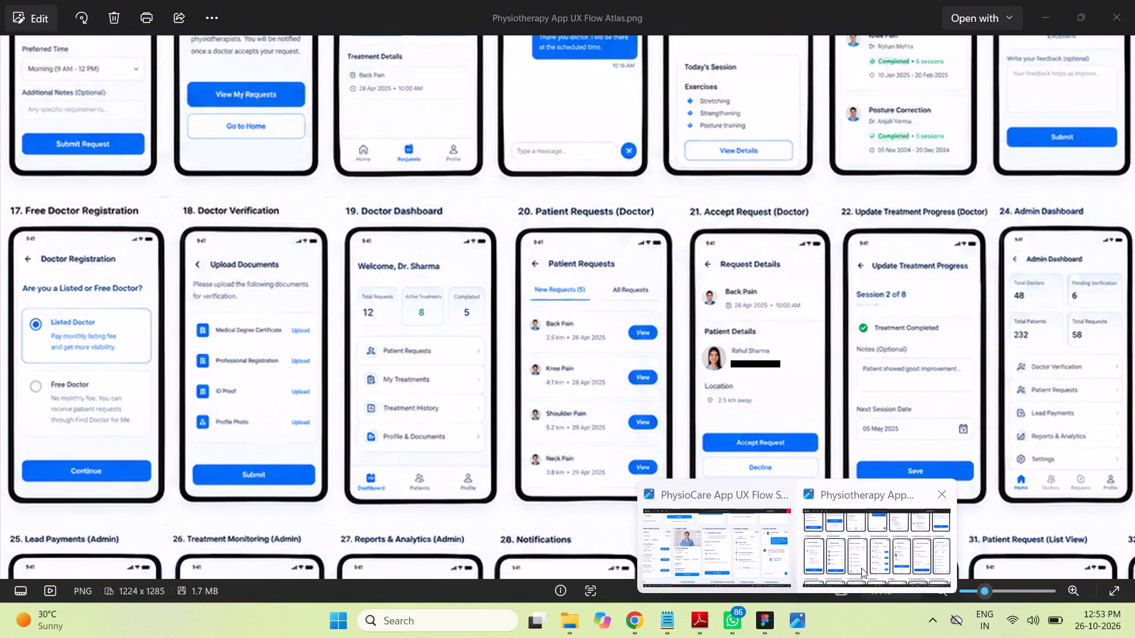
left_click(746, 548)
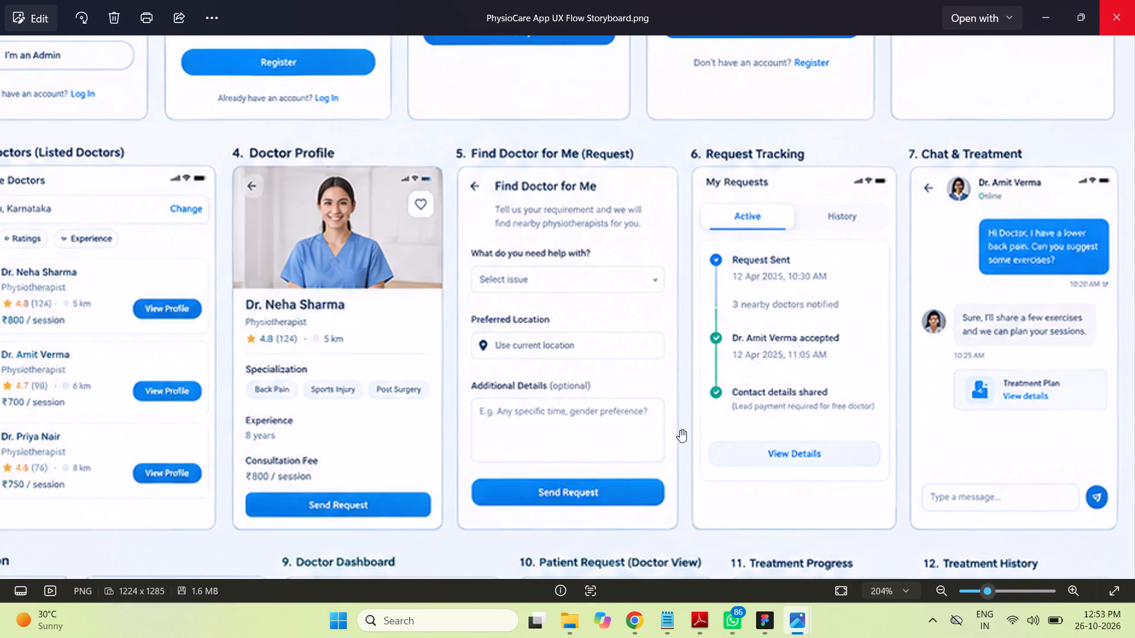
left_click(792, 620)
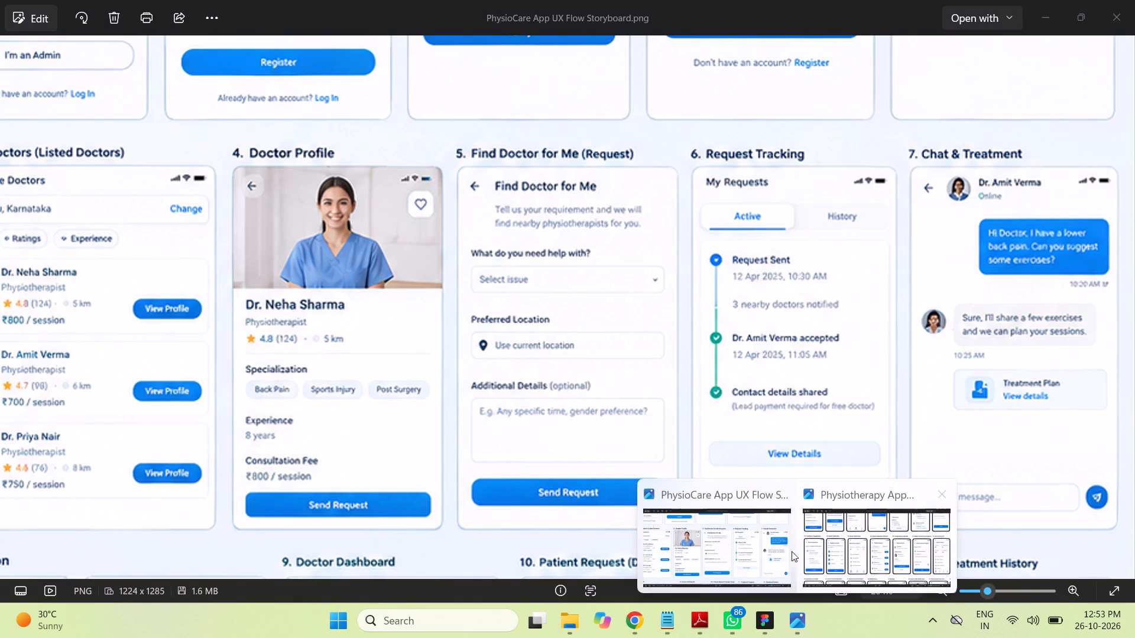
left_click(834, 545)
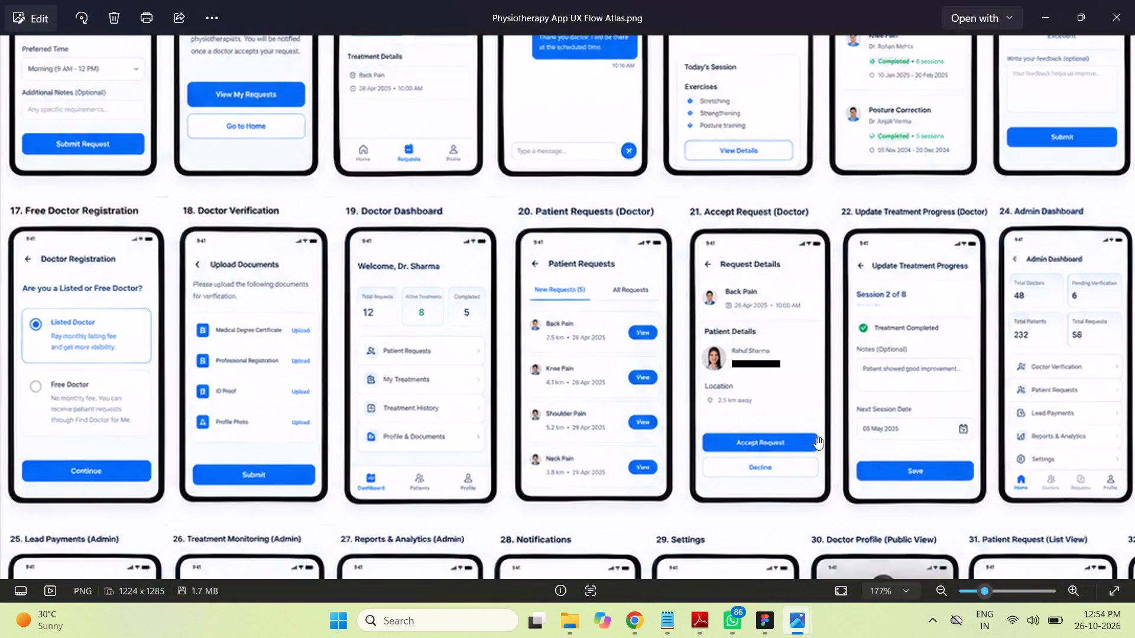
Re-examine the atlas's patient screens, from Splash Screen to Patient Profile, moving down to the doctor screens row.
left_click_drag(919, 261, 920, 292)
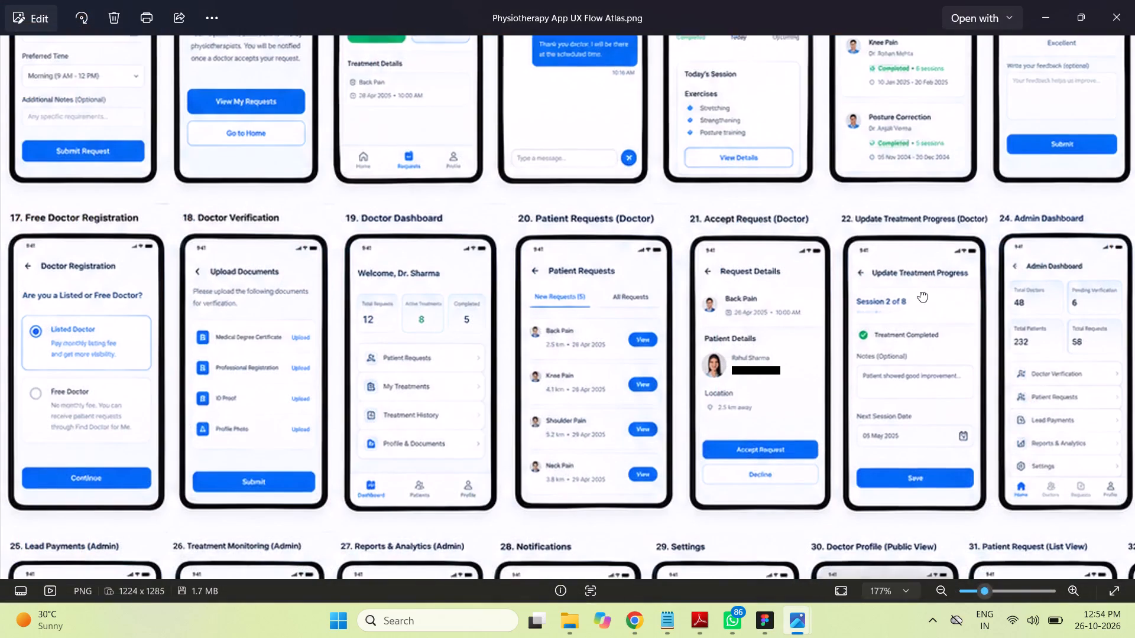
left_click_drag(920, 292, 931, 429)
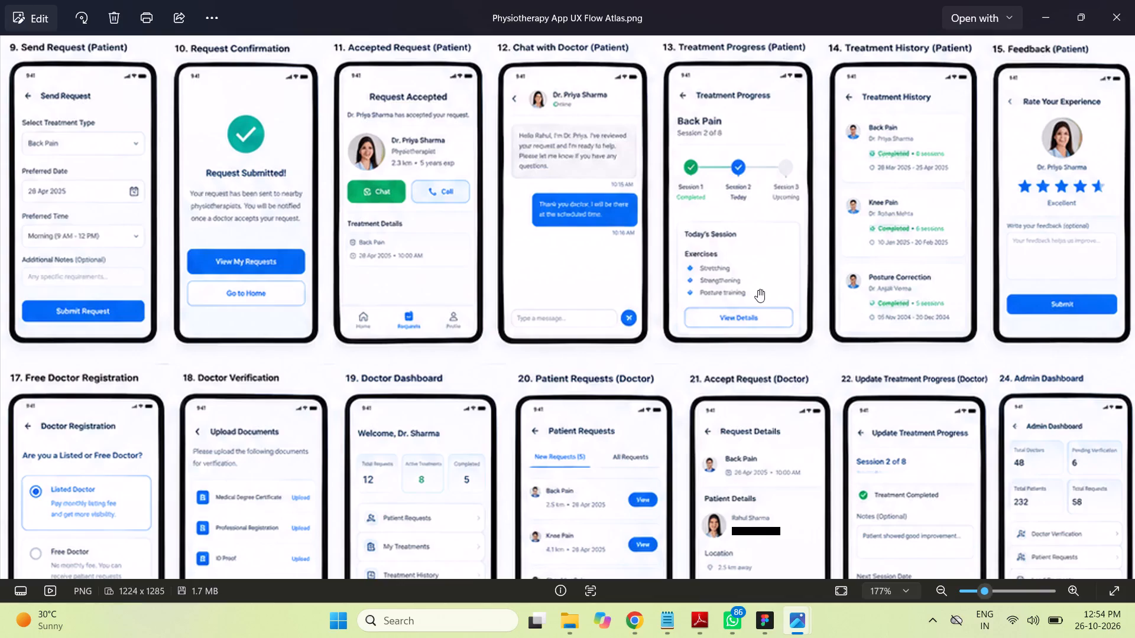
left_click_drag(985, 278, 672, 293)
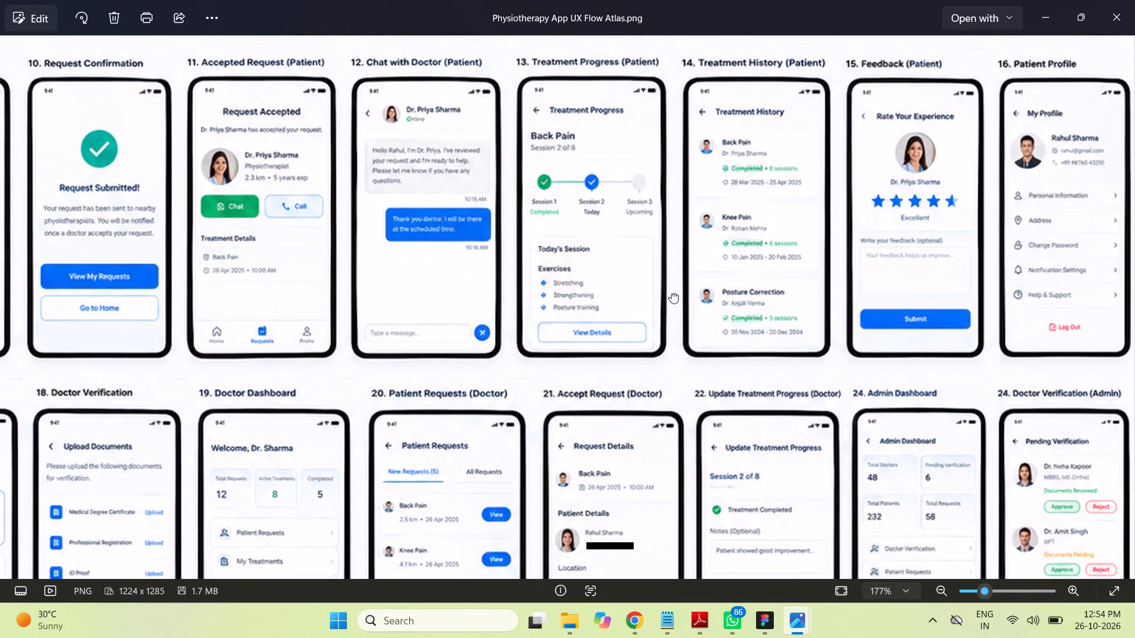
left_click_drag(672, 293, 1035, 307)
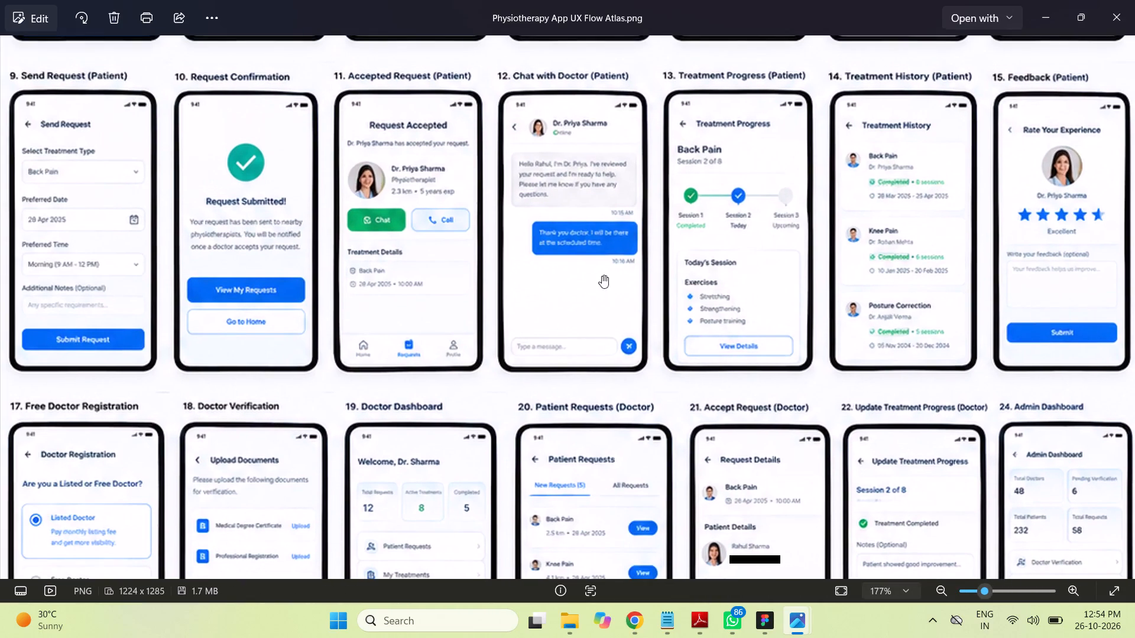
left_click_drag(605, 267, 641, 496)
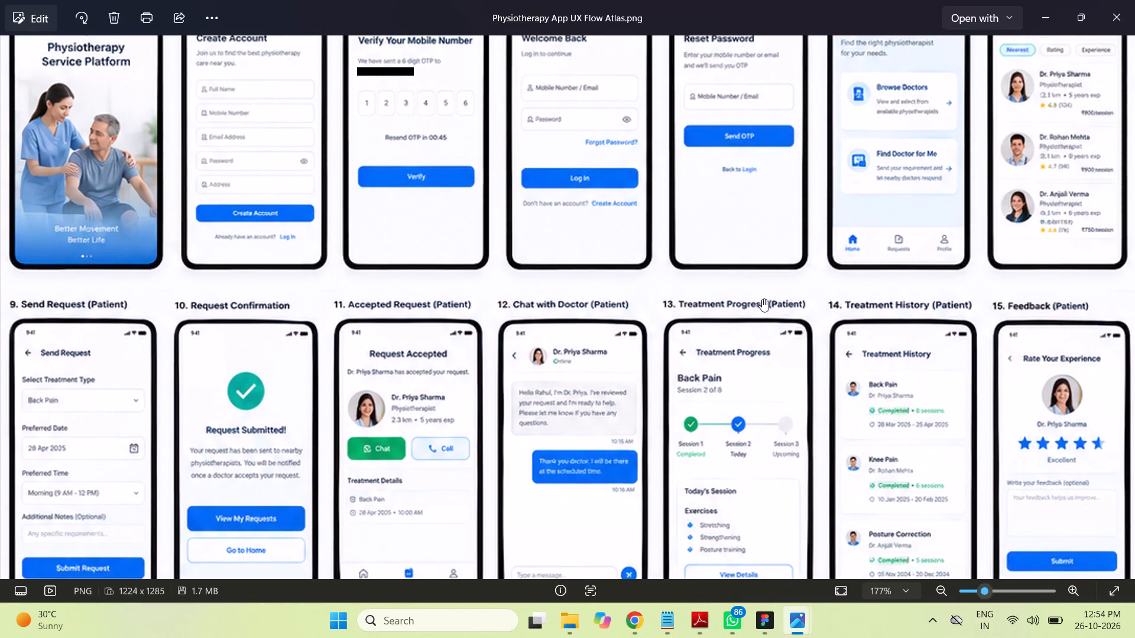
left_click_drag(889, 255, 892, 339)
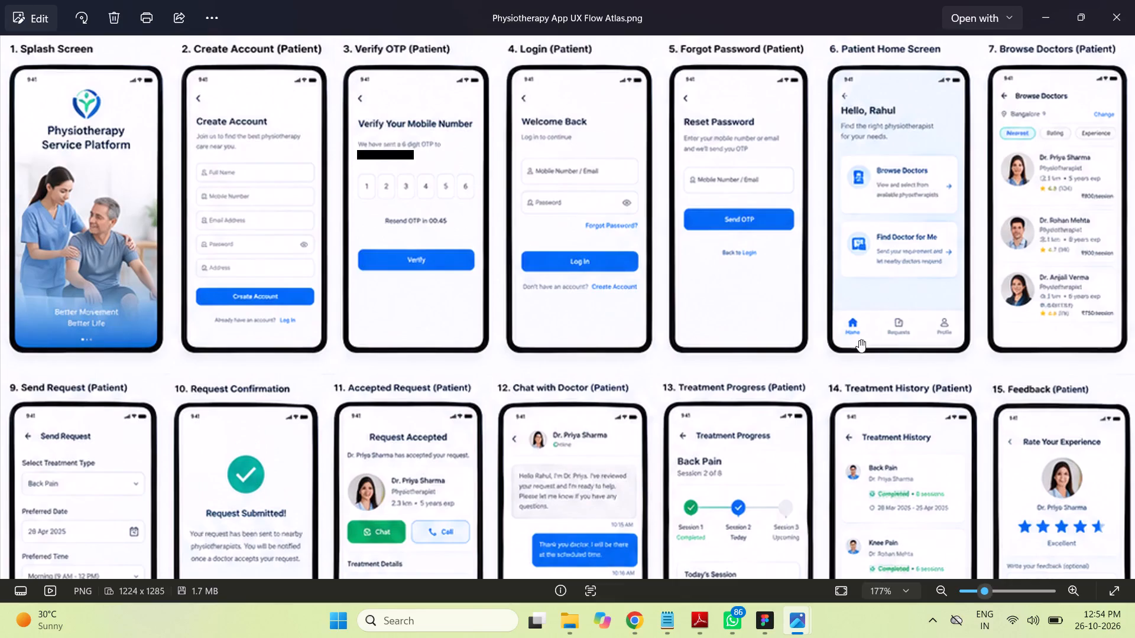
left_click_drag(692, 361, 701, 121)
left_click_drag(708, 331, 709, 237)
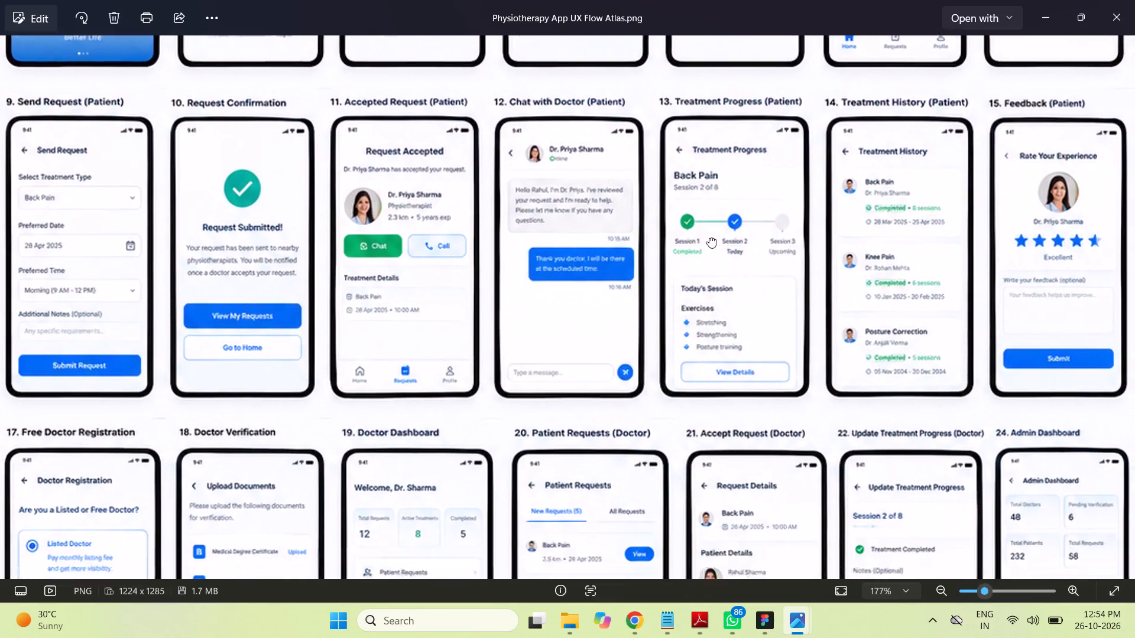
left_click_drag(709, 237, 715, 145)
left_click_drag(718, 350, 735, 230)
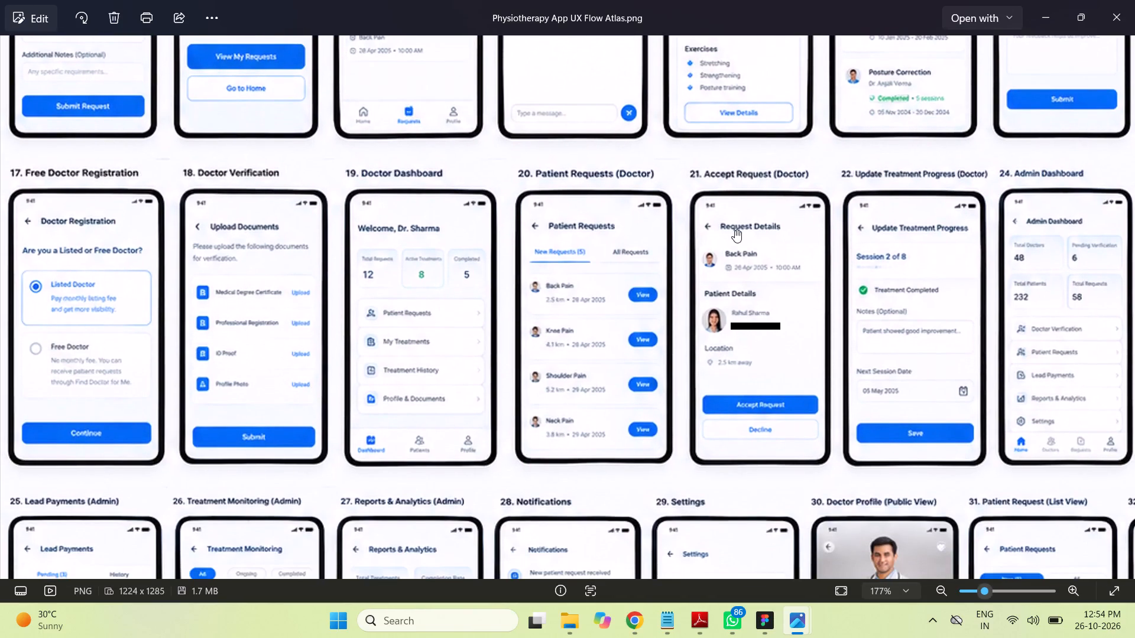
Examine the atlas's doctor and admin screens, from Doctor Verification to Doctor Verification (Admin), alongside the patient screens above them.
left_click_drag(906, 295, 520, 412)
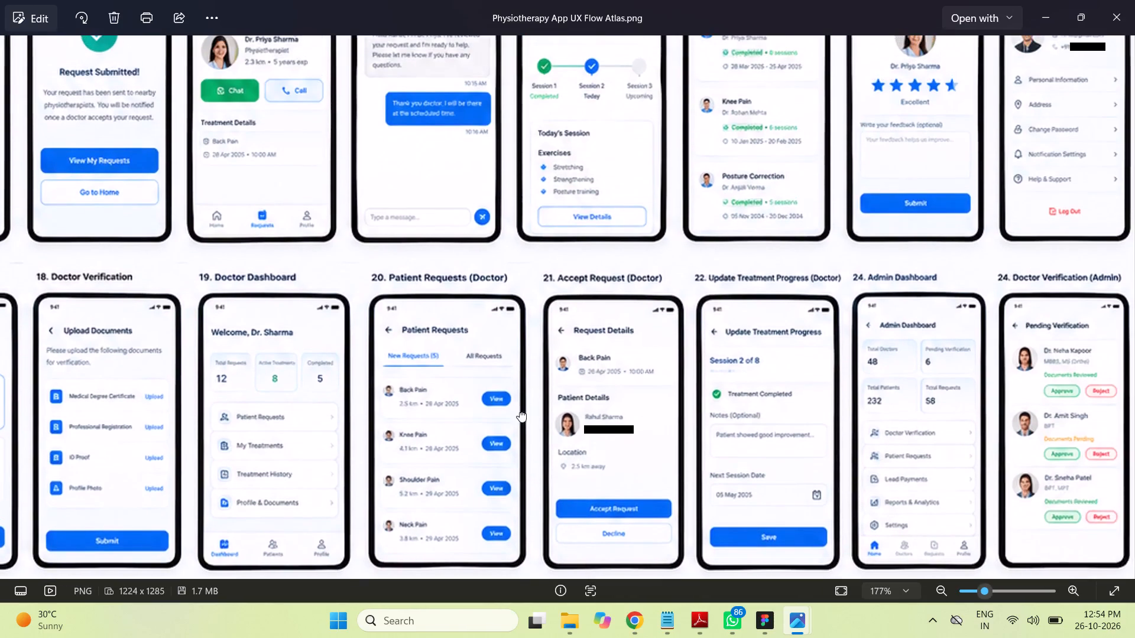
left_click_drag(520, 412, 517, 429)
left_click_drag(680, 303, 667, 245)
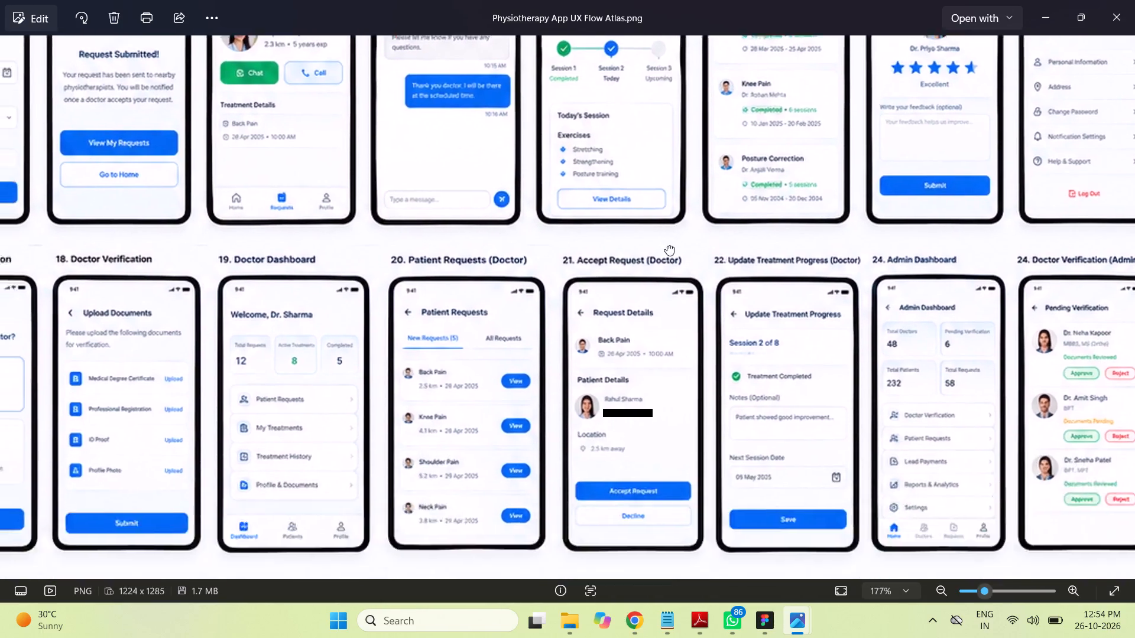
left_click_drag(667, 245, 670, 208)
left_click(793, 624)
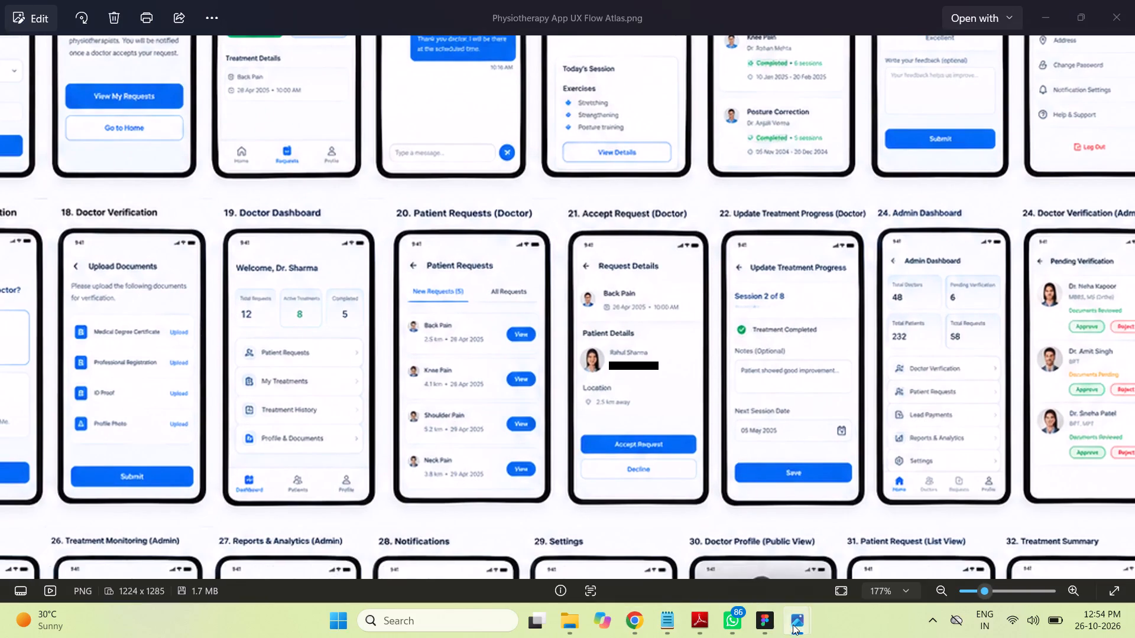
left_click(887, 542)
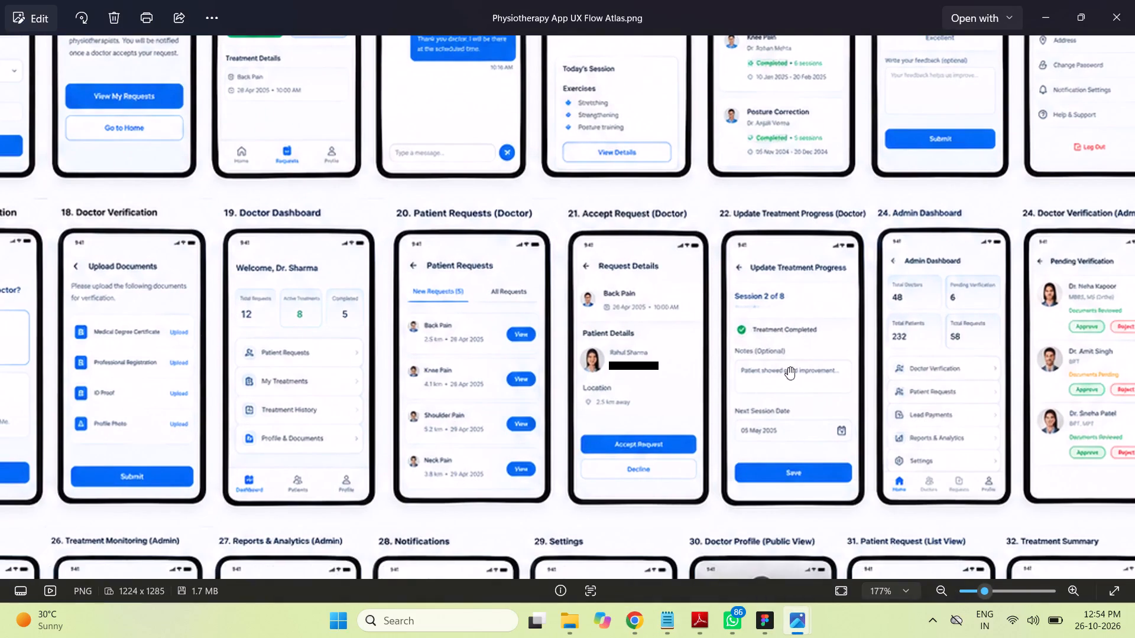
left_click_drag(728, 324, 875, 498)
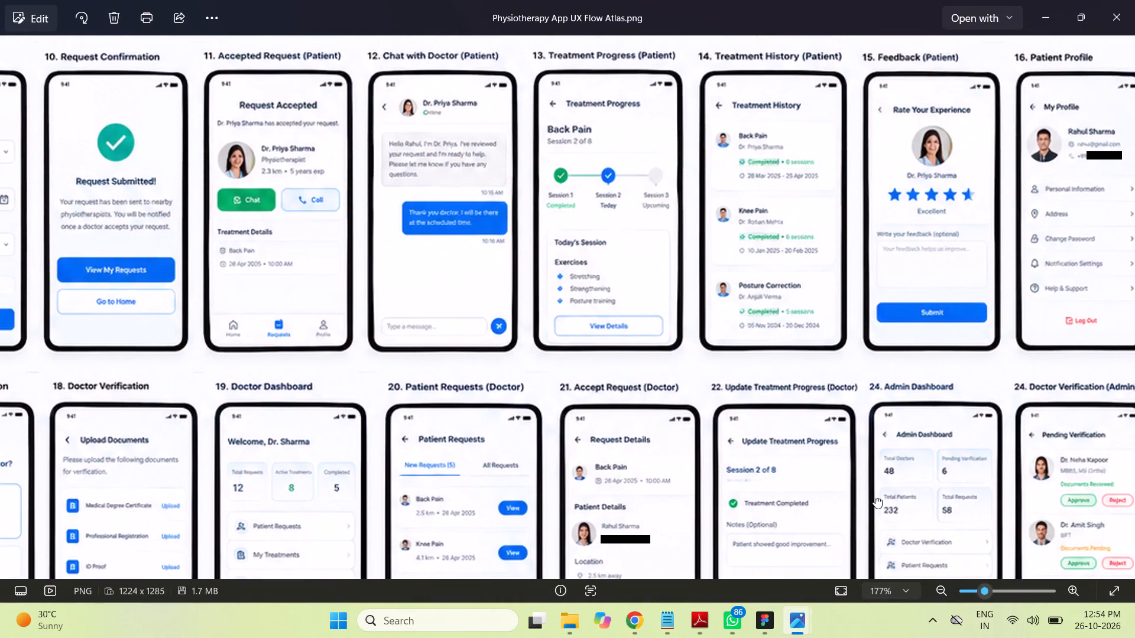
left_click_drag(875, 498, 888, 357)
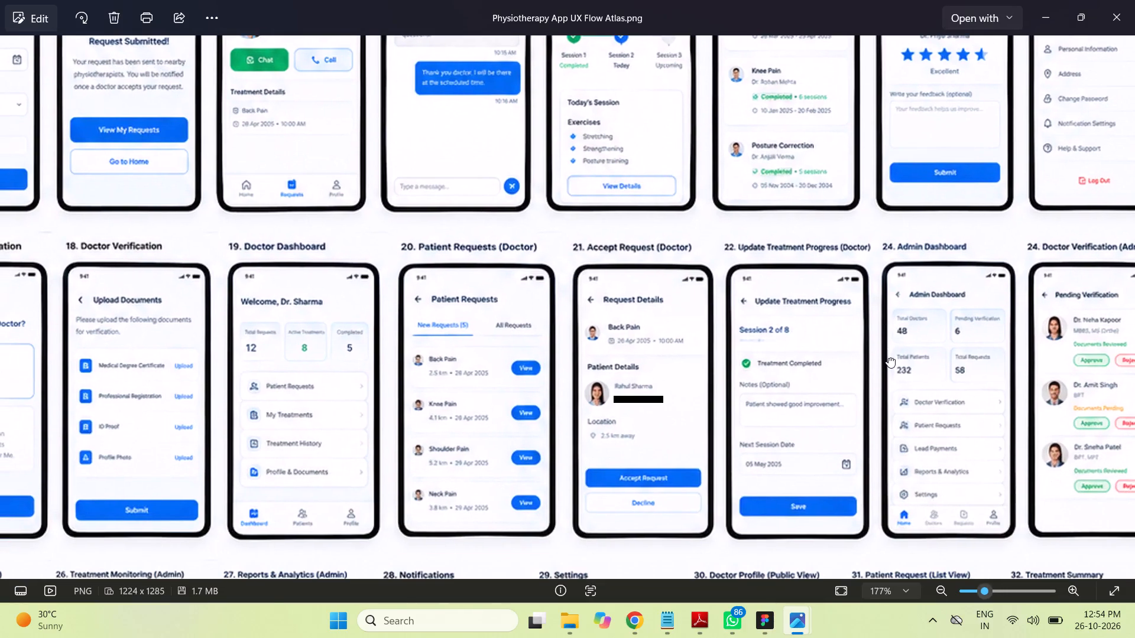
left_click_drag(888, 357, 602, 480)
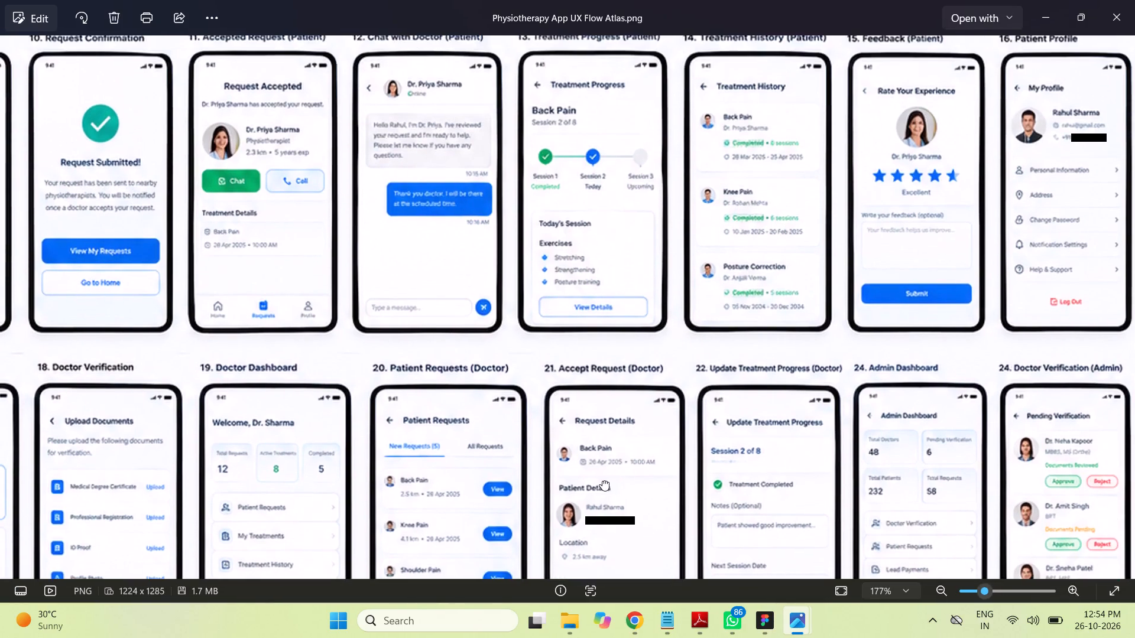
left_click_drag(602, 480, 599, 458)
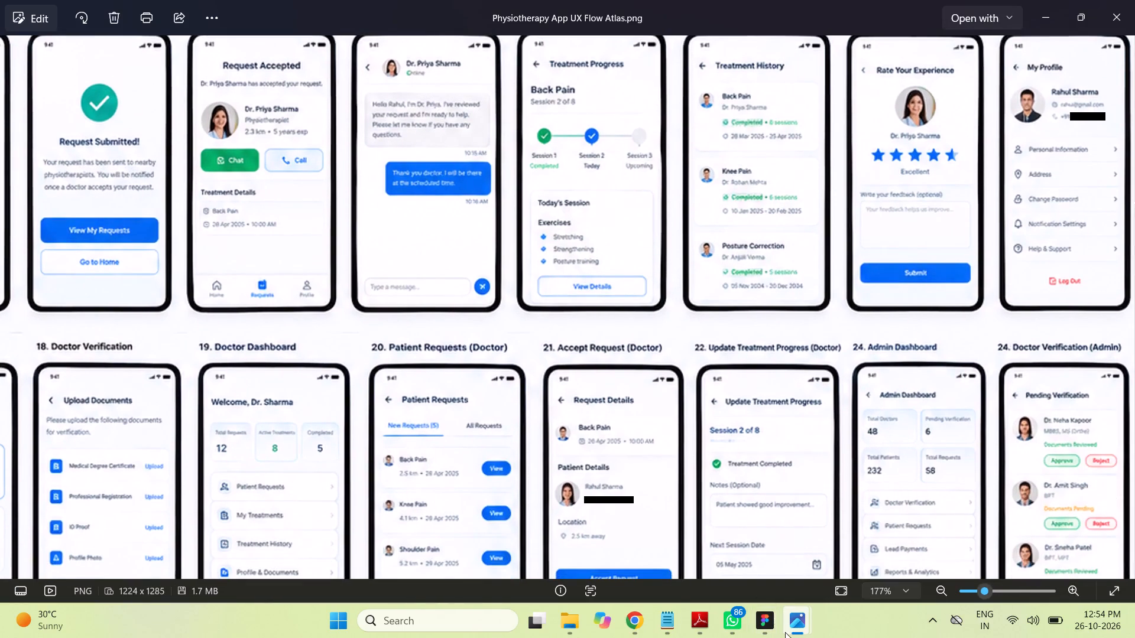
Switch to PhysioCare App UX Flow Storyboard.png and examine its screens from Doctor Profile to Chat & Treatment.
left_click(795, 623)
left_click(733, 565)
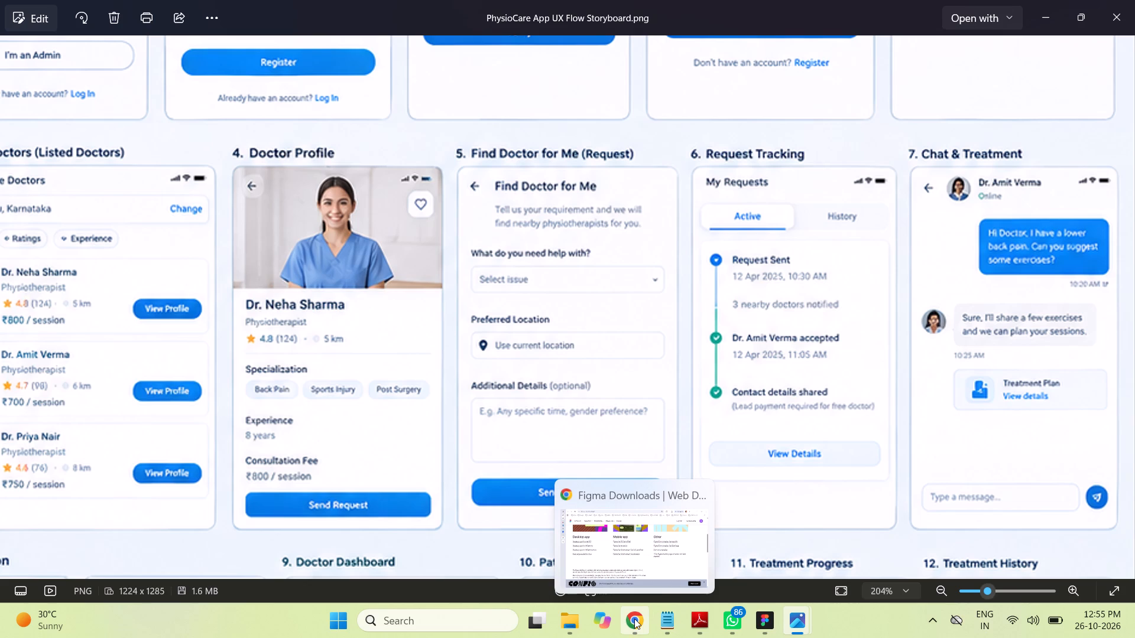
Switch to Figma and move the Wire Frame header down, close above the Mockup header and aligned with its left edge.
left_click(634, 619)
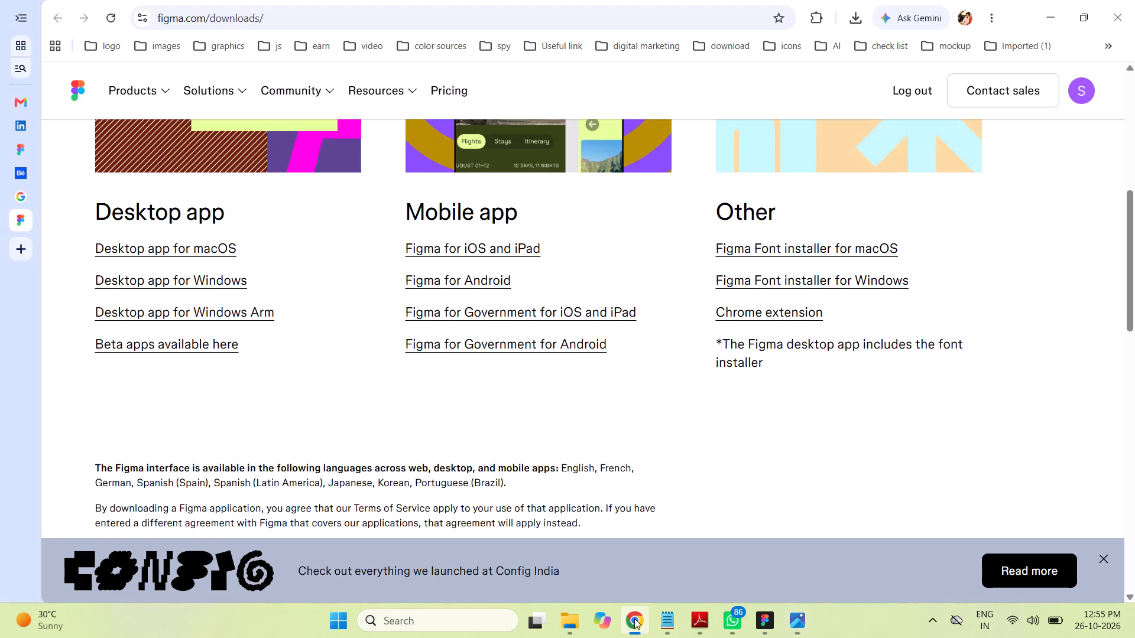
left_click(766, 618)
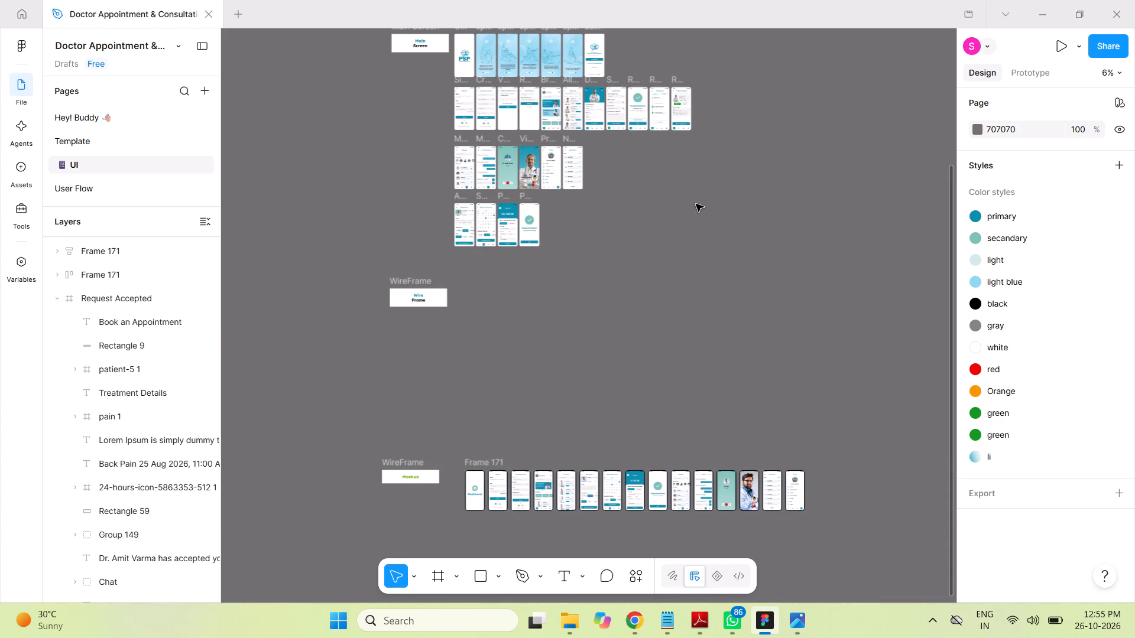
left_click_drag(350, 263, 498, 340)
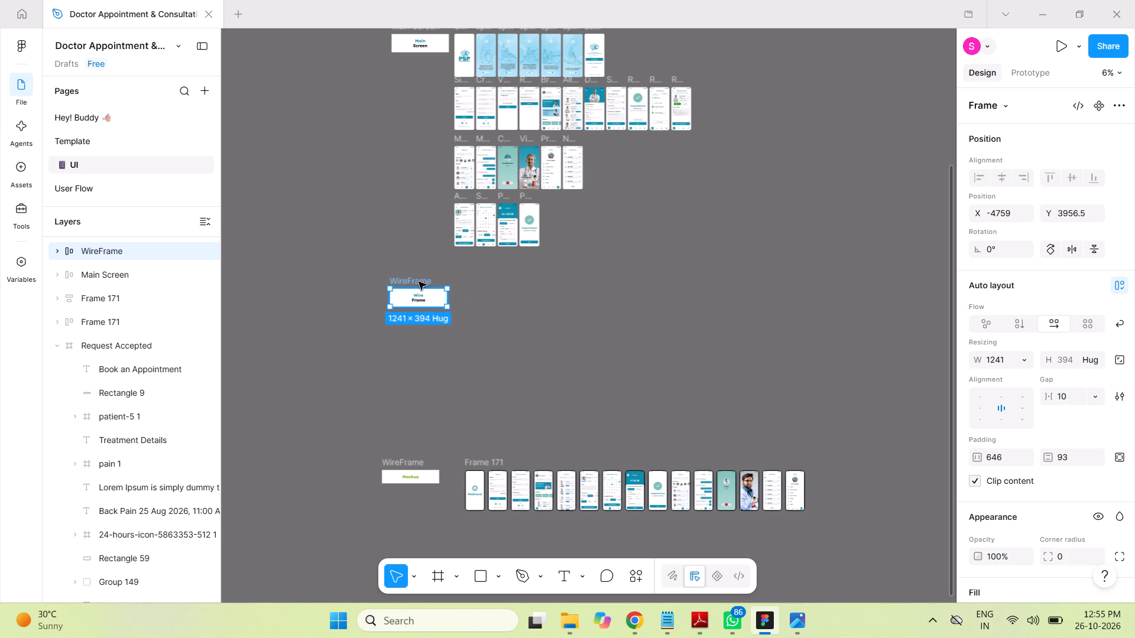
left_click_drag(419, 282, 410, 375)
left_click(663, 281)
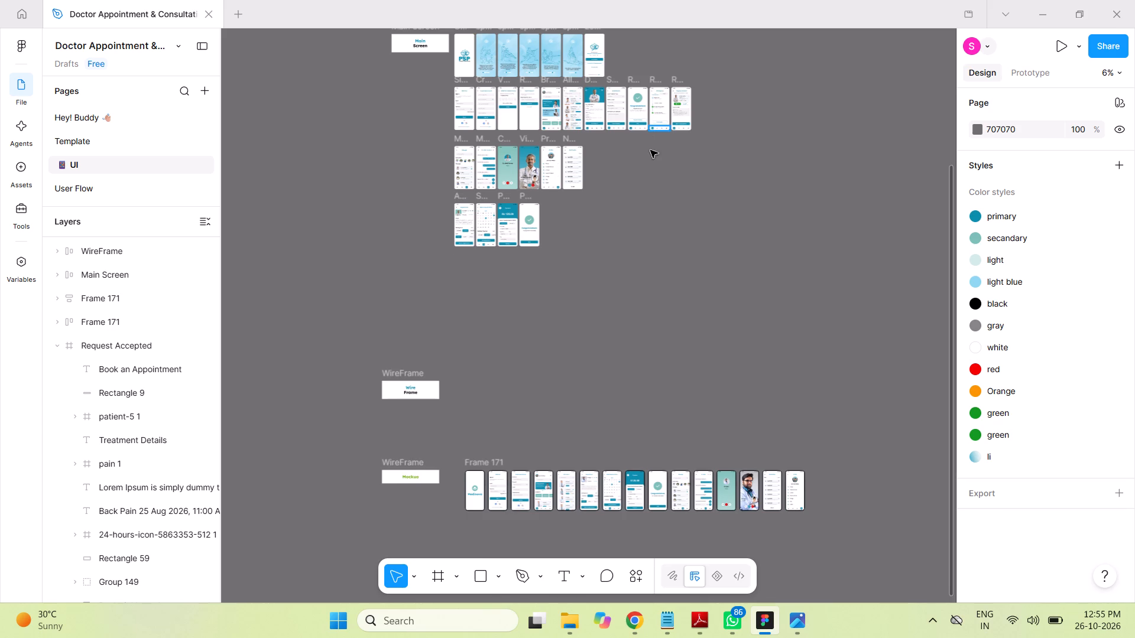
Examine the main screens' messaging, calling, profile and notification row and the appointment and payment row in close-up.
scroll(654, 154, "up", 5)
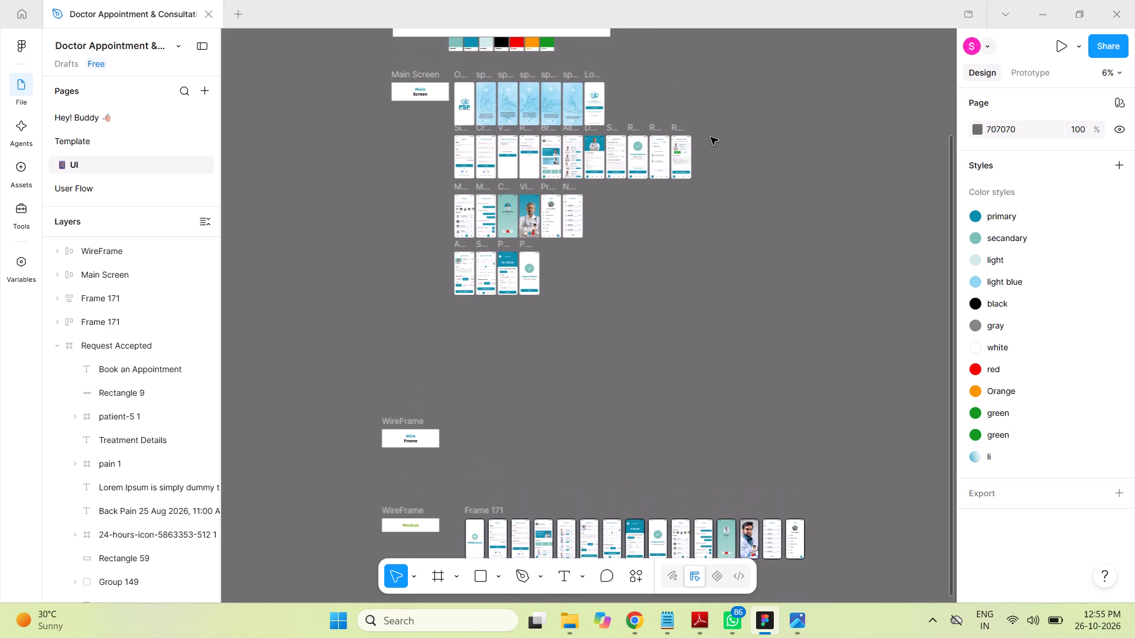
key("ctrl+equal")
key("ctrl+equal")
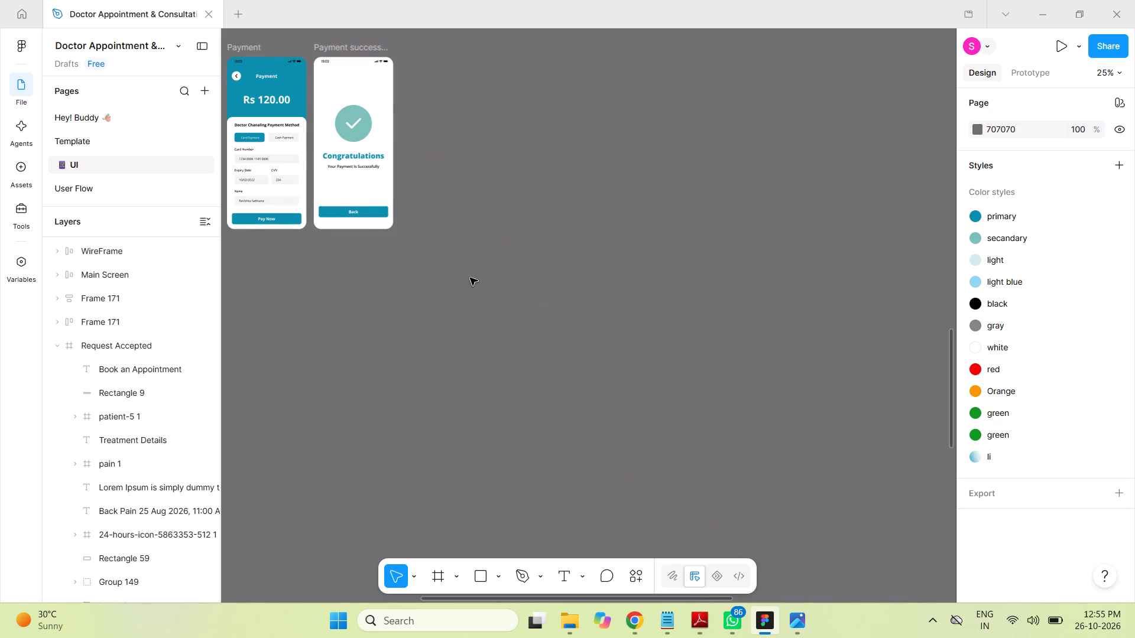
key("space")
key("space")
key("space")
key("space")
key("space")
key("space")
key("space")
key("space")
key("space")
key("space")
key("space")
key("space")
key("space")
key("space")
key("space")
key("space")
key("space")
key("space")
key("space")
key("space")
left_click_drag(490, 287, 753, 507)
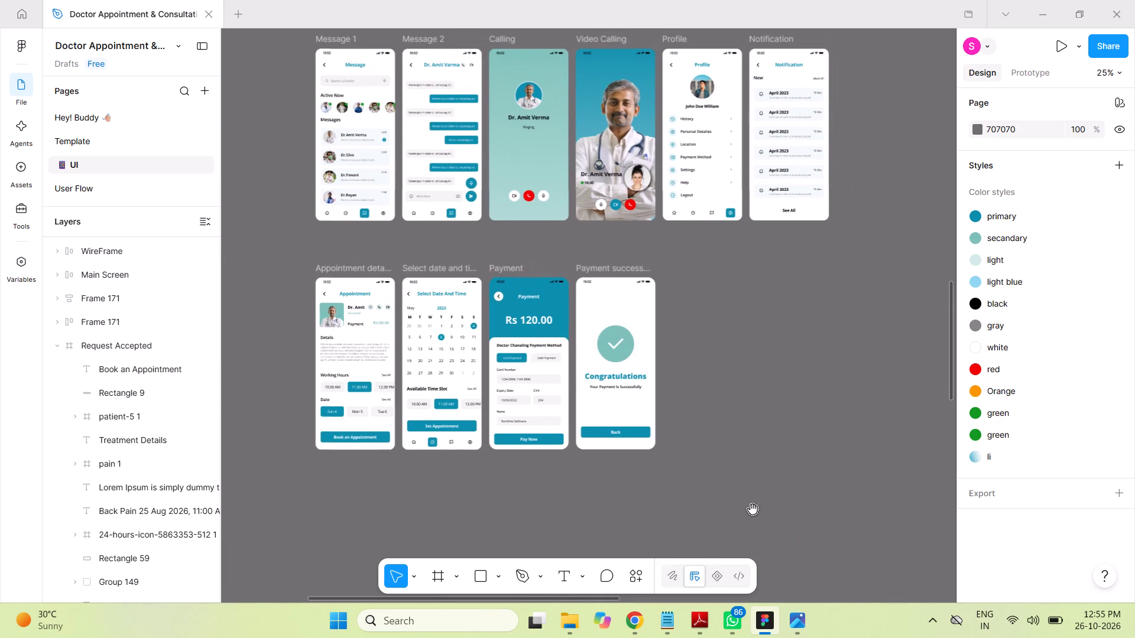
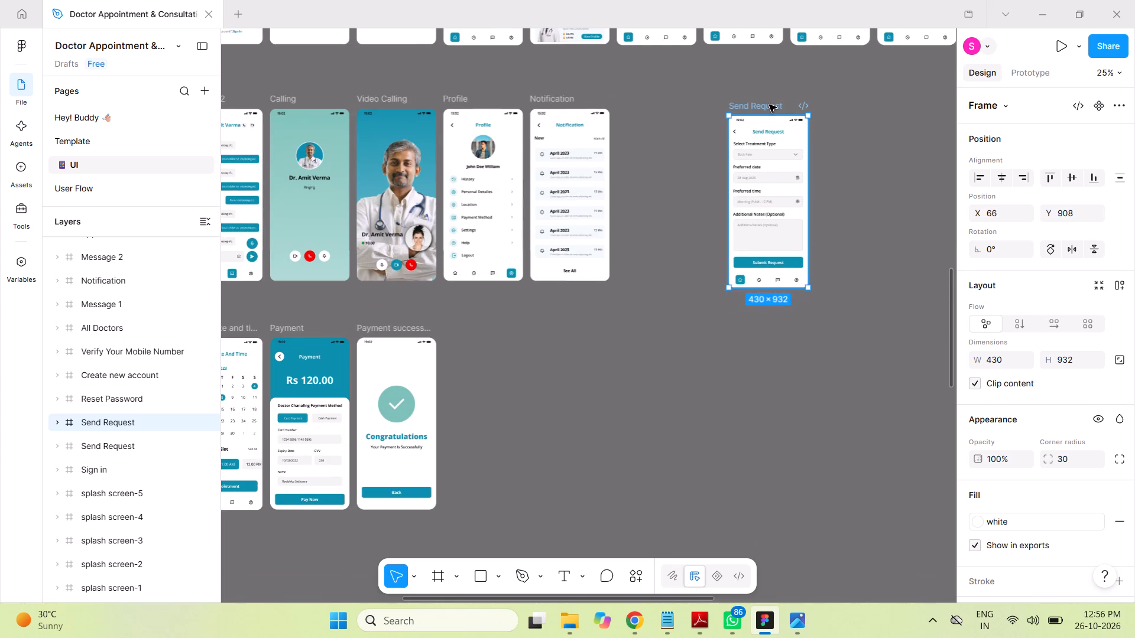
Move the separate Send Request frame directly below the Appointment details frame, aligned with its left edge, at X -3360, Y 3235.
left_click_drag(768, 107, 640, 329)
scroll(808, 278, "down", 1)
scroll(808, 276, "up", 1)
scroll(809, 276, "down", 6)
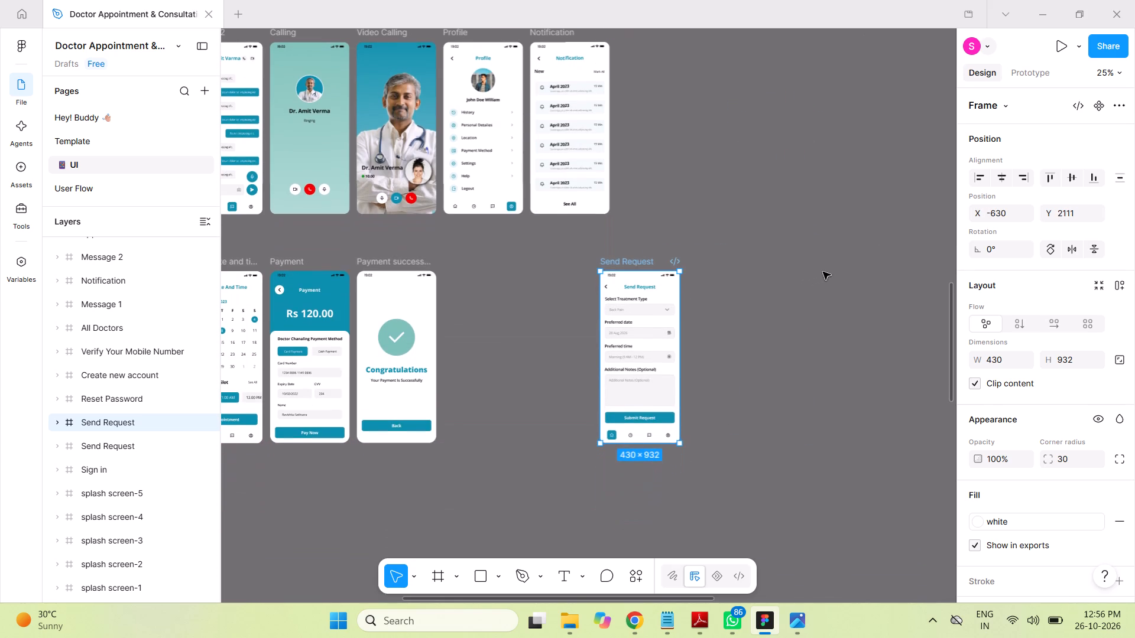
scroll(823, 266, "down", 1)
scroll(823, 266, "up", 2)
scroll(823, 267, "down", 2)
scroll(822, 268, "up", 3)
scroll(821, 269, "down", 1)
scroll(821, 269, "up", 2)
scroll(821, 269, "down", 1)
key("space")
key("space")
key("space")
key("space")
key("space")
key("space")
key("space")
key("space")
key("space")
key("space")
key("space")
key("space")
key("space")
key("space")
key("space")
key("space")
key("space")
key("space")
key("space")
key("space")
left_click_drag(514, 410, 737, 310)
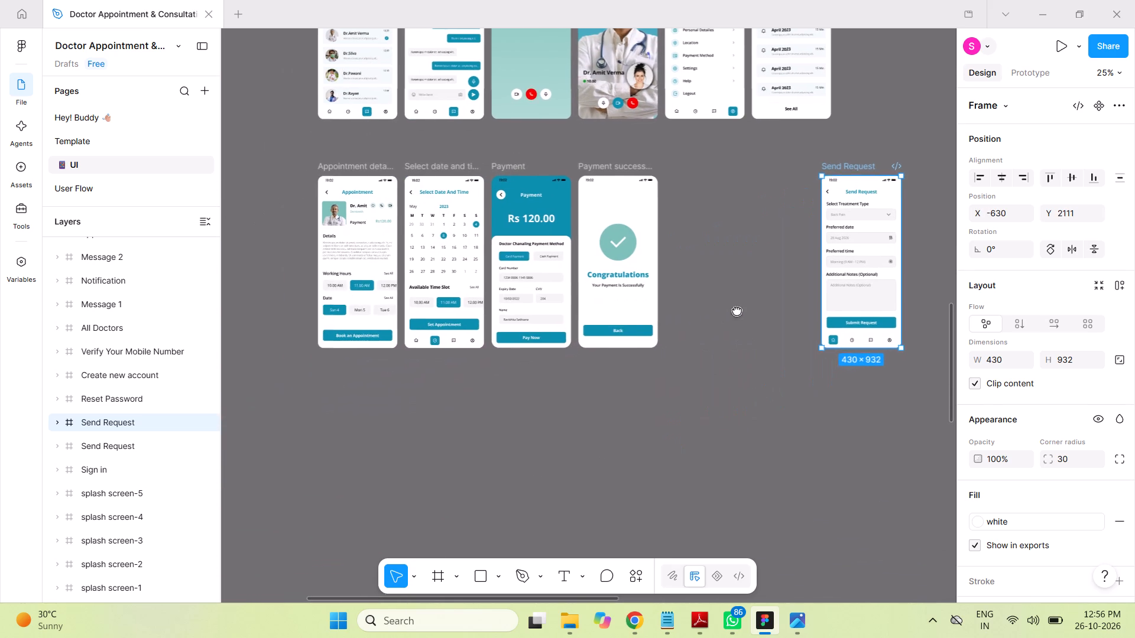
left_click_drag(737, 310, 737, 310)
left_click_drag(857, 166, 599, 349)
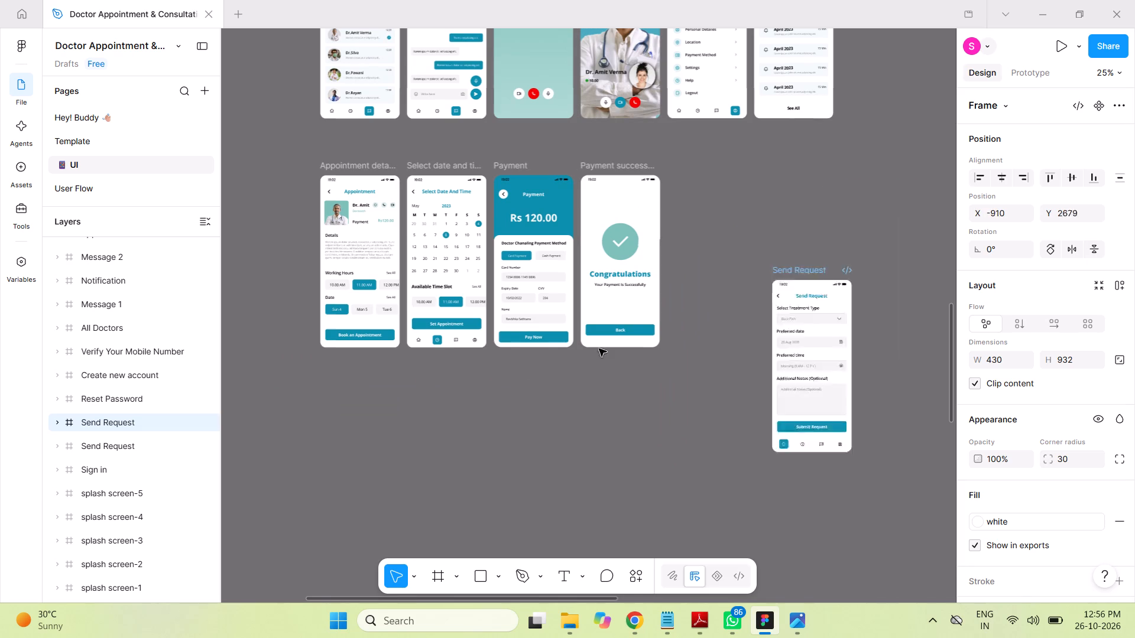
left_click_drag(599, 349, 355, 373)
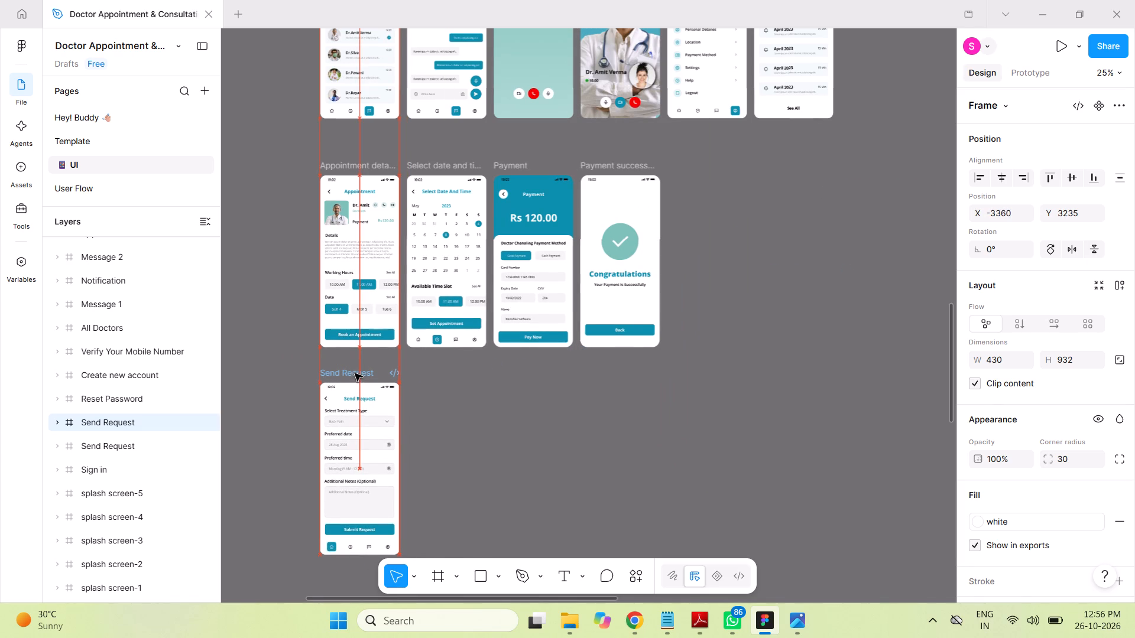
left_click_drag(355, 373, 355, 373)
Copy "Find Doctor for Me" from the Notepad note and replace the heading text of the moved Send Request screen in Figma with it.
scroll(708, 402, "down", 9)
scroll(759, 379, "up", 2)
scroll(759, 379, "down", 1)
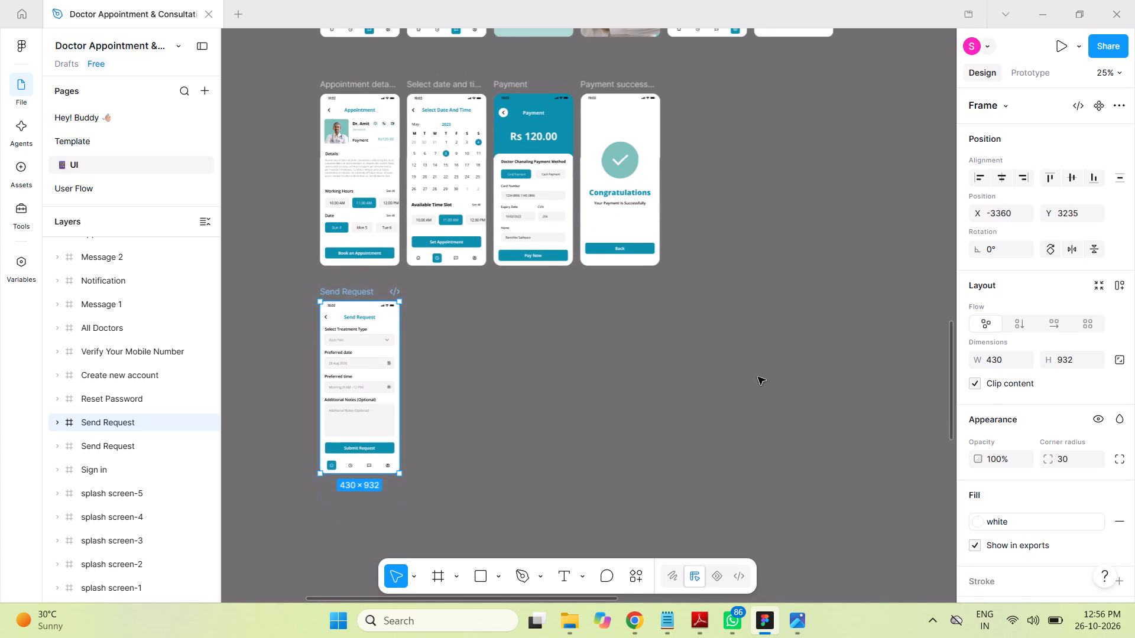
scroll(753, 371, "down", 2)
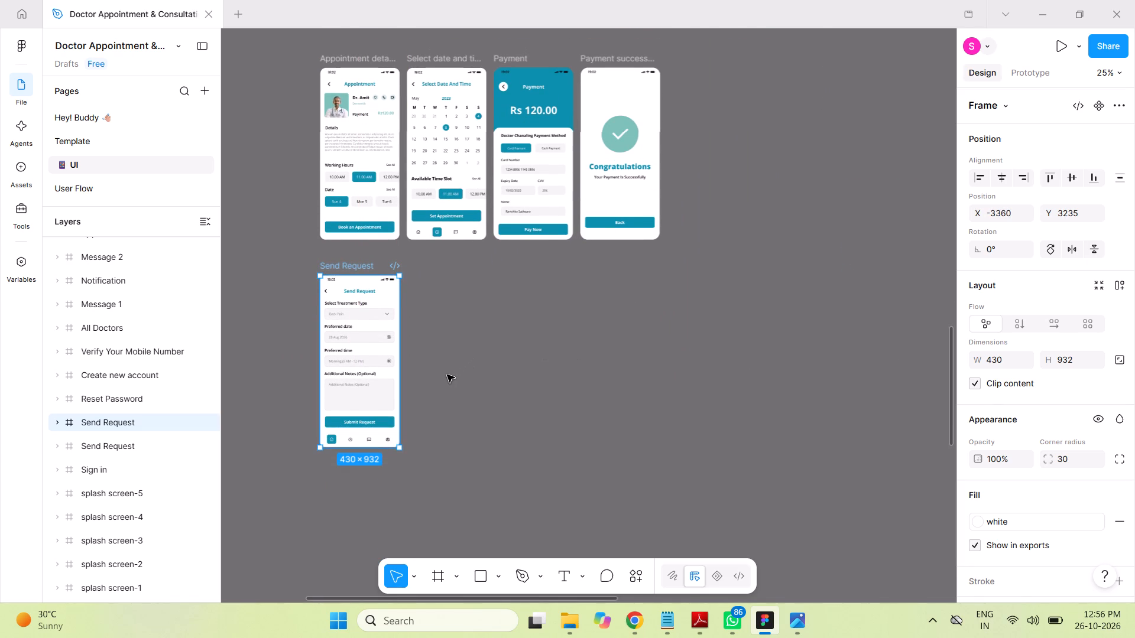
key("ctrl+equal")
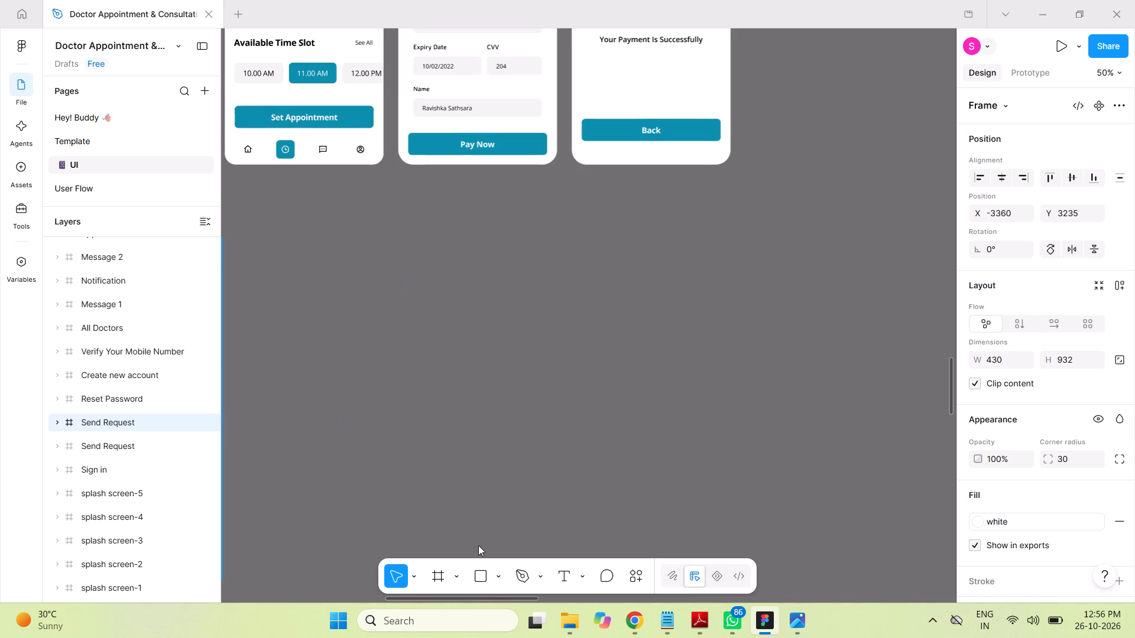
key("space")
key("space")
key("space")
key("space")
key("space")
key("space")
key("space")
key("space")
key("space")
key("space")
key("space")
key("space")
key("space")
key("space")
key("space")
key("space")
key("space")
key("space")
key("space")
key("space")
left_click_drag(433, 331, 775, 183)
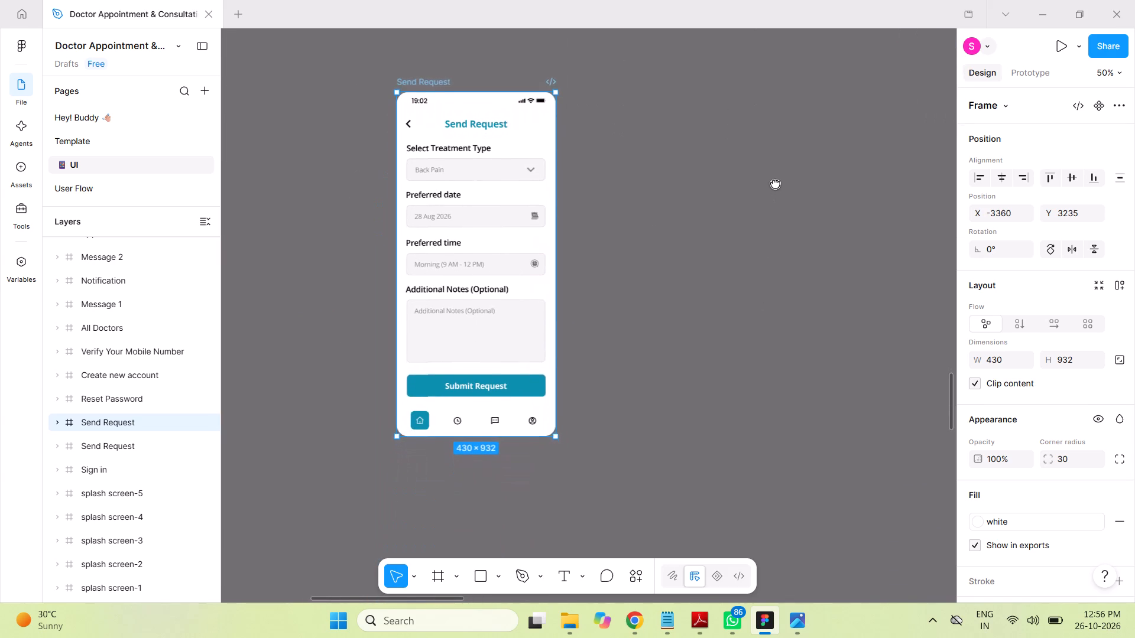
left_click_drag(775, 183, 740, 179)
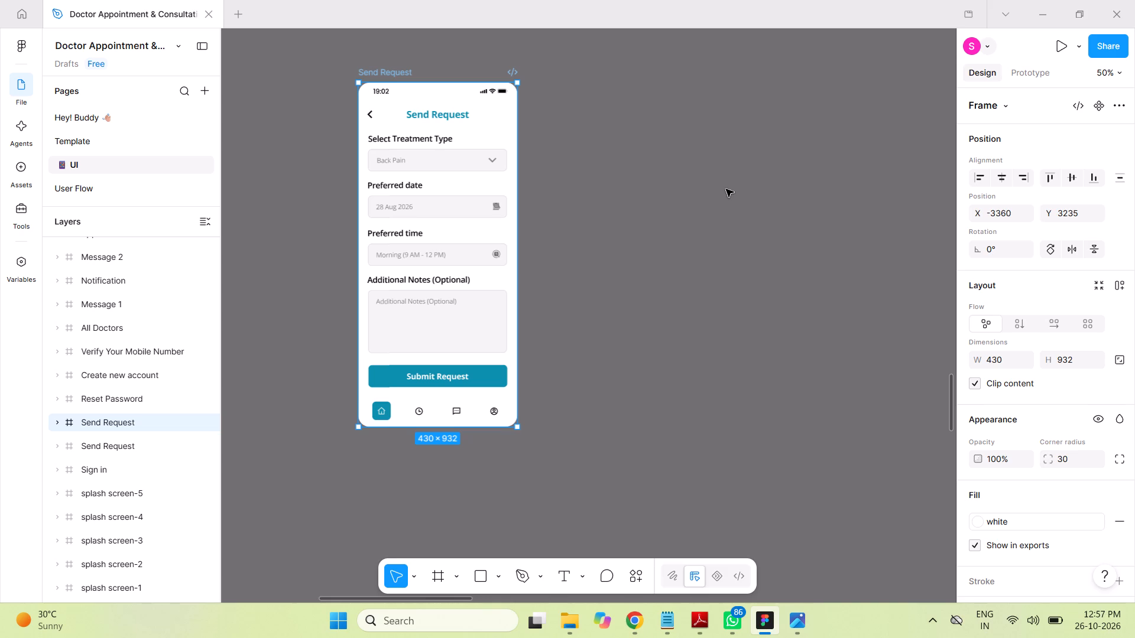
left_click(670, 622)
left_click_drag(698, 250, 513, 265)
key("ctrl+c")
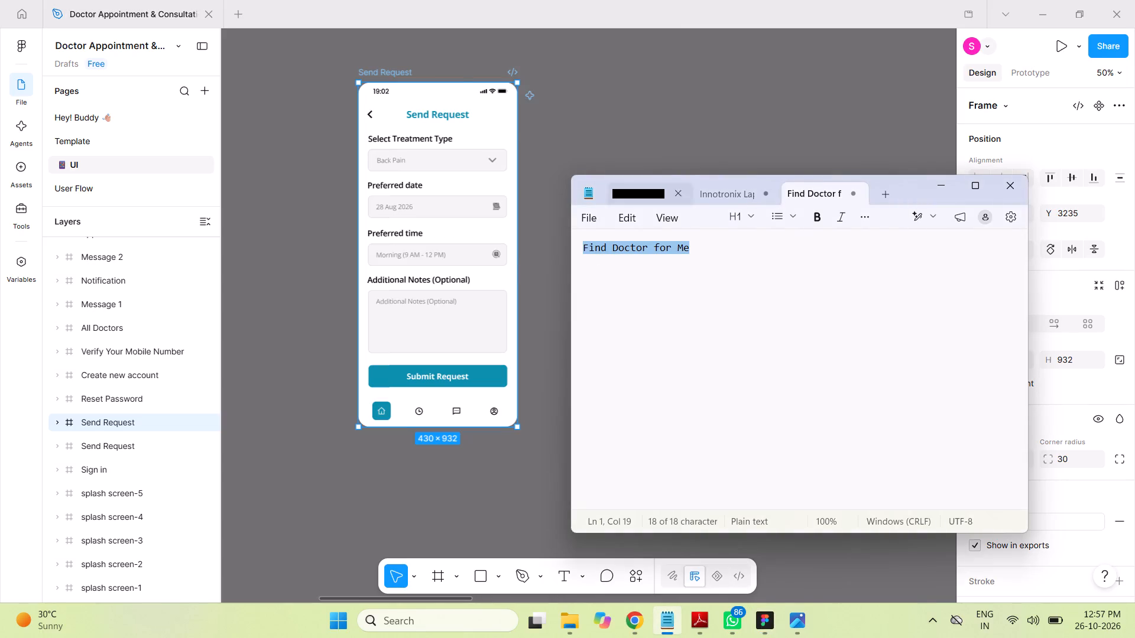
double_click(440, 118)
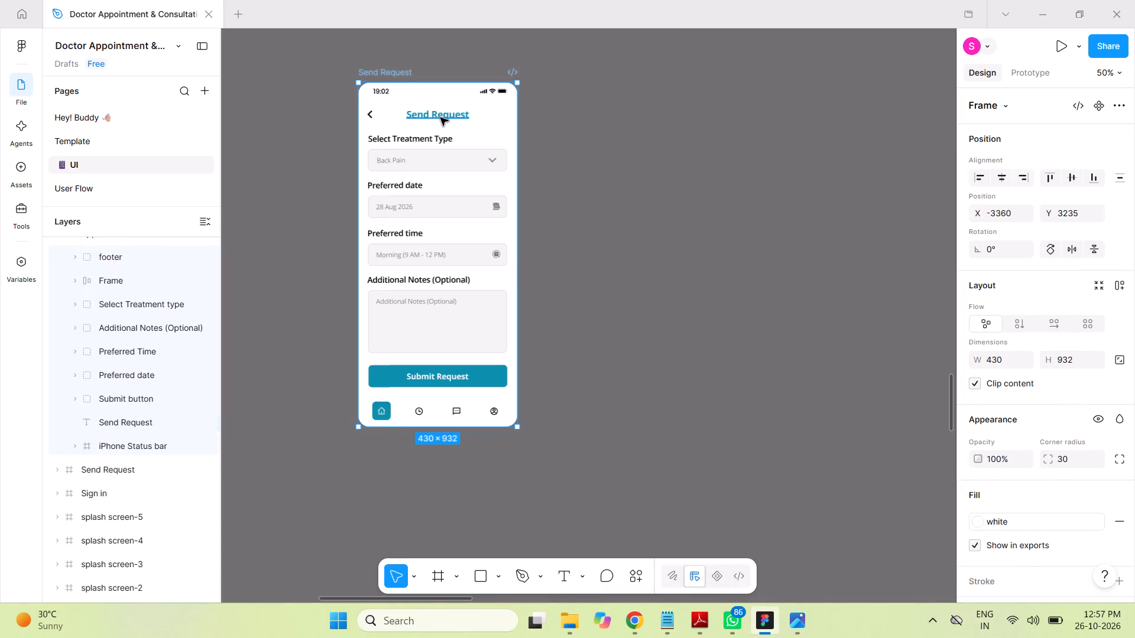
double_click(451, 118)
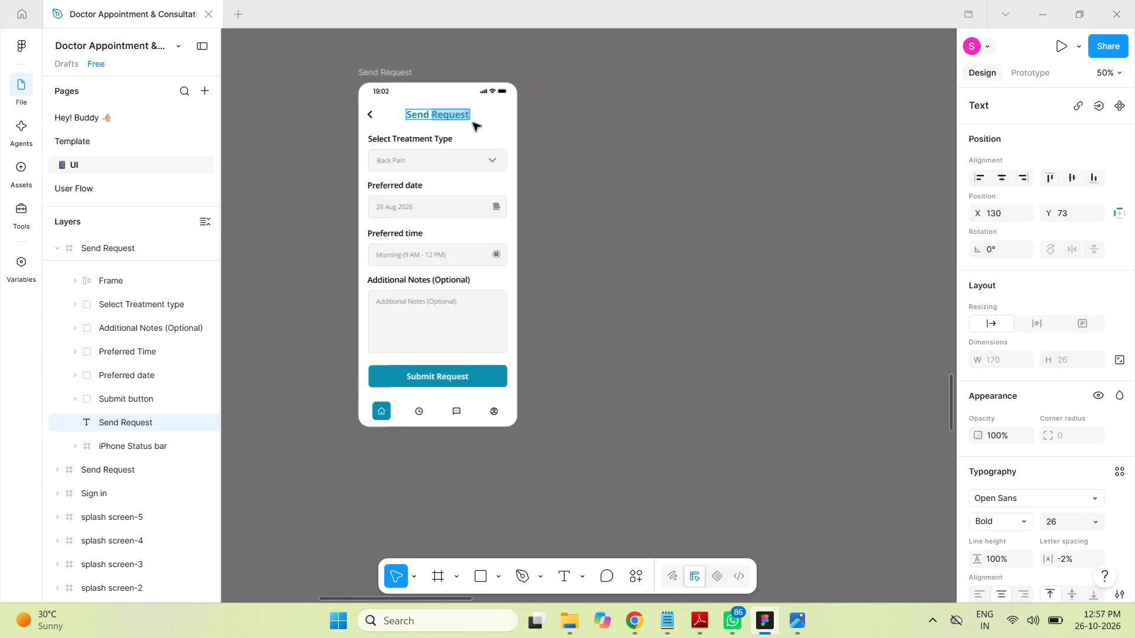
key("ctrl+a")
key("ctrl+v")
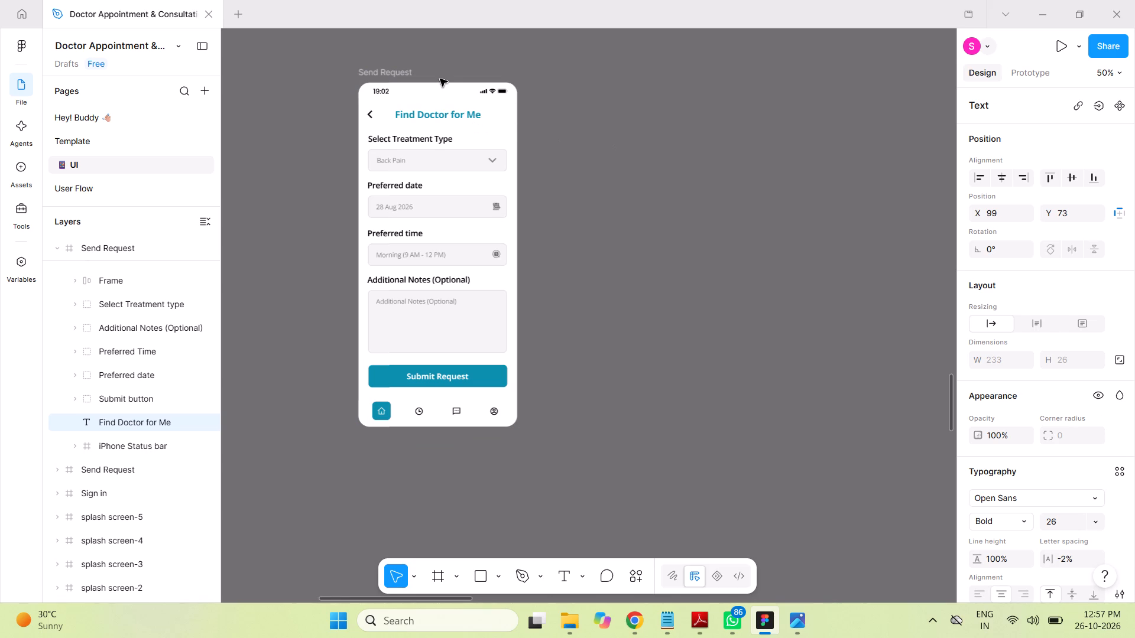
Rename the moved Send Request frame as Find Doctor for Me.
left_click(382, 70)
double_click(391, 72)
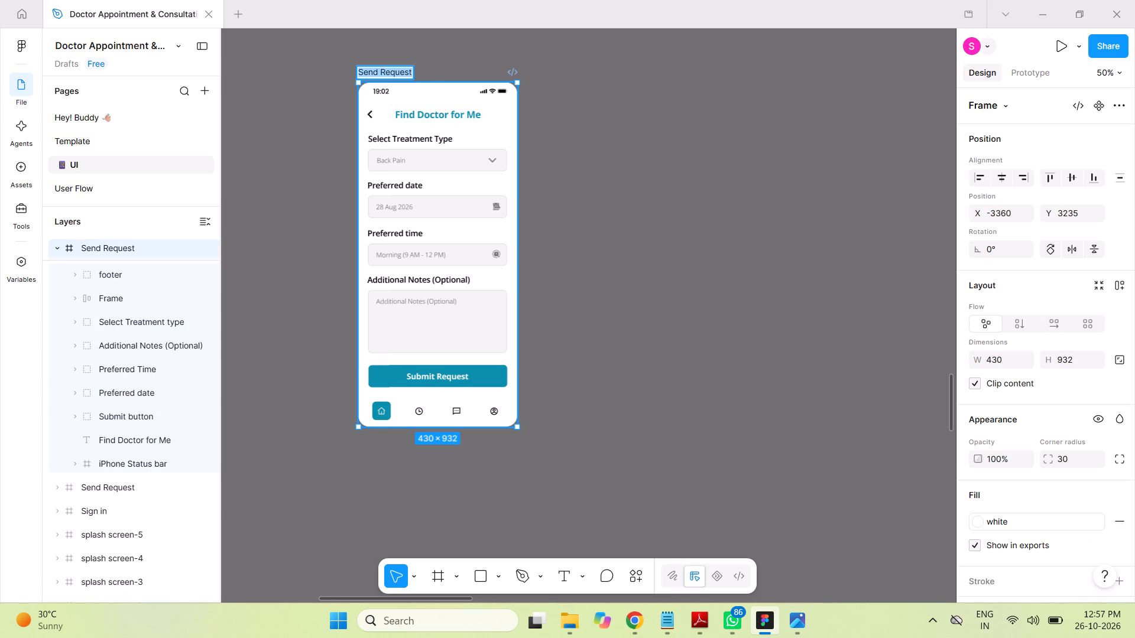
key("ctrl+v")
left_click(660, 138)
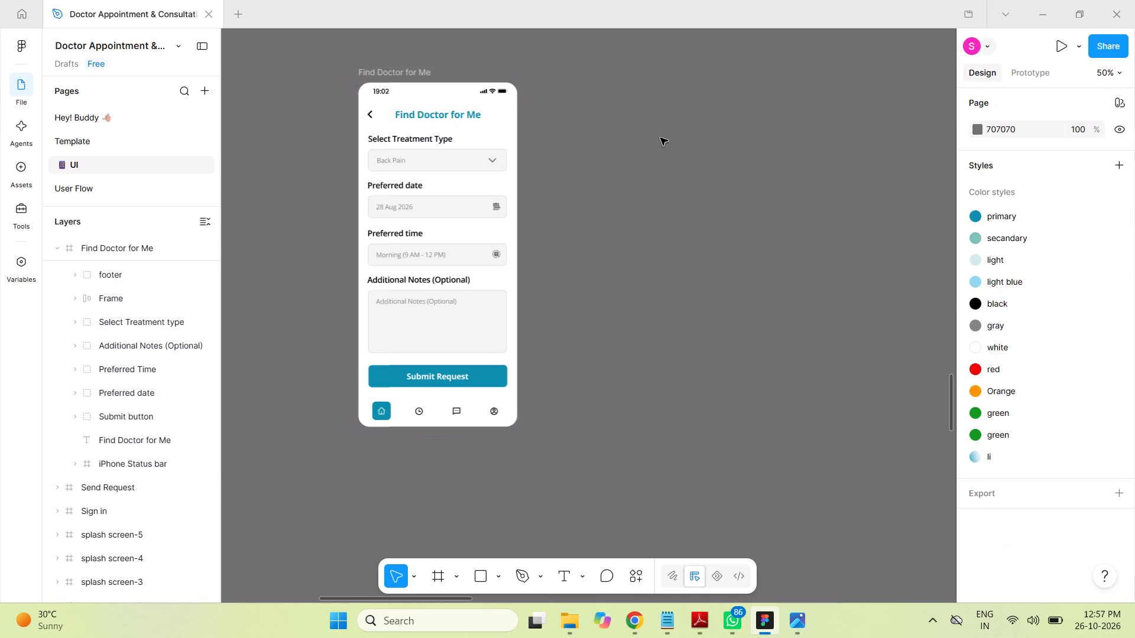
Switch to the requirements PDF in Adobe Reader and read from Direct Doctor Request through section 9, Patient Flow: Find Doctor for Me.
left_click(702, 629)
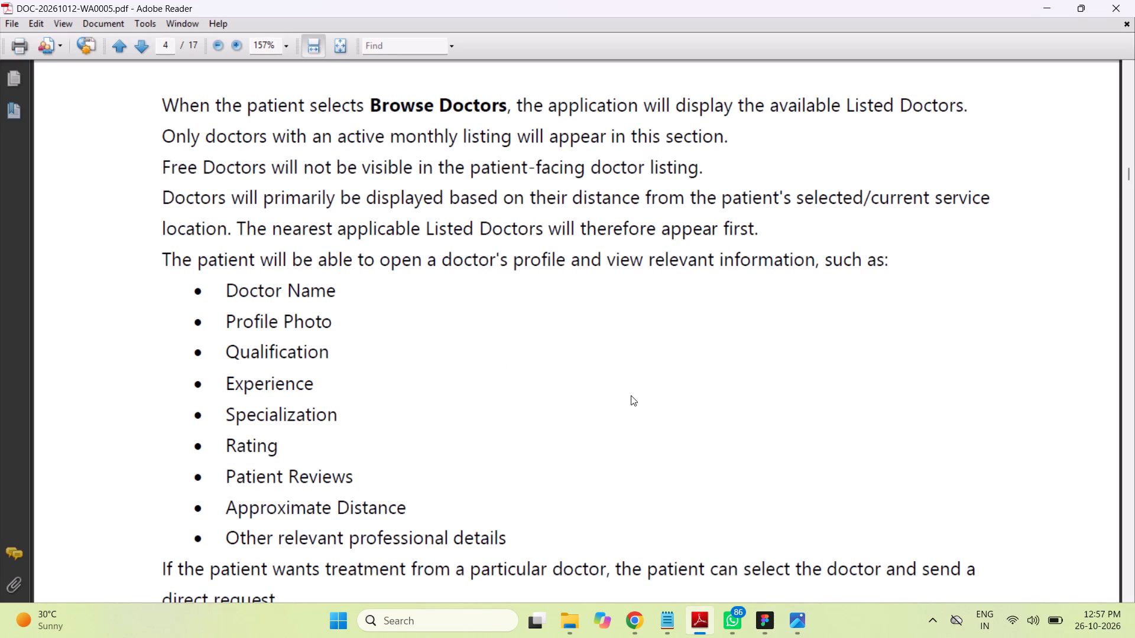
scroll(658, 355, "down", 8)
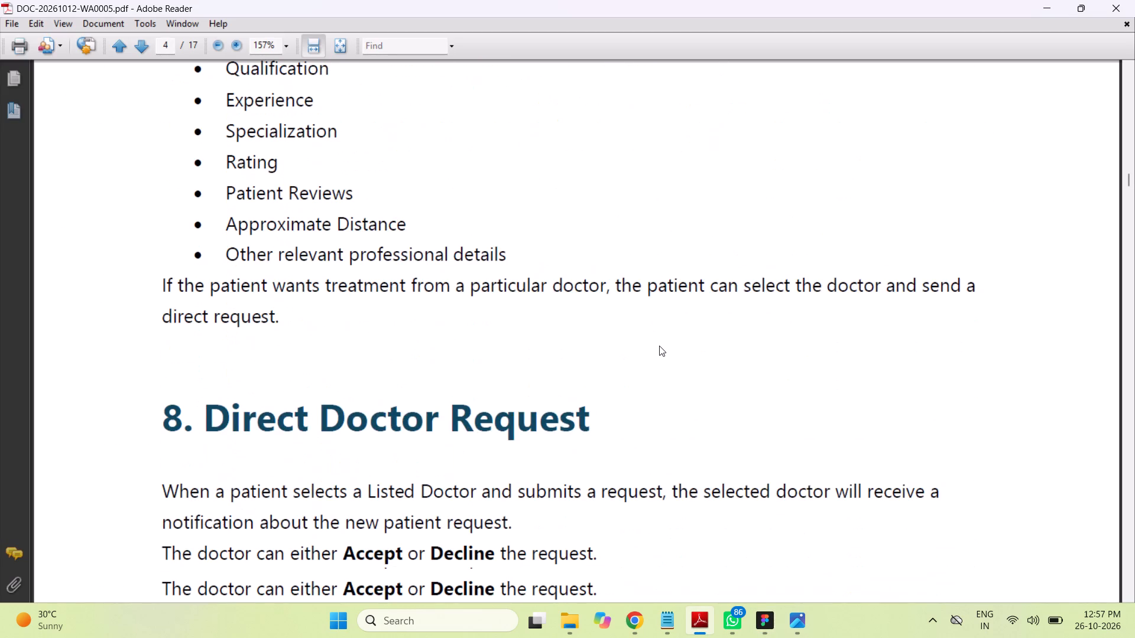
scroll(658, 340, "down", 3)
scroll(657, 340, "up", 1)
scroll(657, 340, "down", 2)
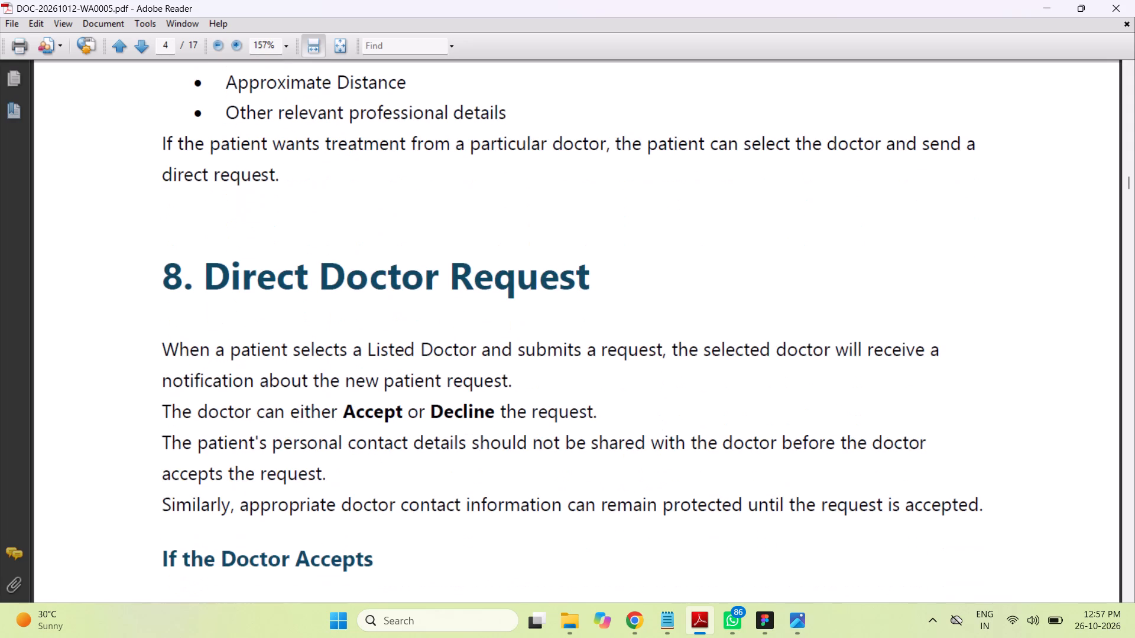
scroll(657, 340, "down", 3)
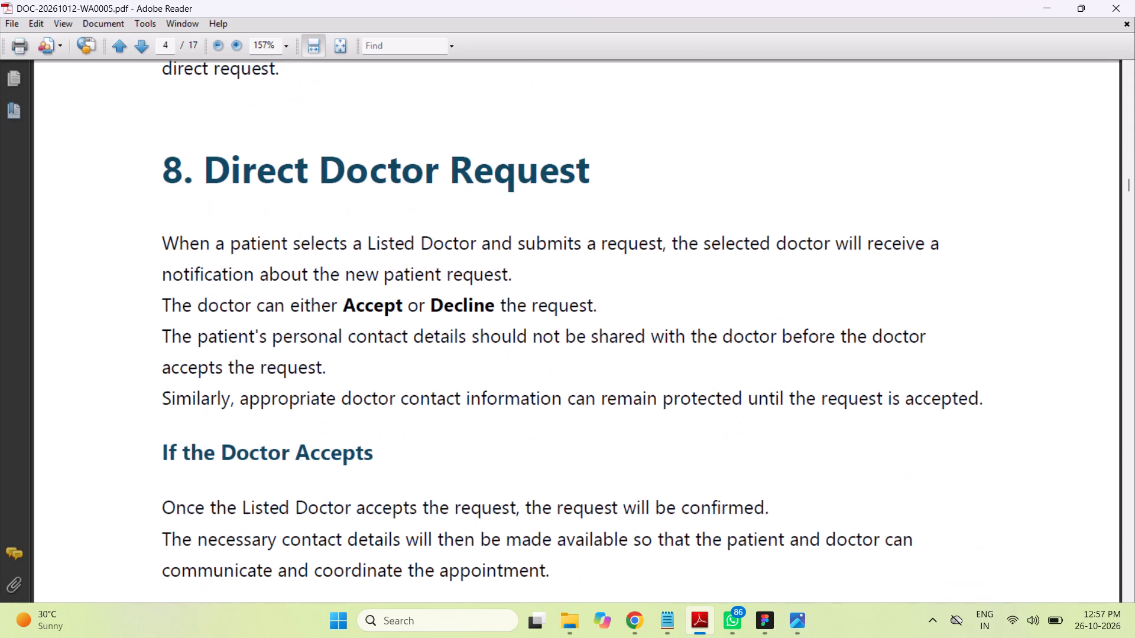
scroll(657, 340, "down", 4)
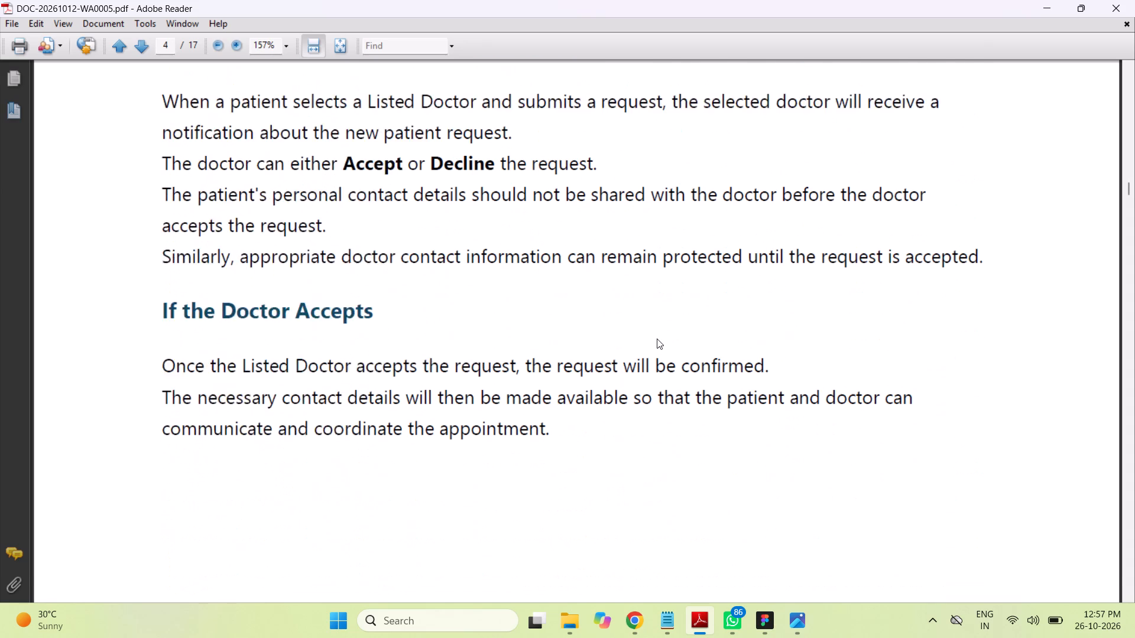
scroll(657, 338, "down", 13)
scroll(656, 338, "up", 1)
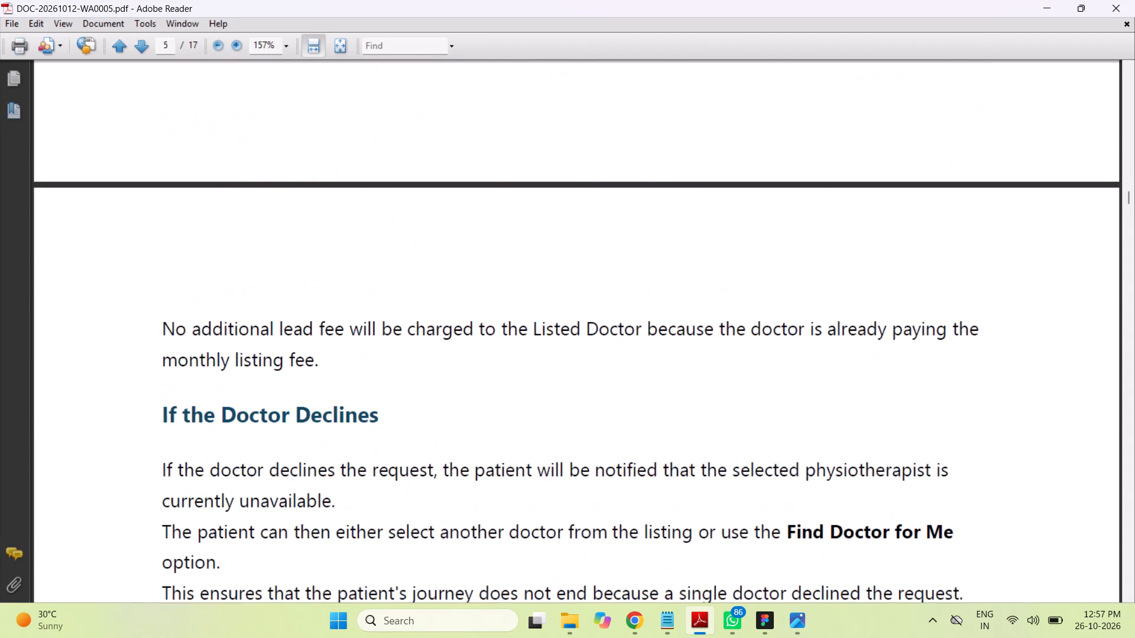
scroll(656, 338, "up", 2)
scroll(656, 338, "down", 1)
scroll(656, 338, "up", 1)
scroll(656, 338, "down", 6)
scroll(655, 338, "up", 1)
scroll(655, 338, "down", 2)
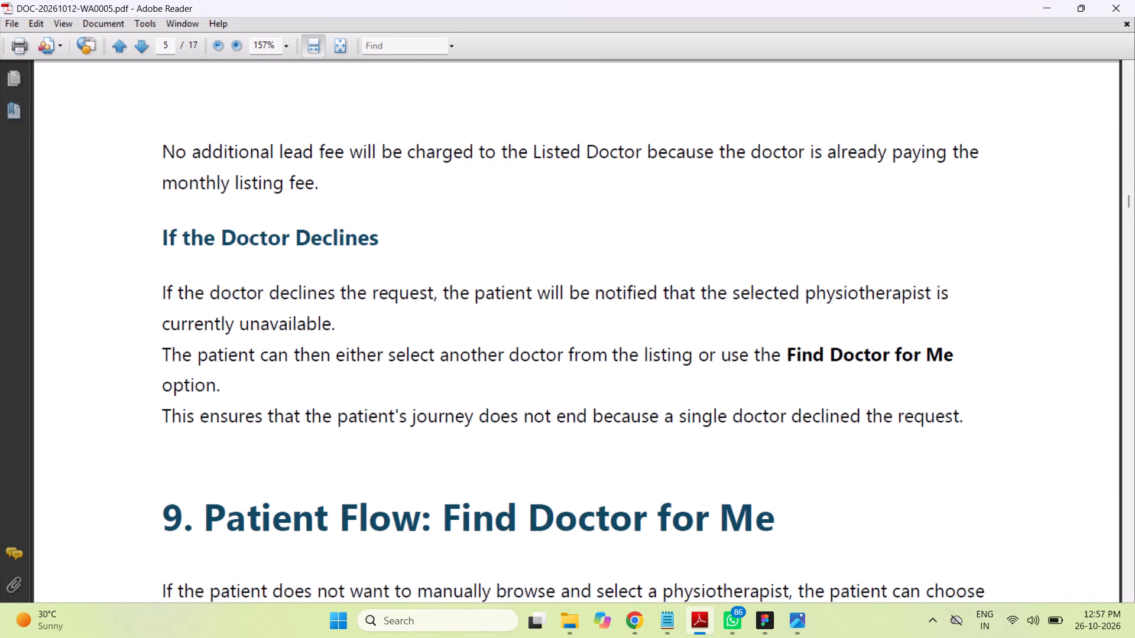
scroll(656, 336, "up", 1)
scroll(656, 336, "down", 3)
scroll(656, 336, "up", 2)
scroll(656, 336, "down", 2)
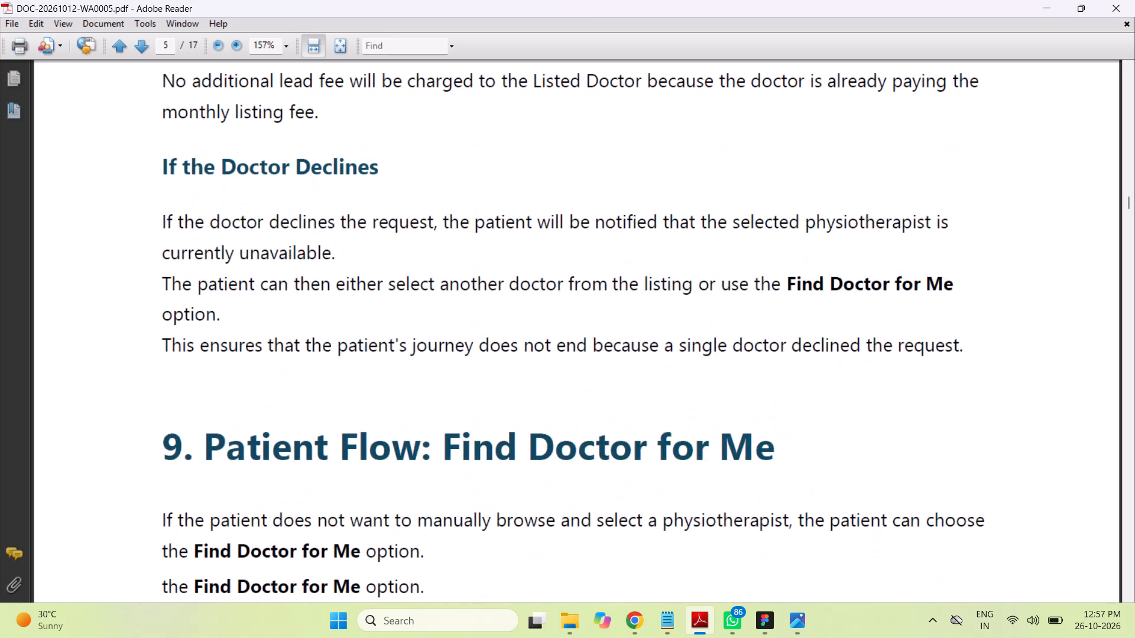
scroll(658, 338, "down", 9)
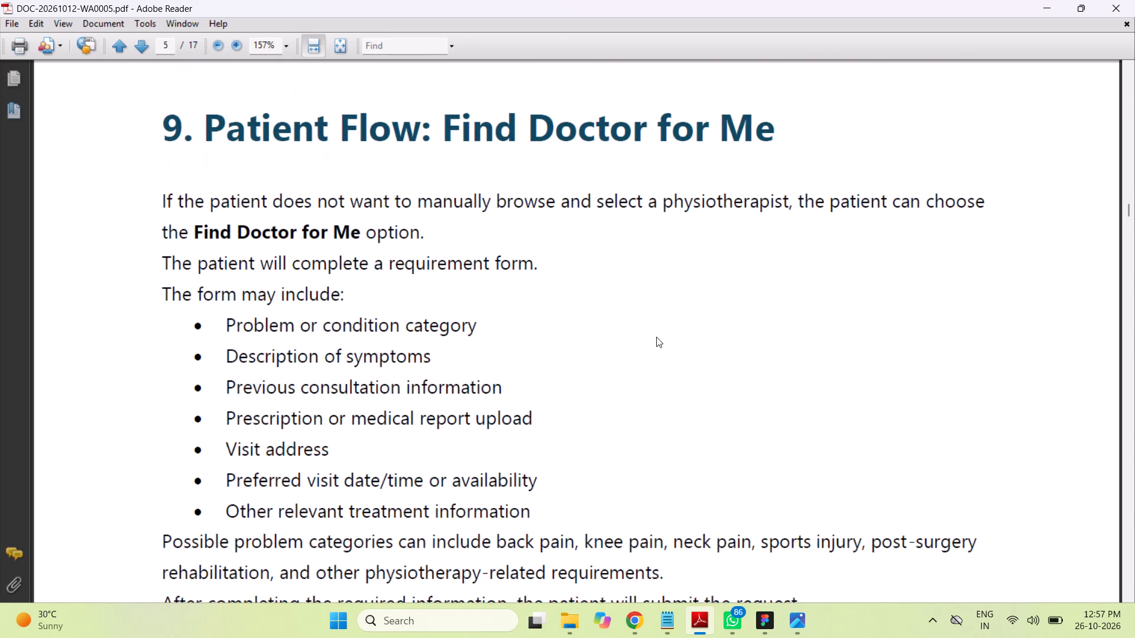
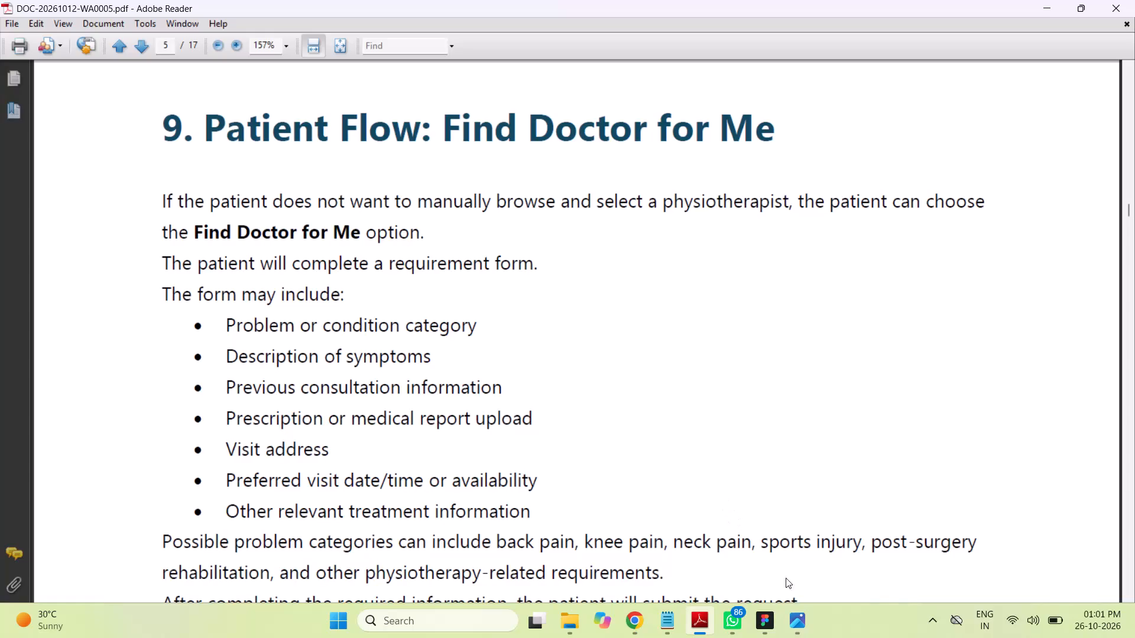
Switch to Figma, look over the back arrow, treatment type and additional notes layers of the Find Doctor for Me frame, and save.
left_click(768, 630)
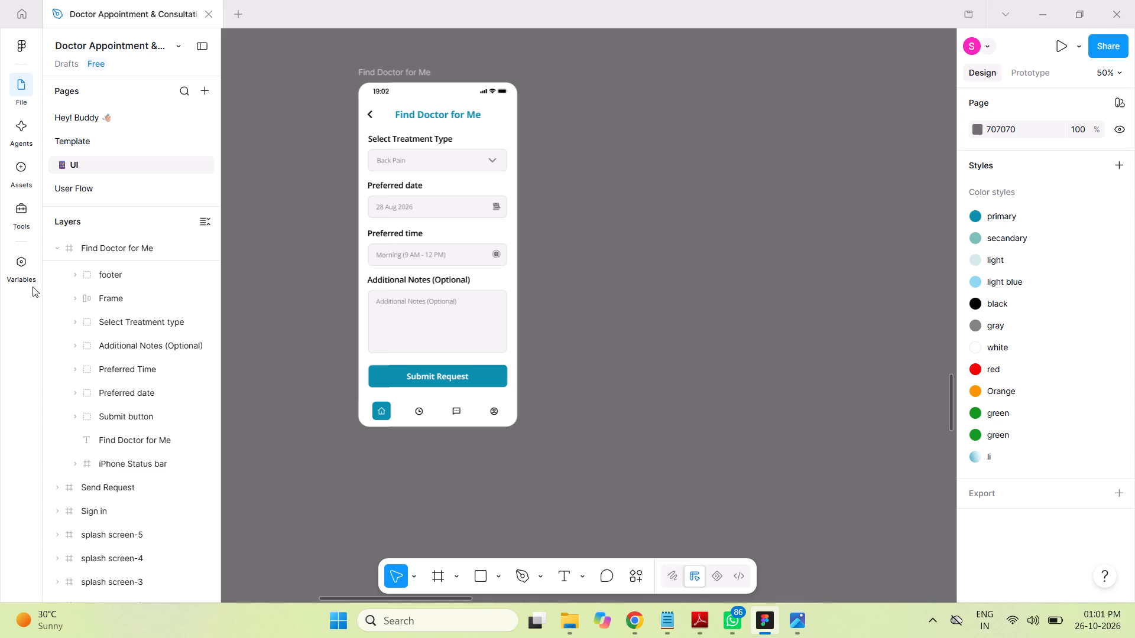
left_click(108, 300)
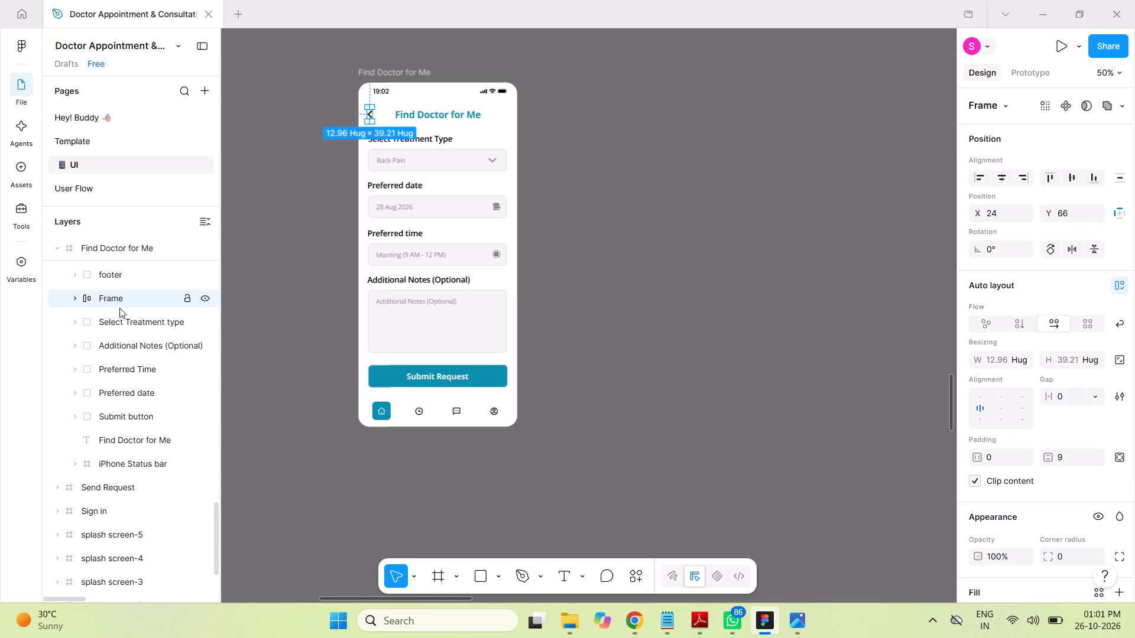
left_click(124, 323)
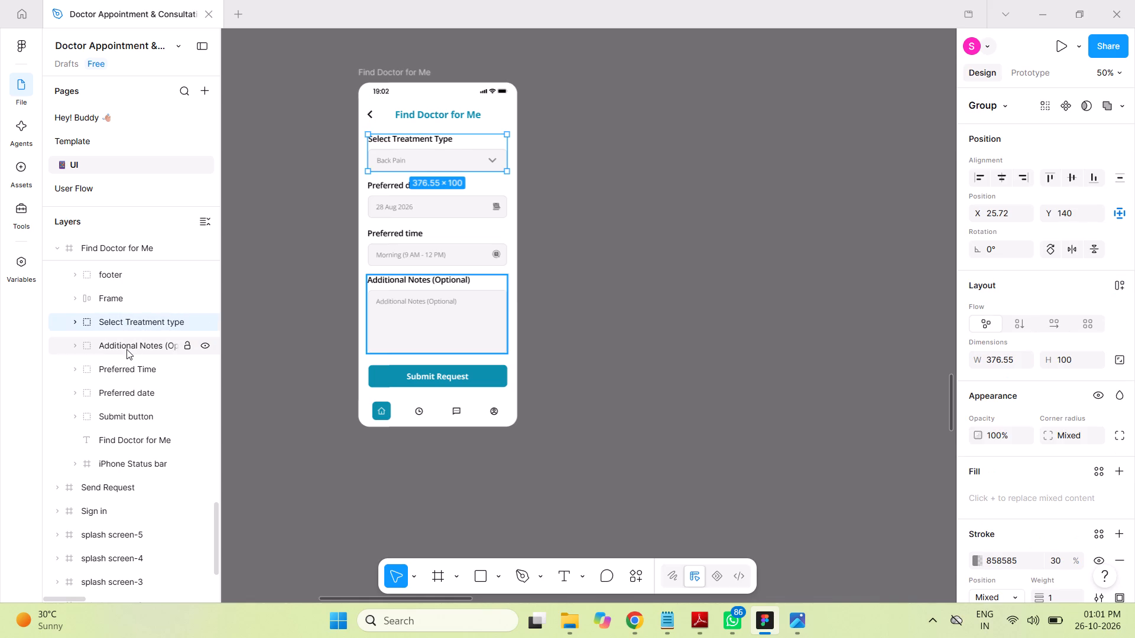
left_click(127, 349)
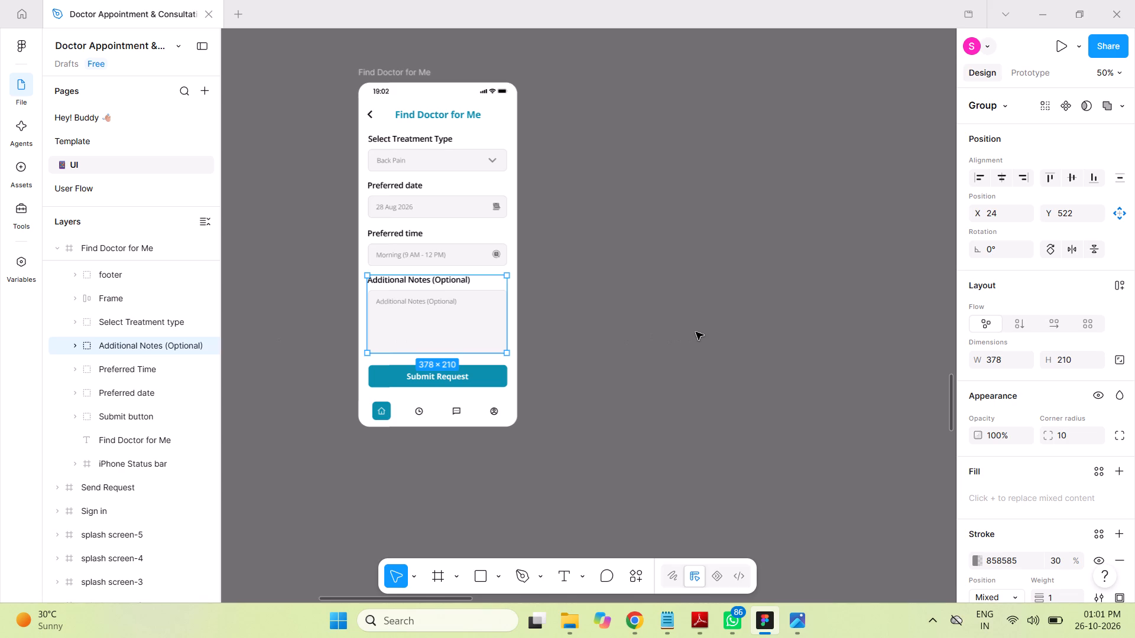
key("ctrl+s")
Switch to the requirements PDF in Adobe Reader and copy "Description of symptoms" from the form list in section 9.
left_click(696, 624)
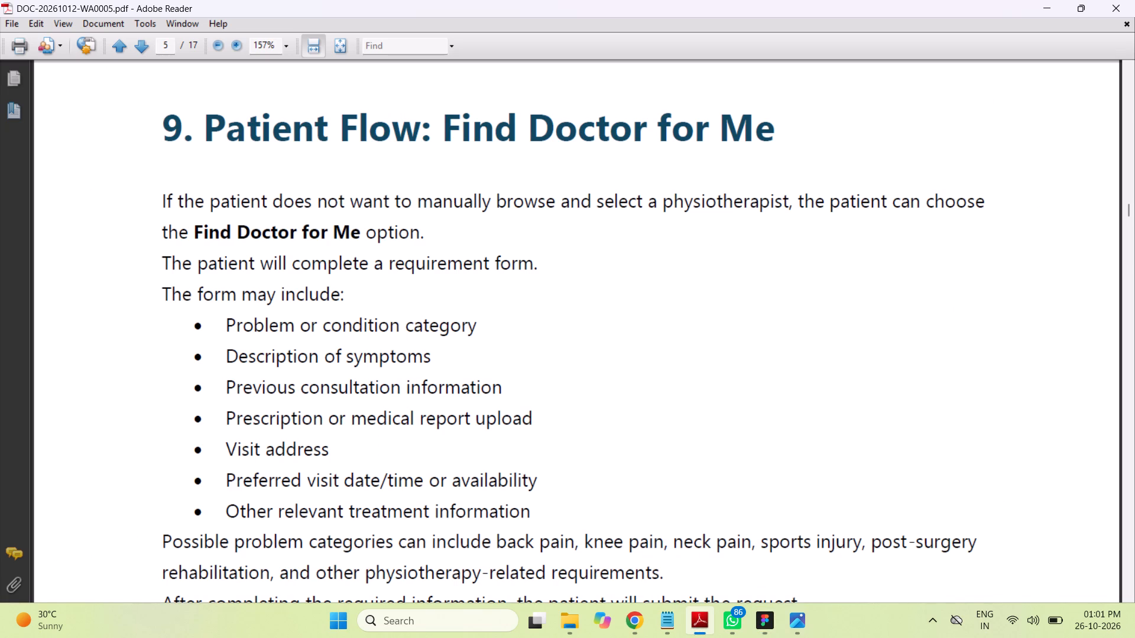
left_click_drag(434, 358, 242, 356)
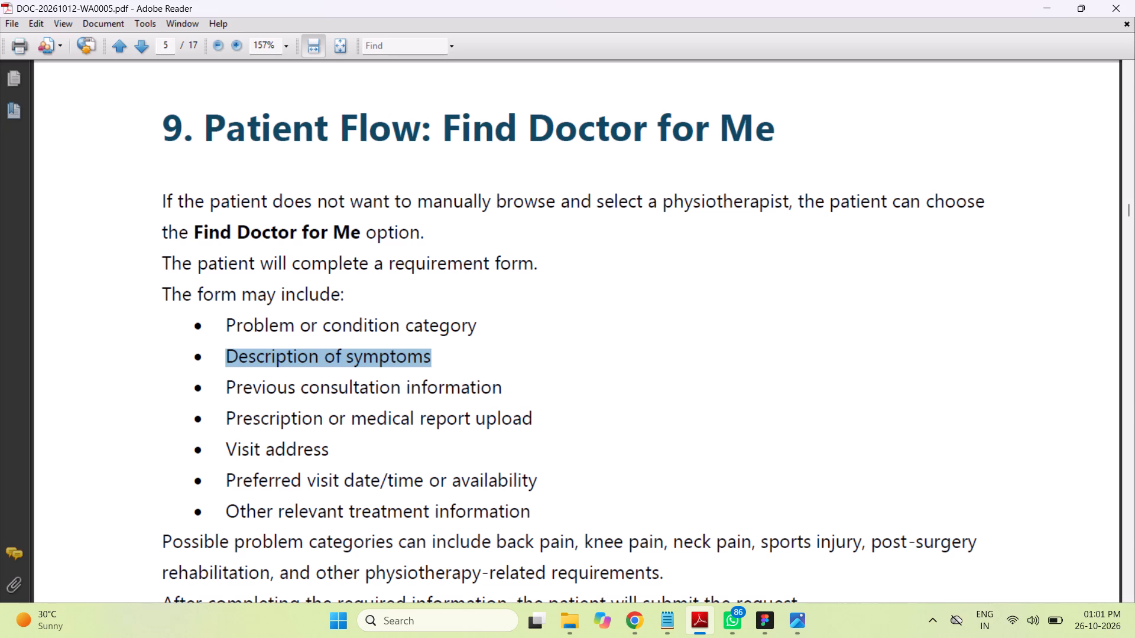
right_click(383, 359)
left_click(421, 367)
Back in Figma, wrap the treatment type, preferred date, preferred time, additional notes and submit button groups together in one new frame.
left_click(763, 622)
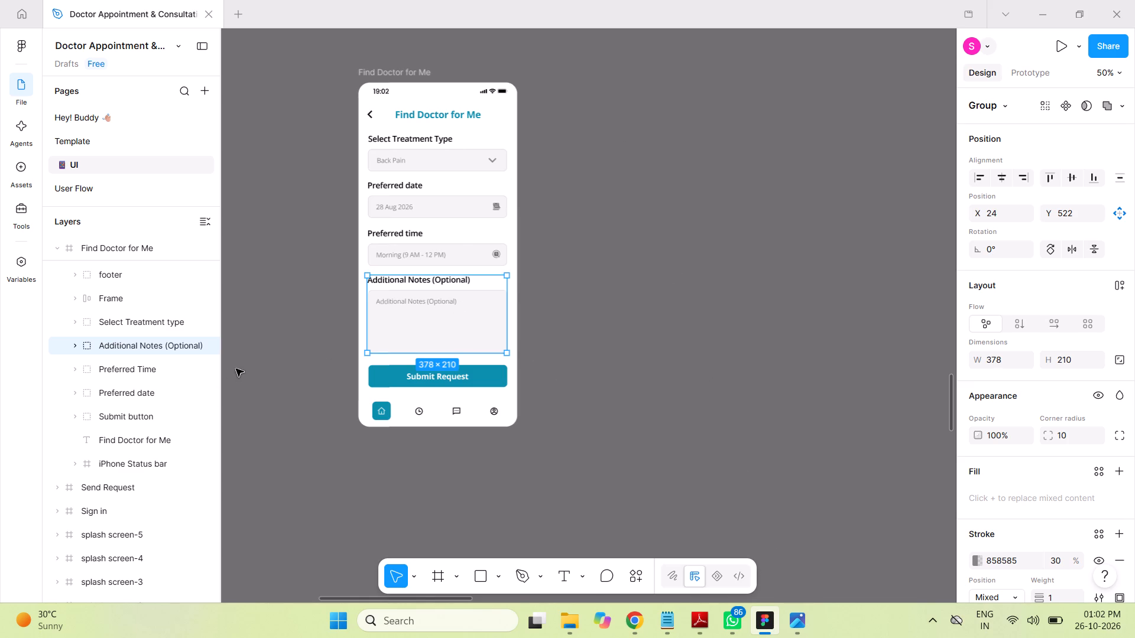
left_click(125, 369)
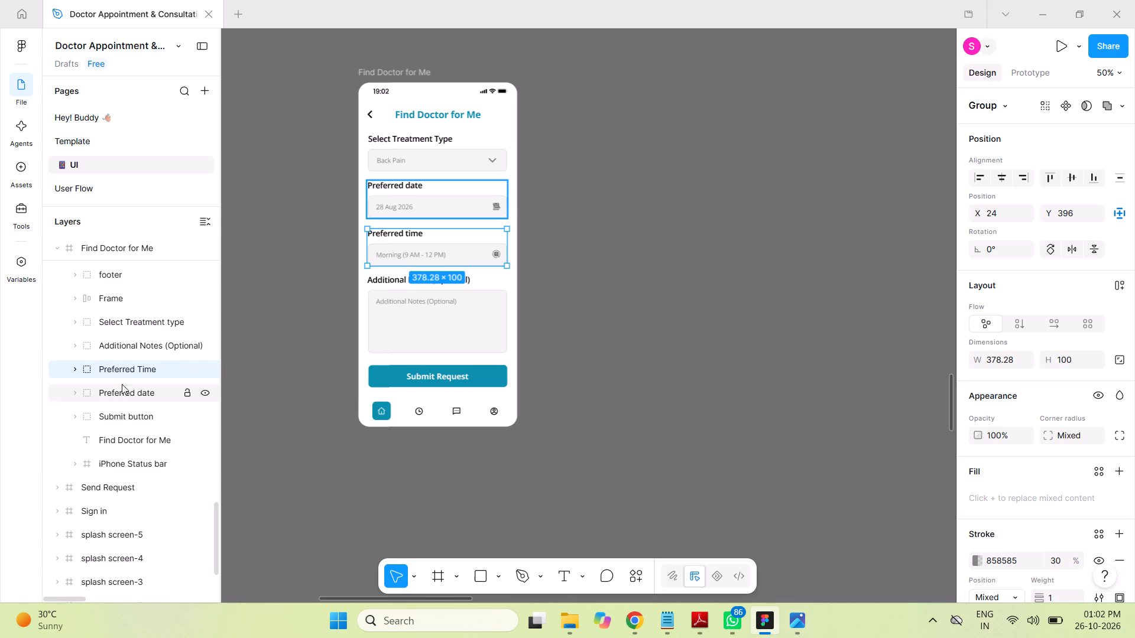
left_click(122, 392)
left_click(121, 416)
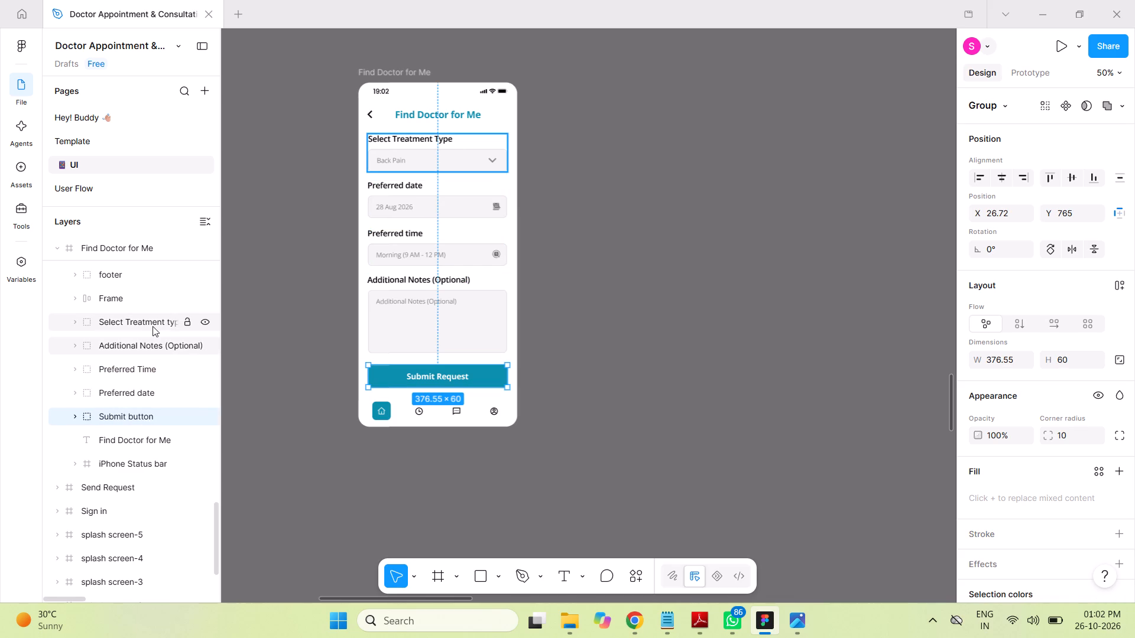
left_click(153, 325)
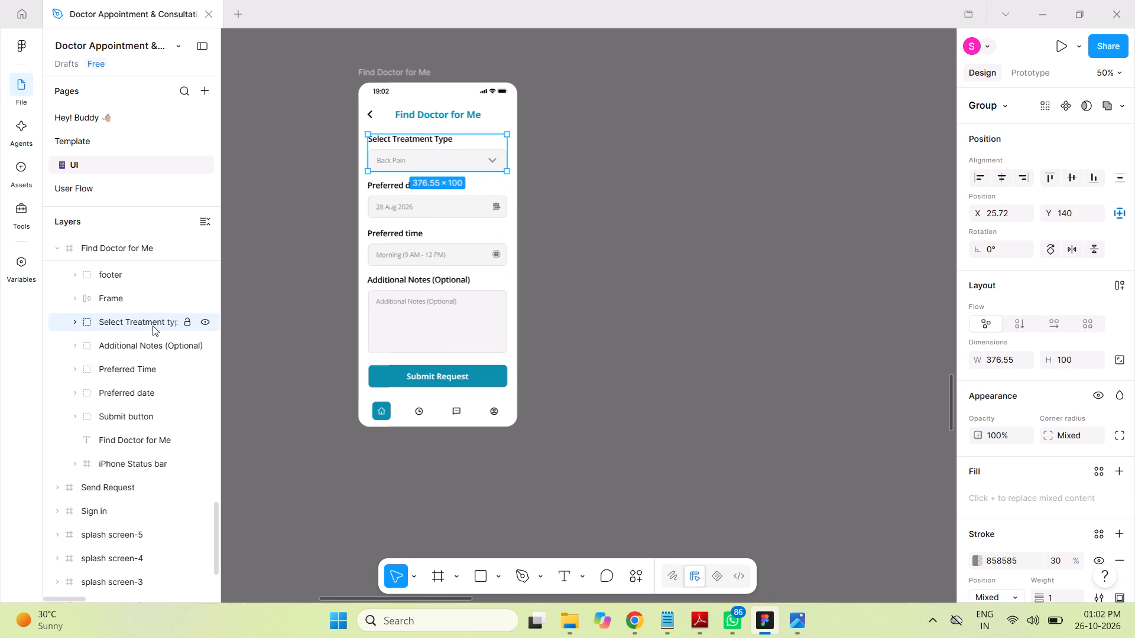
left_click(138, 349, "shift")
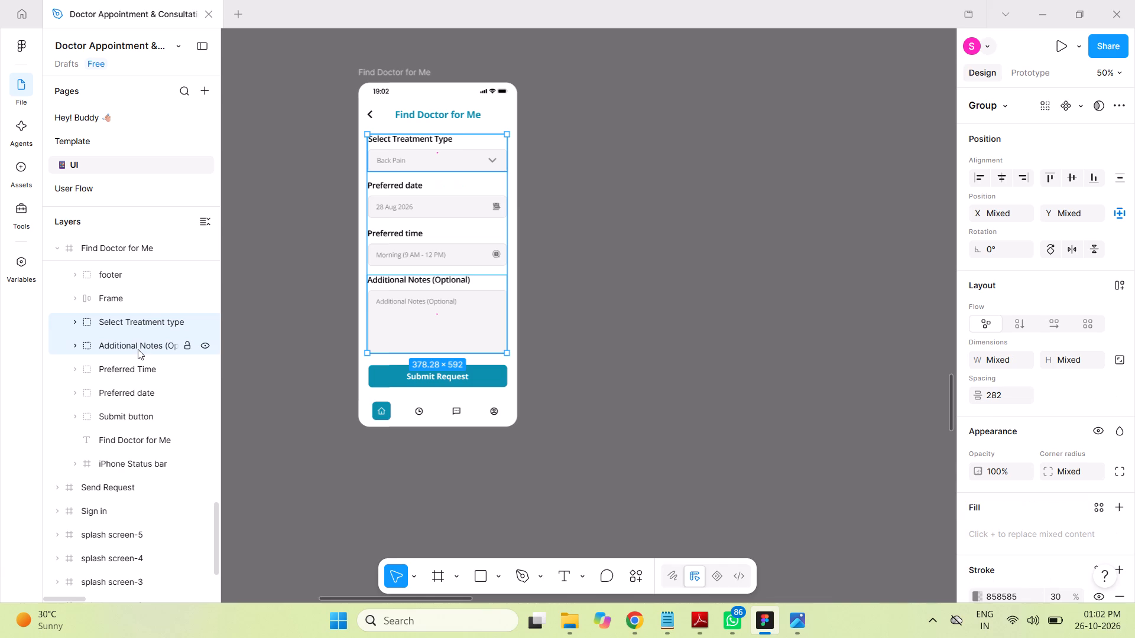
left_click(141, 372, "shift")
left_click(138, 398, "shift")
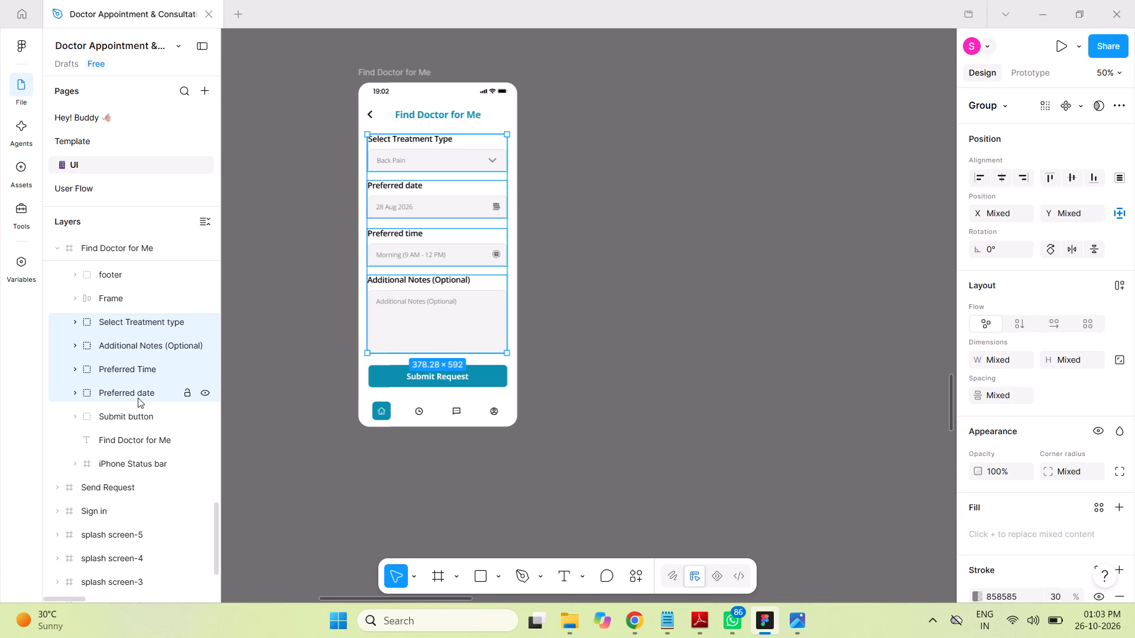
left_click(131, 415, "shift")
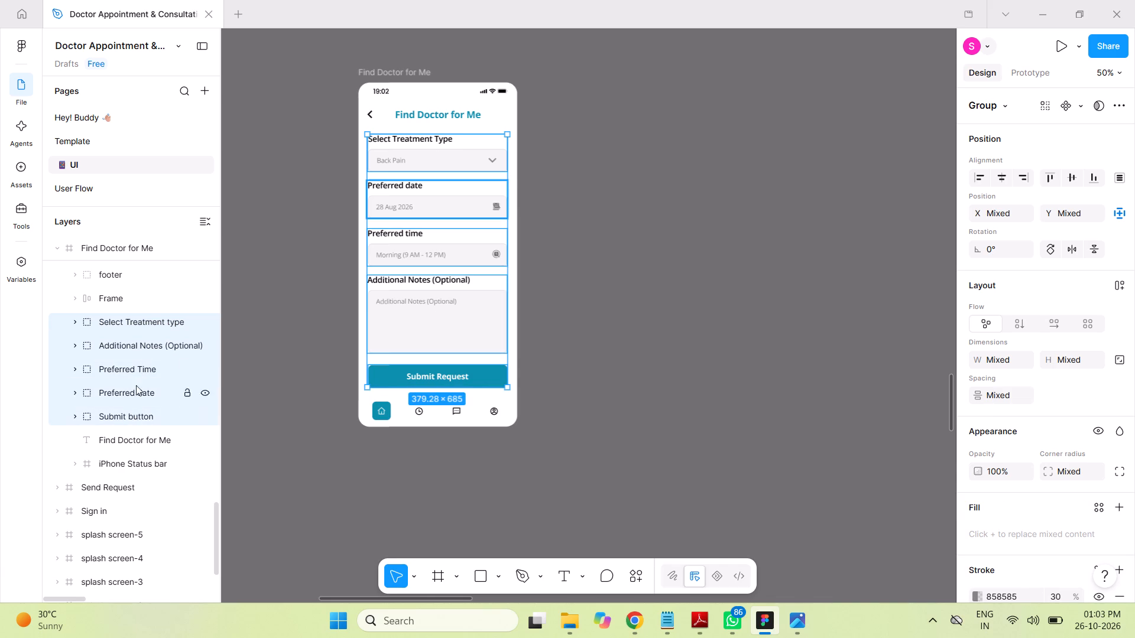
right_click(416, 141)
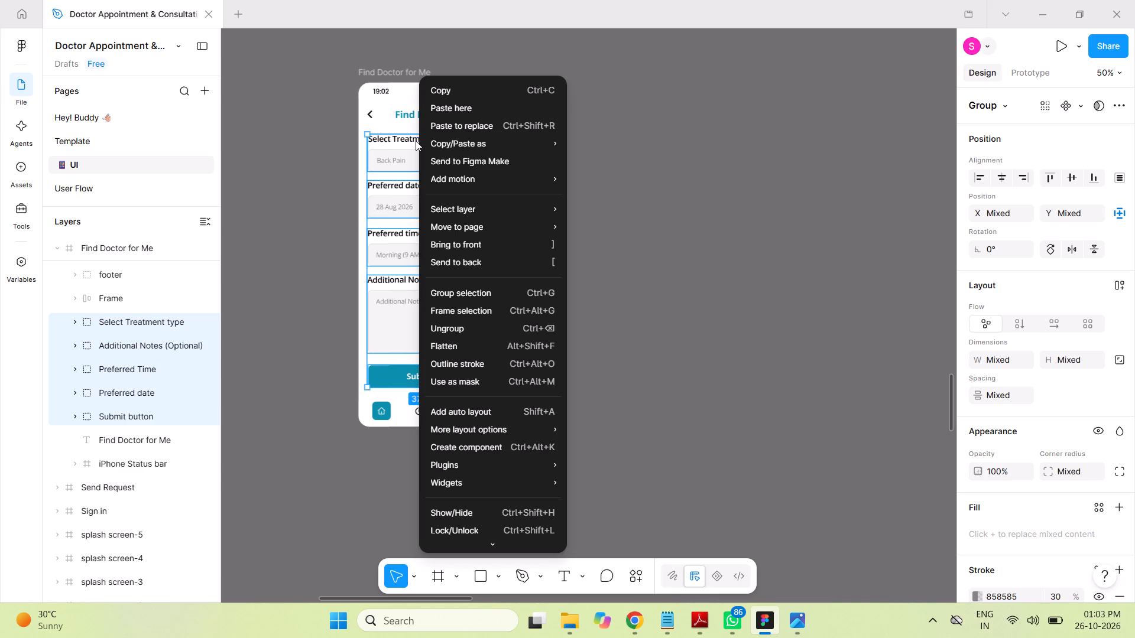
left_click(469, 311)
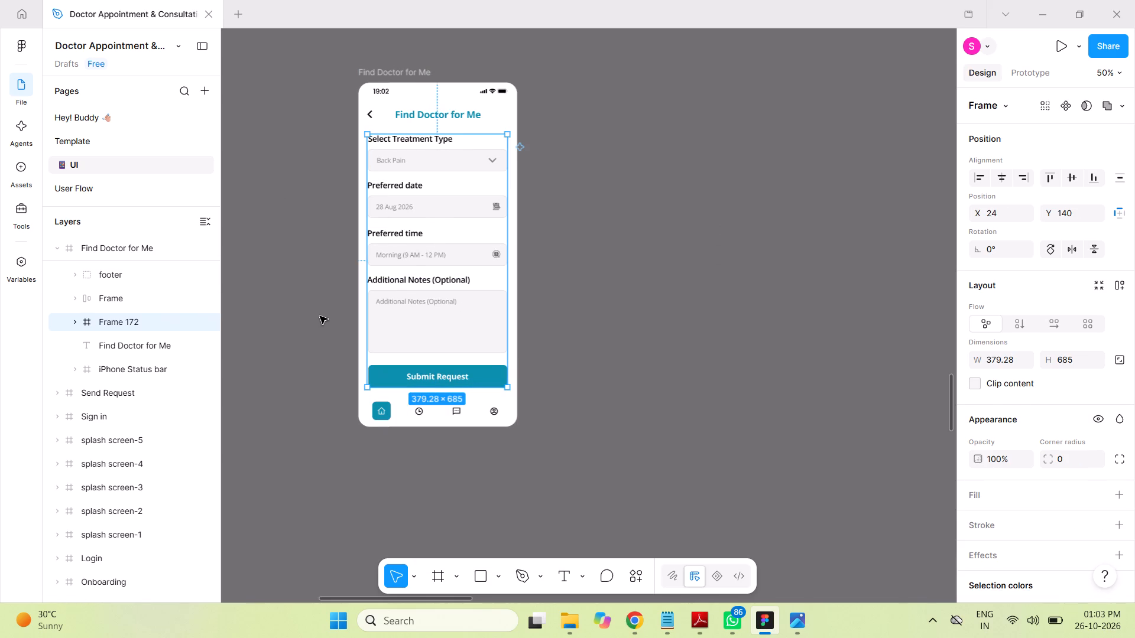
Reorder the layers inside the new form frame as Select Treatment type, Preferred date, Preferred Time, Additional Notes (Optional), Submit button, and save.
left_click(76, 321)
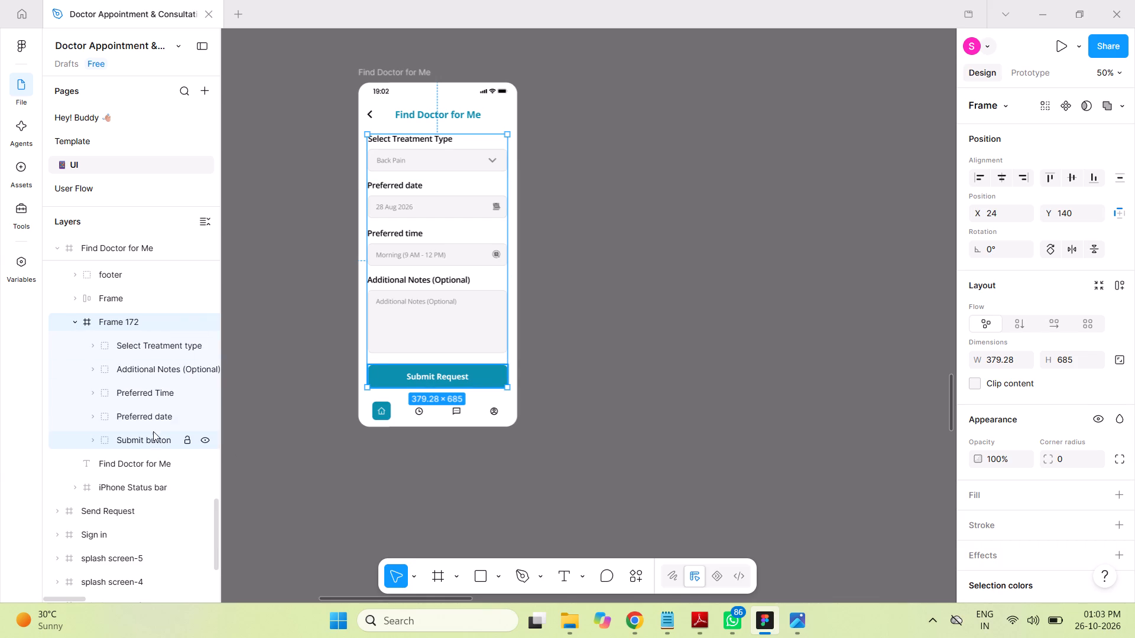
left_click(154, 365)
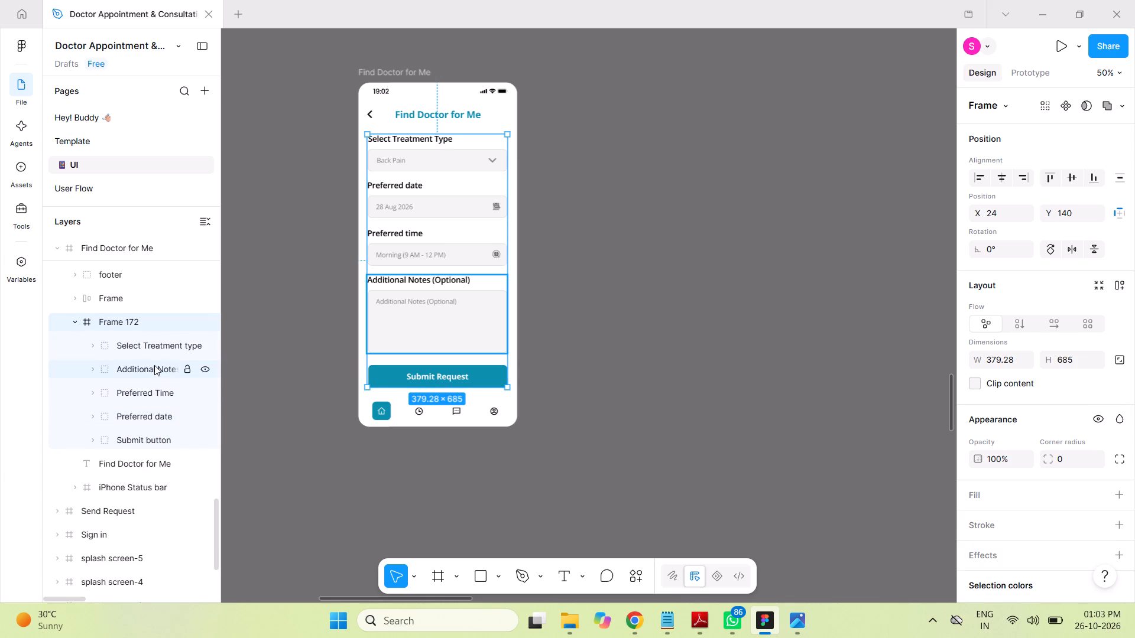
left_click_drag(147, 367, 148, 377)
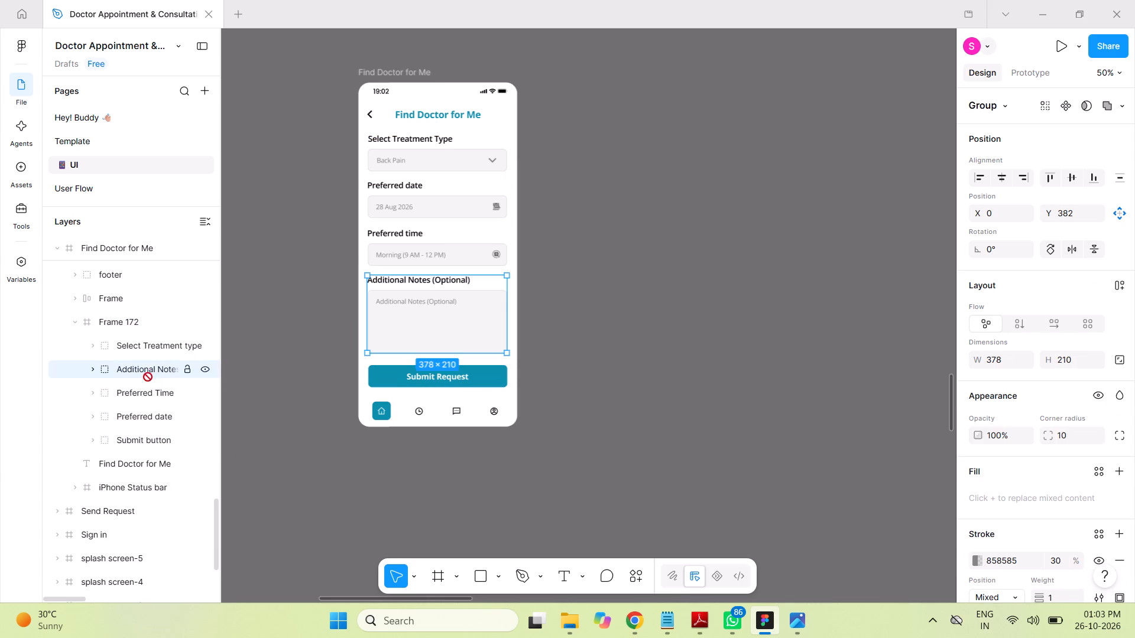
left_click_drag(148, 377, 145, 425)
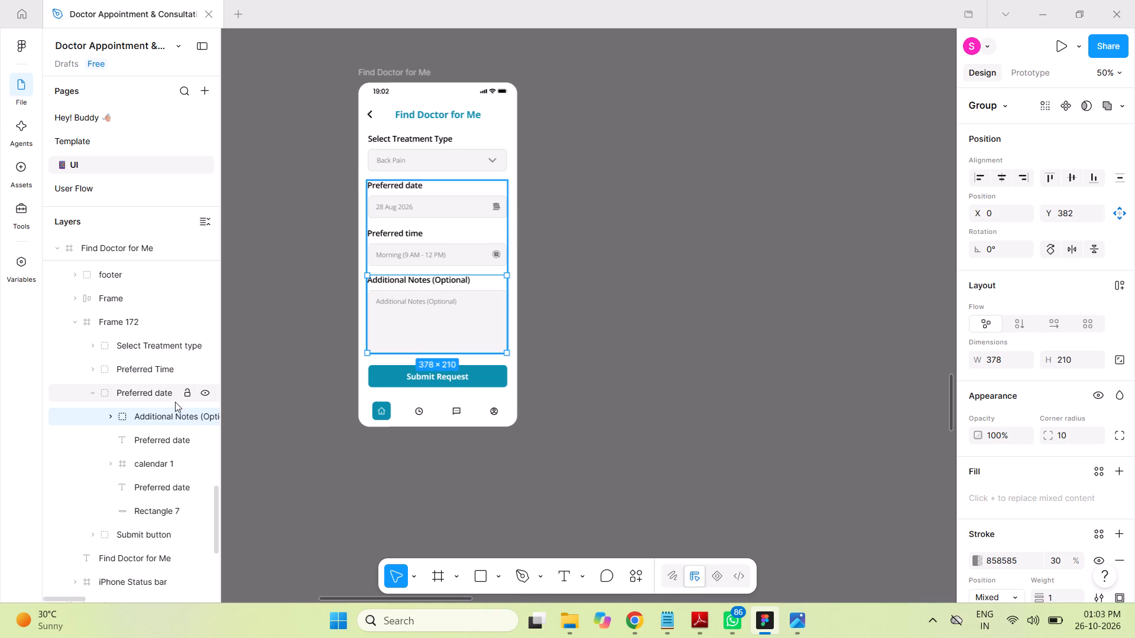
key("ctrl+z")
left_click(93, 417)
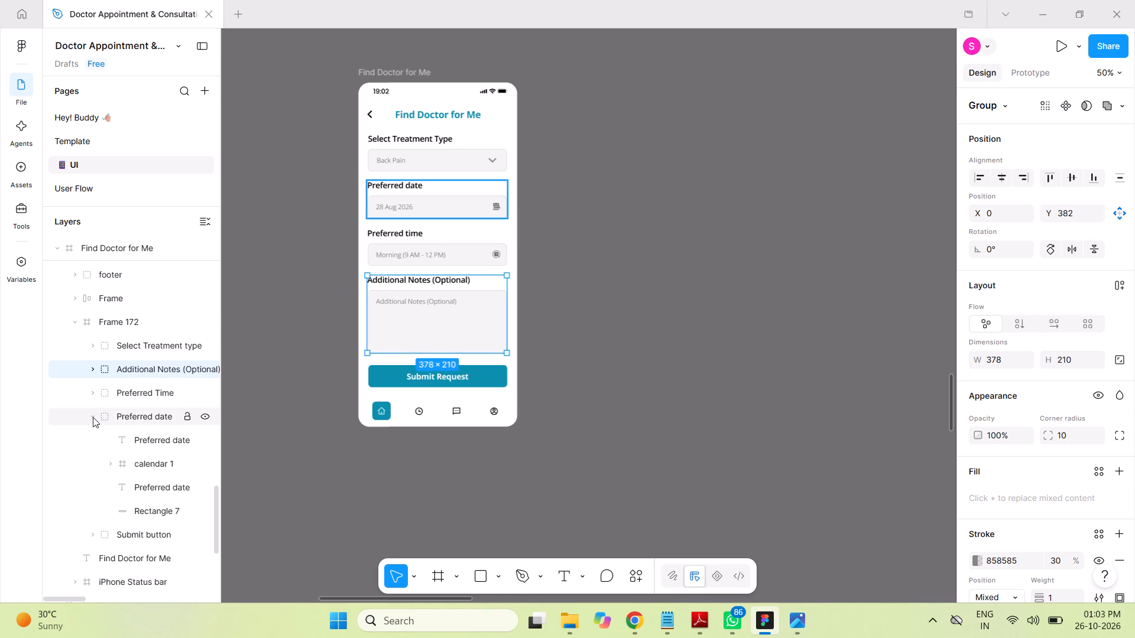
left_click_drag(141, 367, 138, 434)
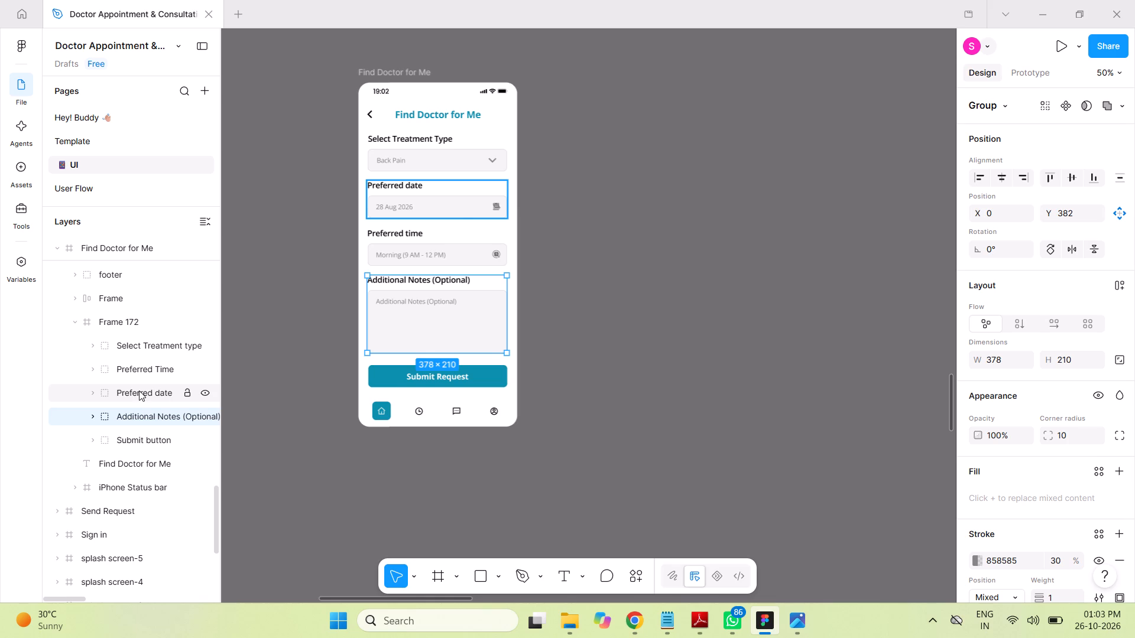
left_click_drag(139, 390, 138, 356)
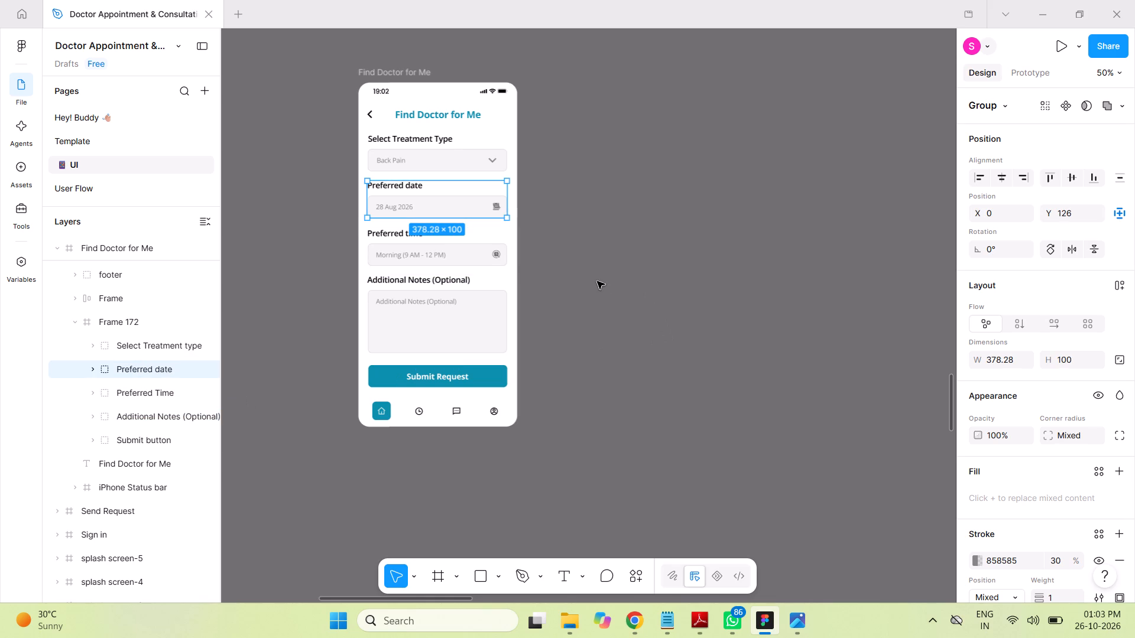
key("ctrl+s")
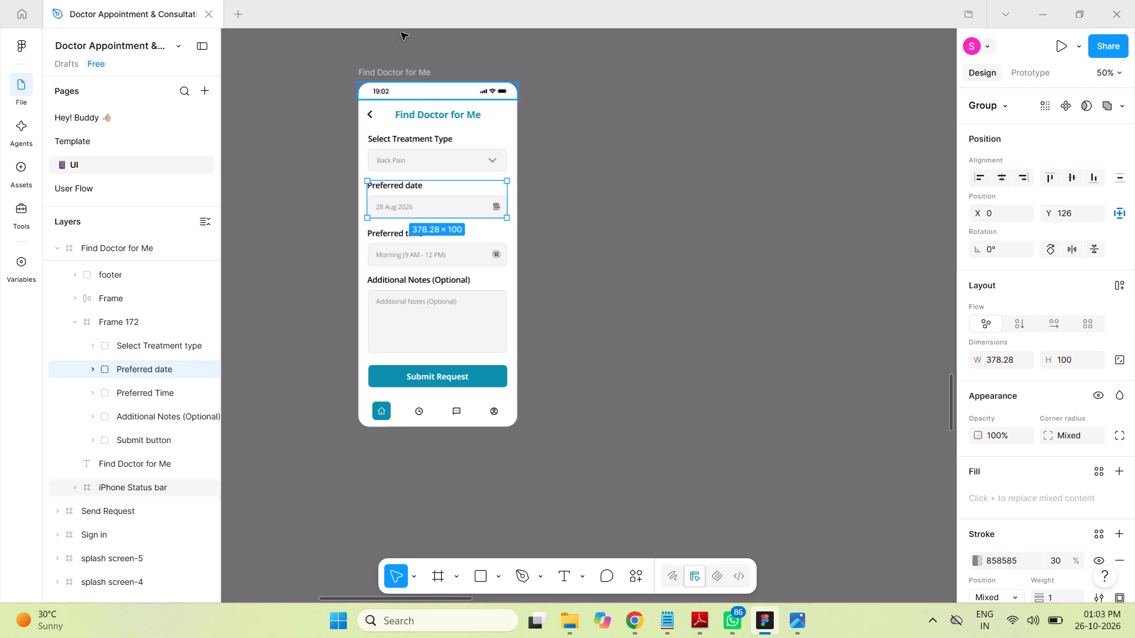
Preview the Find Doctor for Me frame as a prototype, test whether the form scrolls, and close the preview.
left_click(394, 73)
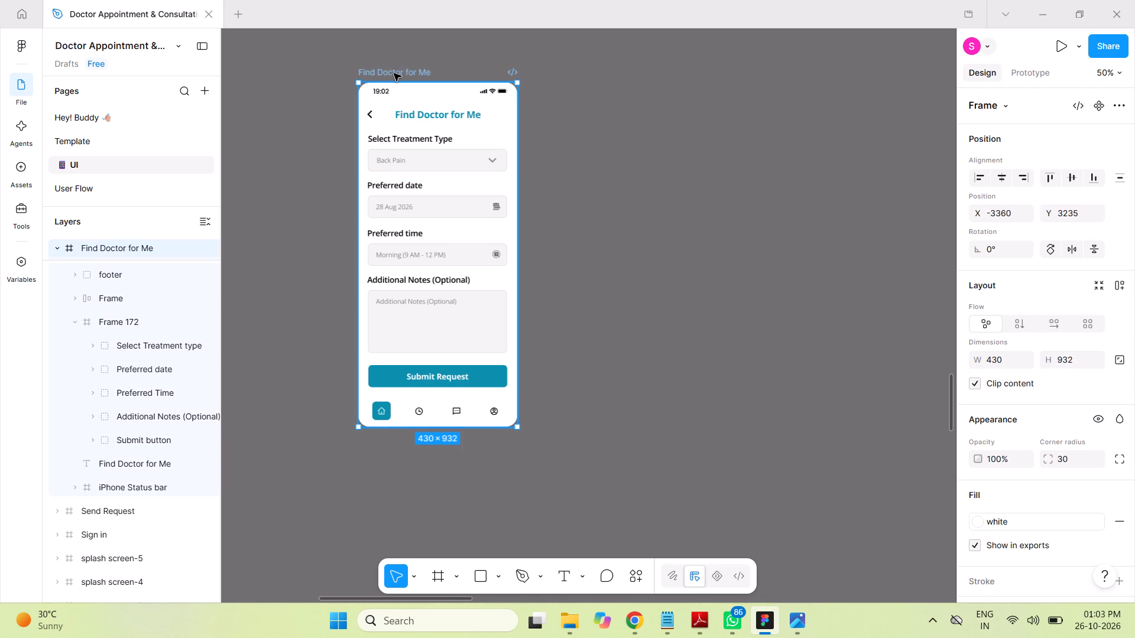
left_click(1061, 45)
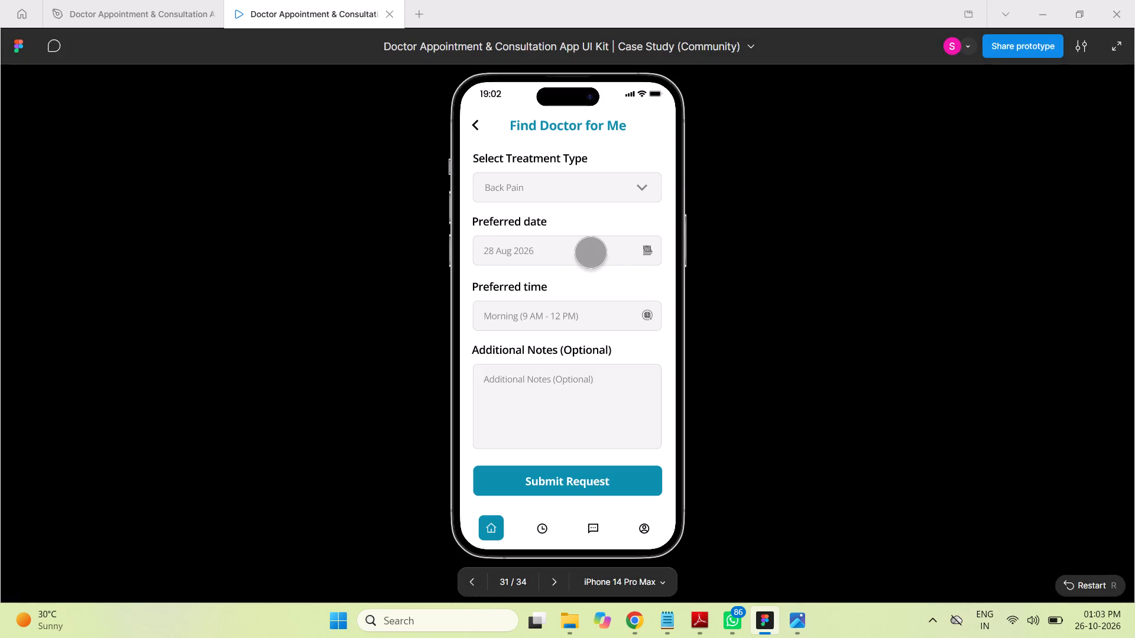
left_click_drag(593, 332, 591, 214)
left_click_drag(587, 229, 593, 336)
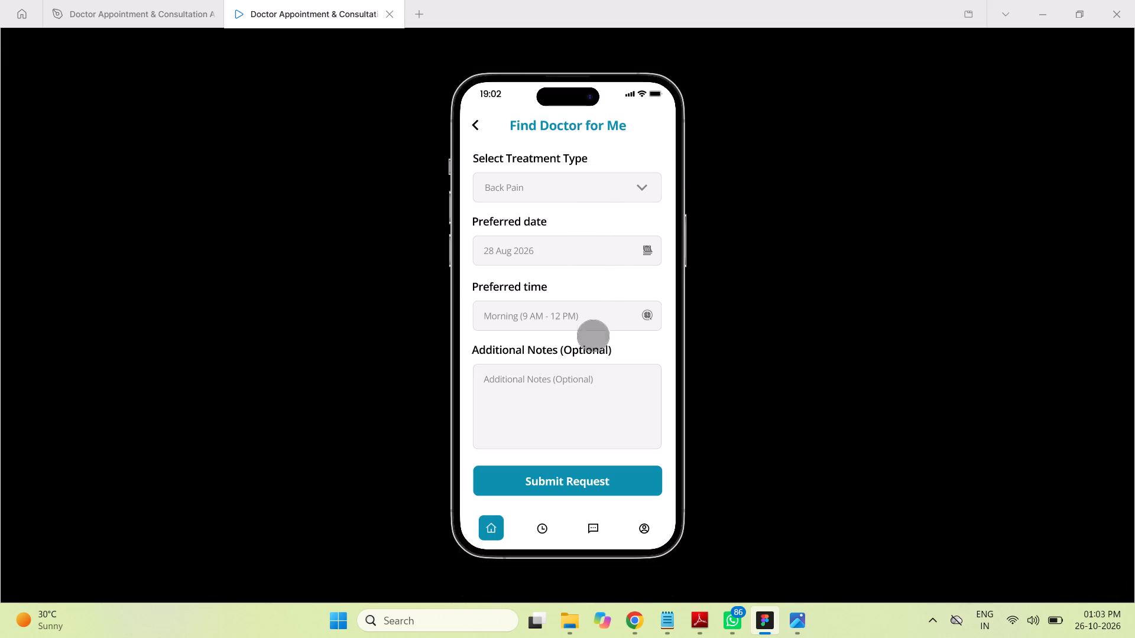
left_click_drag(593, 336, 593, 365)
left_click_drag(589, 379, 585, 216)
left_click_drag(591, 256, 594, 340)
left_click_drag(594, 346, 589, 340)
left_click_drag(589, 340, 592, 207)
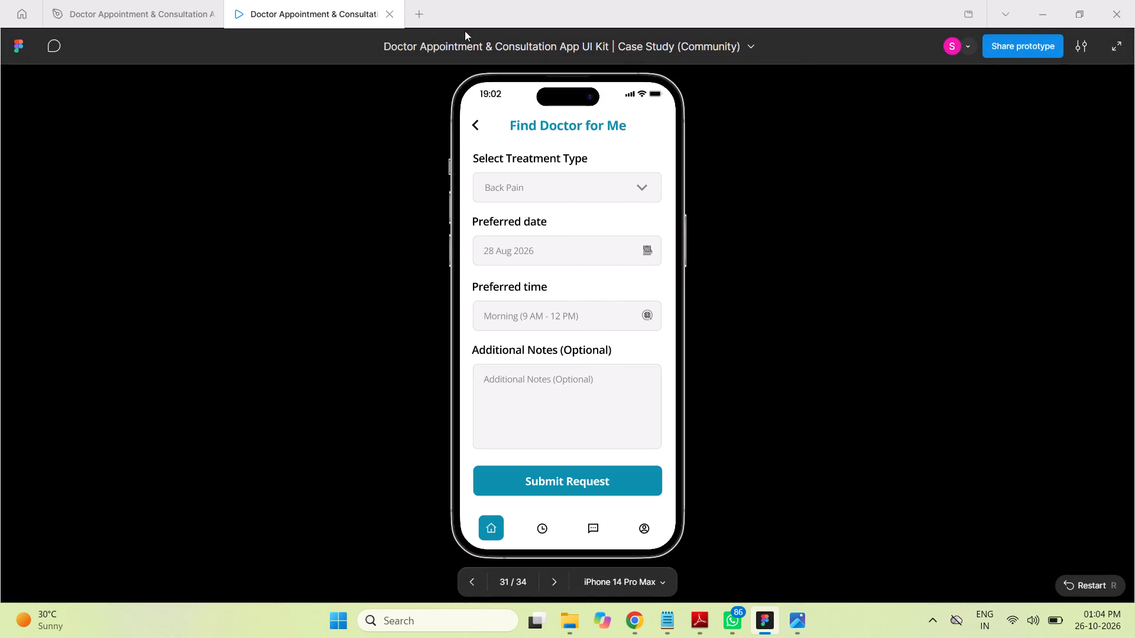
left_click(391, 17)
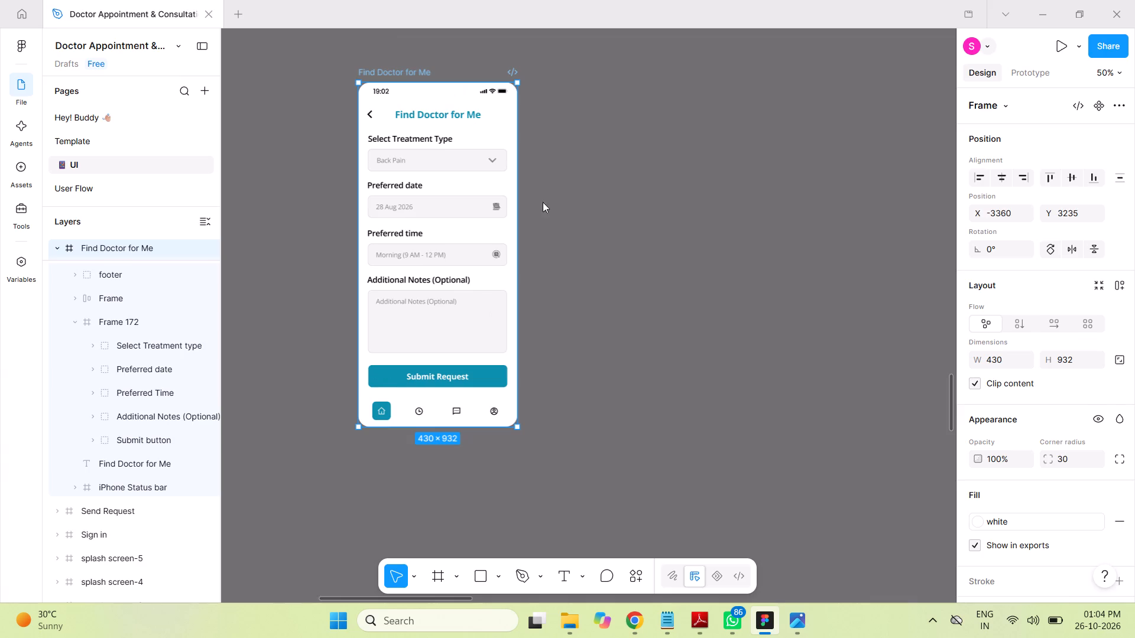
Select the frame holding the form fields and submit button on the Find Doctor for Me screen.
left_click(116, 320)
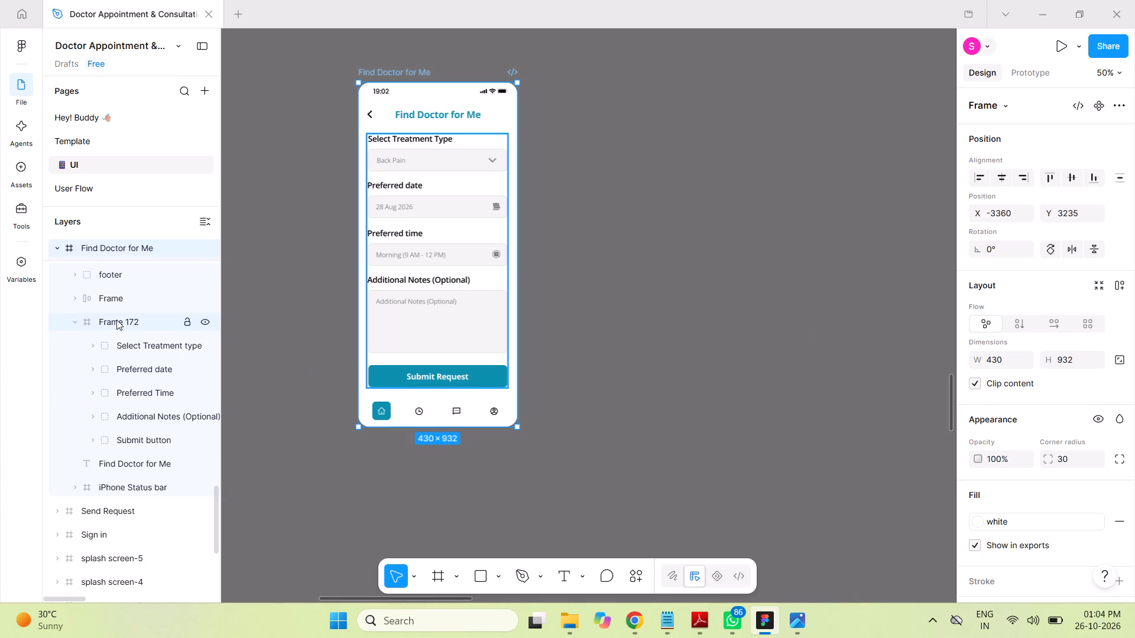
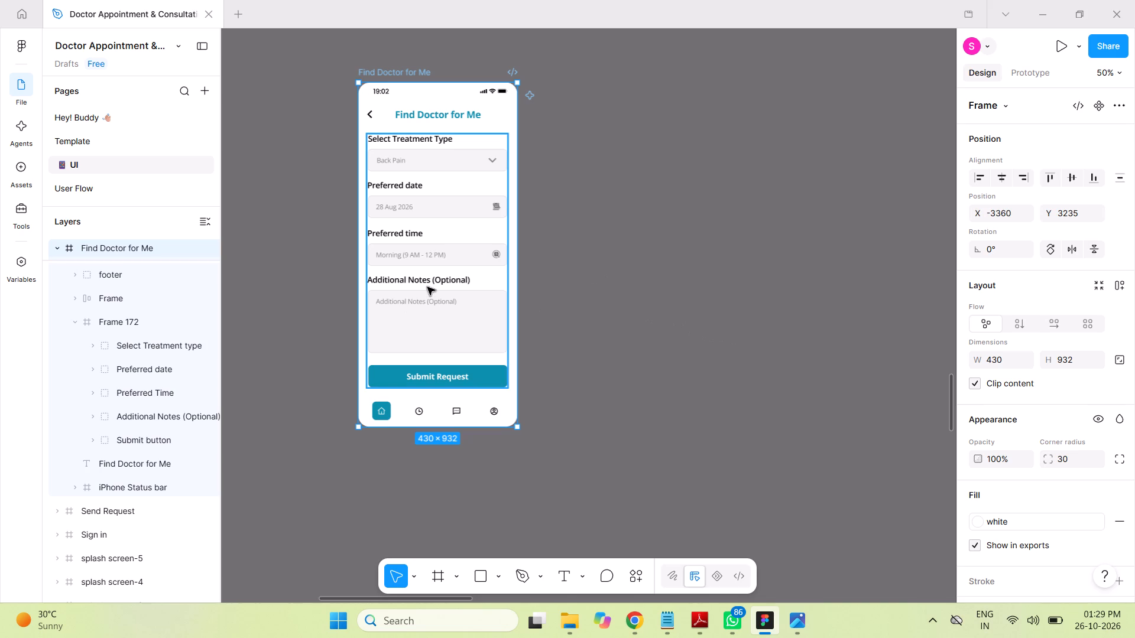
Duplicate the Additional Notes (Optional) group and place the copy between Select Treatment type and Preferred date in the layer order.
left_click(146, 416)
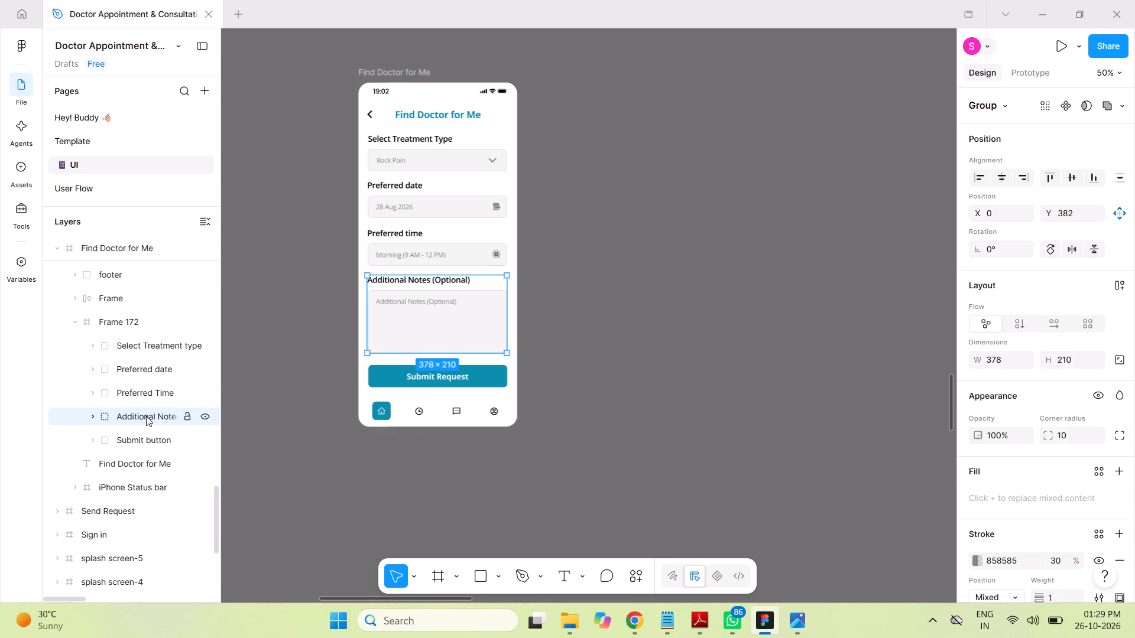
key("ctrl+c")
key("ctrl+v")
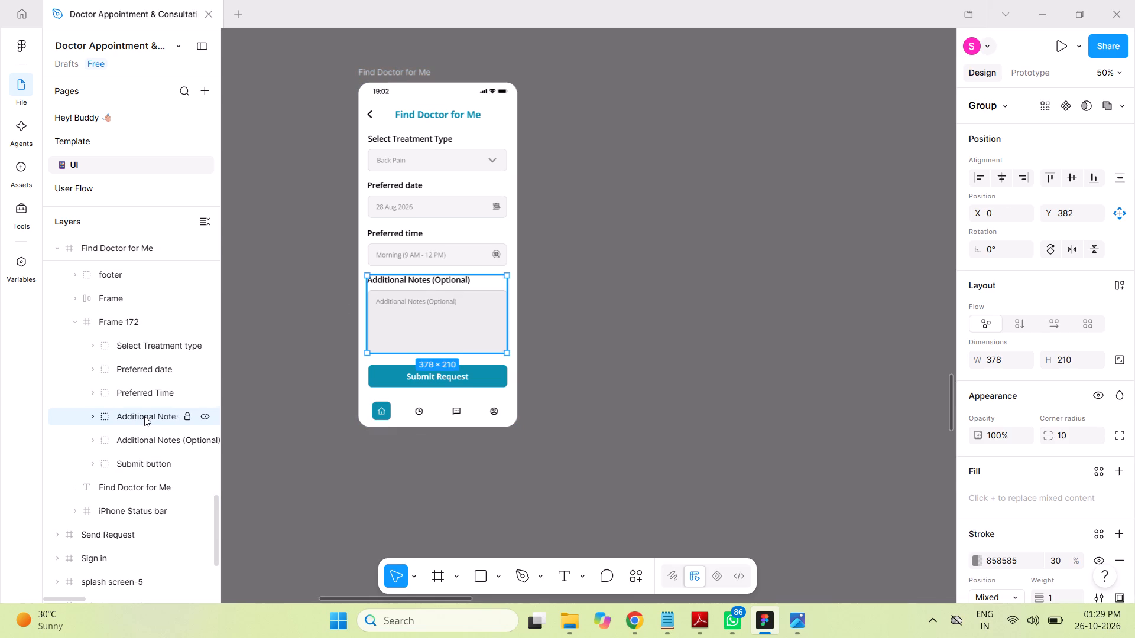
left_click_drag(144, 416, 142, 354)
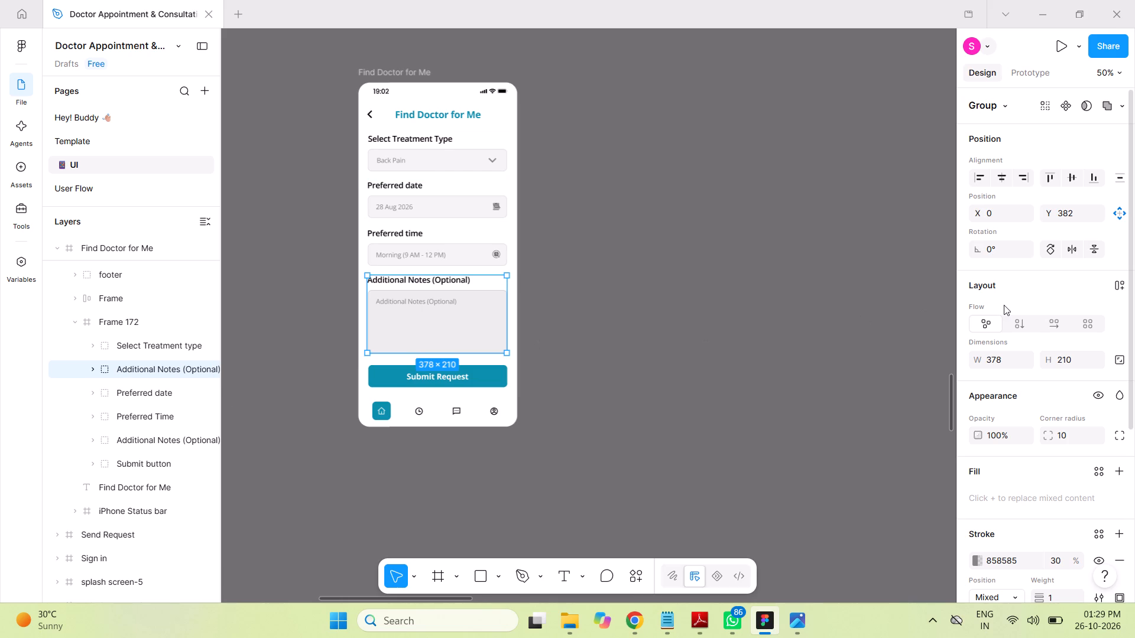
Move the Preferred date, Preferred Time and original Additional Notes groups down together by about 255 px to free space below the treatment type.
left_click(158, 391)
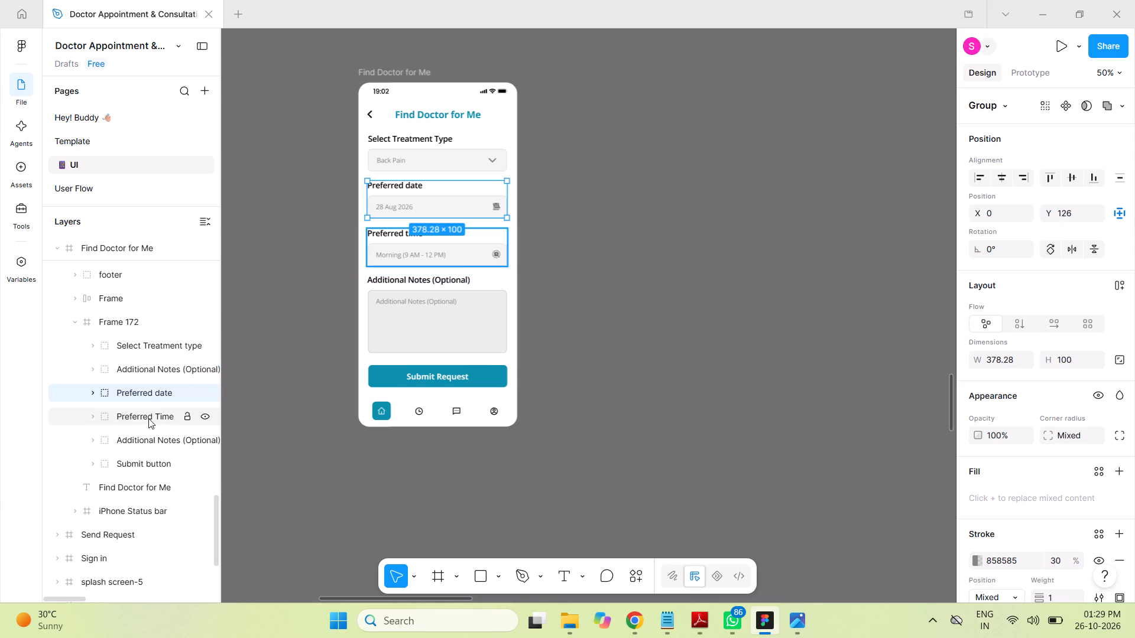
left_click(148, 418, "shift")
left_click(148, 444, "shift")
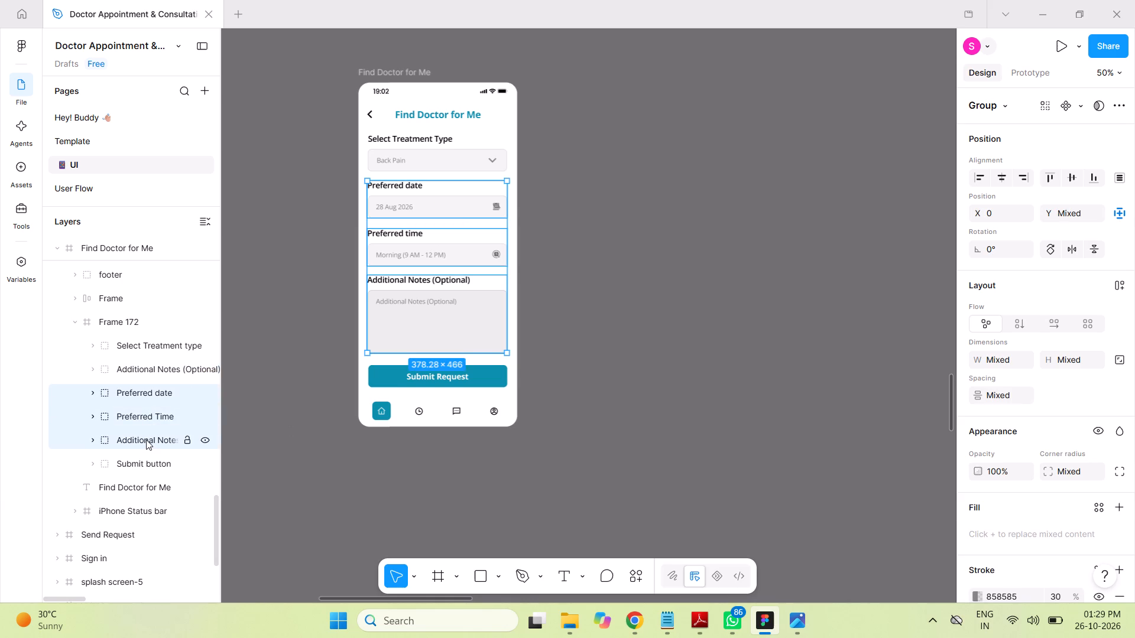
key("shift+Down")
key("shift+Down")
key("shift+Down")
key("shift+Down")
key("shift+Down")
key("shift+Down")
key("shift+Down")
key("shift+Down")
key("shift+Down")
key("shift+Down")
key("shift+Down")
key("shift+Down")
key("shift+Down")
key("shift+Down")
key("shift+Down")
key("shift+Down")
key("shift+Down")
key("shift+Down")
key("shift+Down")
key("shift+Down")
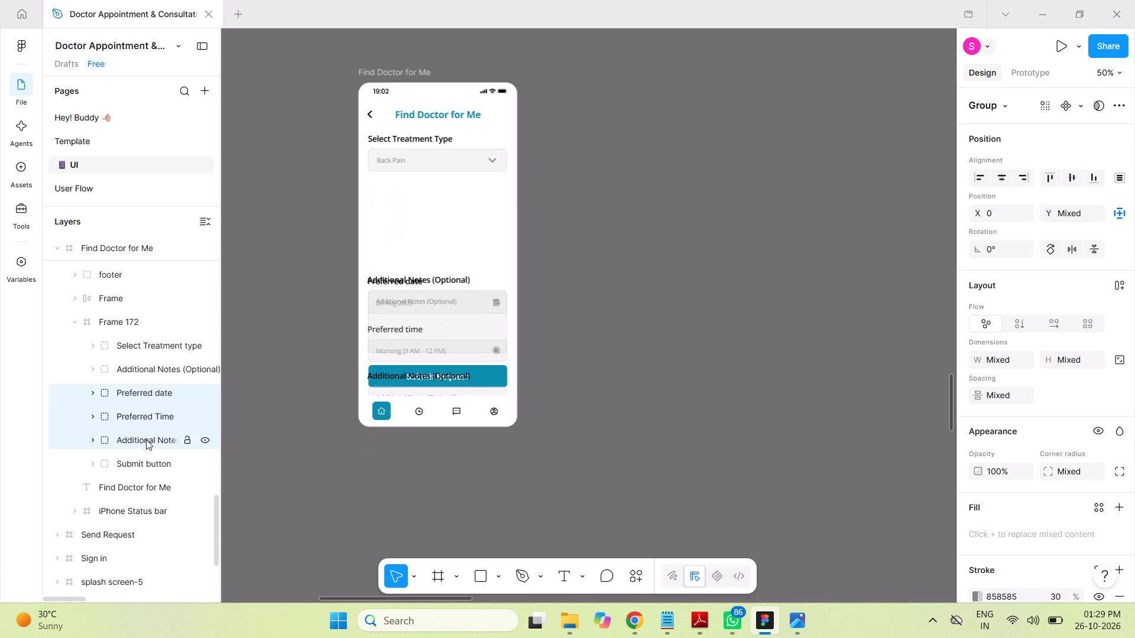
key("shift+Up")
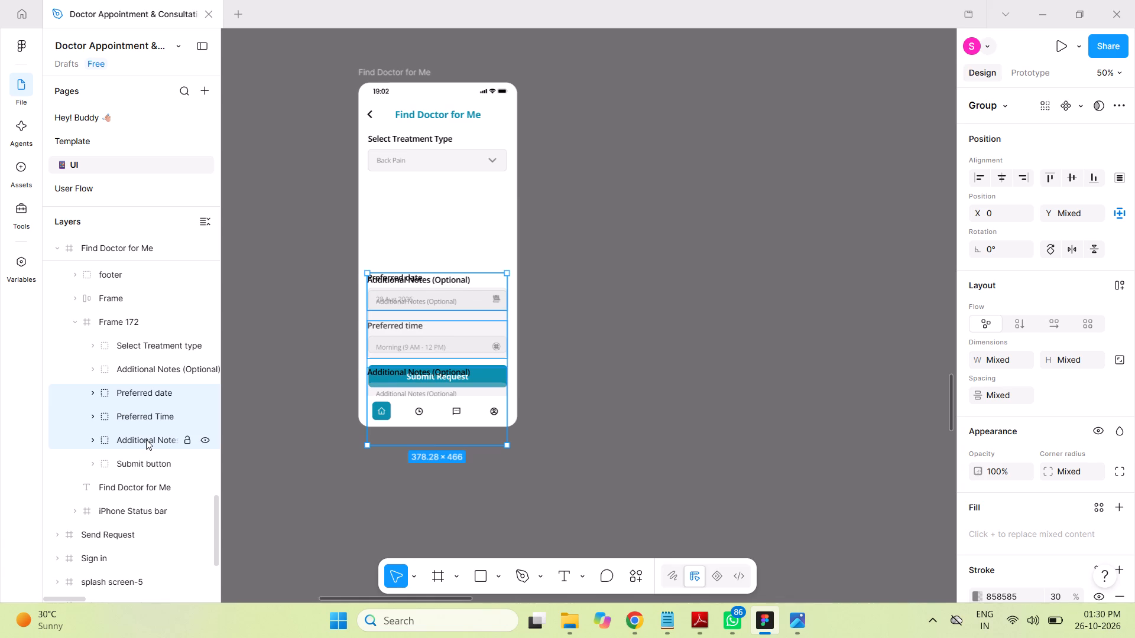
key("Down")
key("Down")
key("Down")
key("Down")
key("Down")
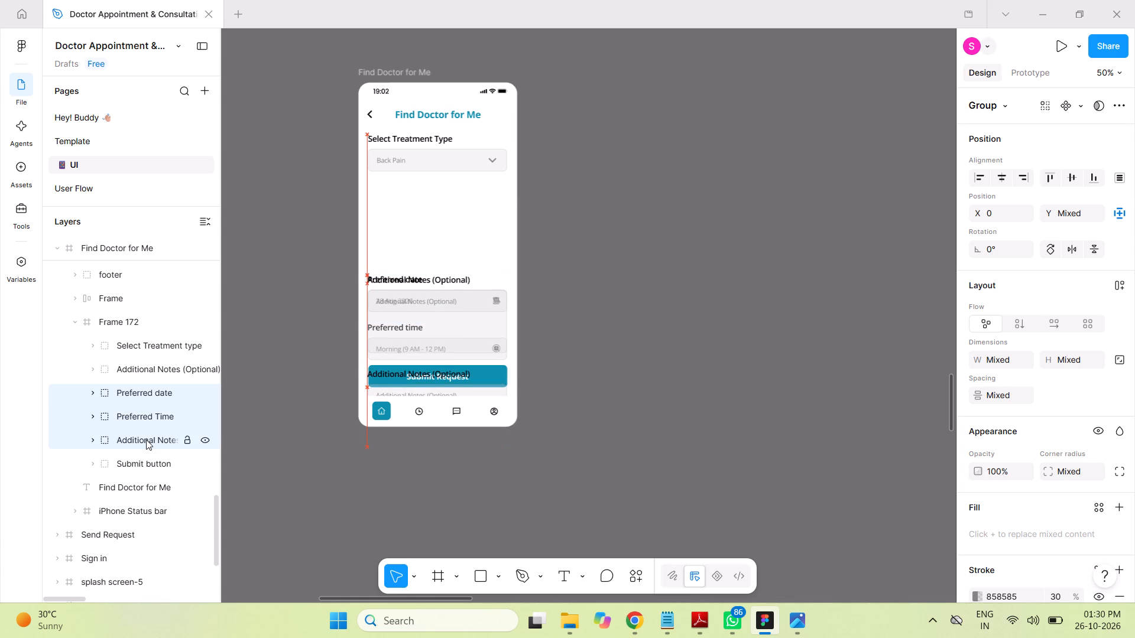
Move the copied Additional Notes group up to Y 122, directly below the Select Treatment Type field.
left_click(135, 369)
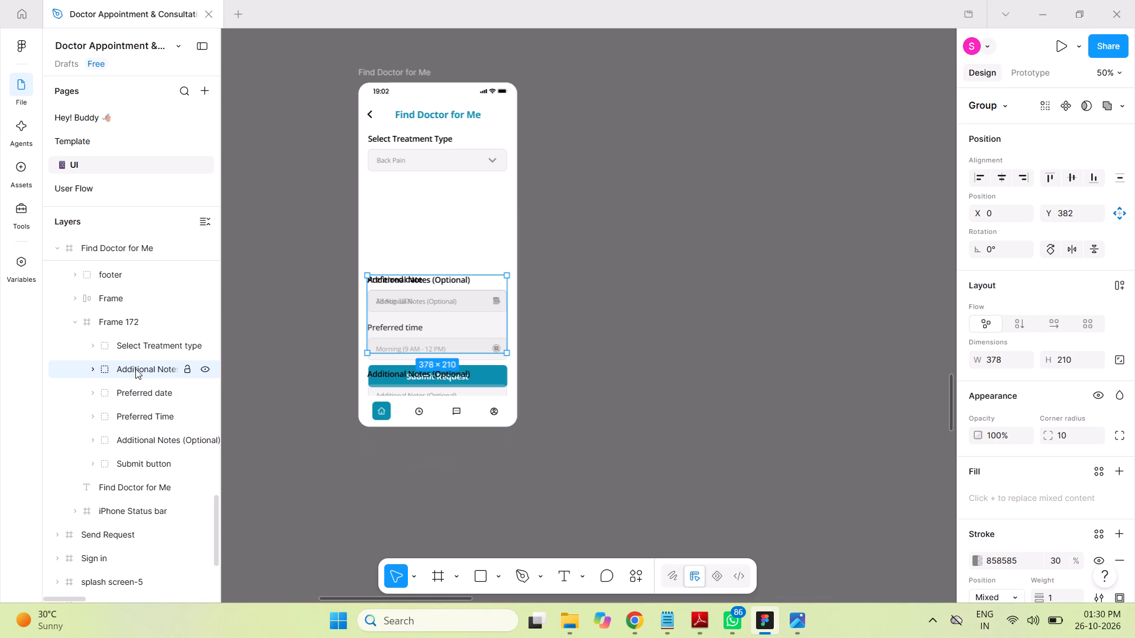
key("shift+Up")
key("shift+Up")
key("shift+Up")
key("shift+Up")
key("shift+Up")
key("shift+Up")
key("shift+Up")
key("shift+Up")
key("shift+Up")
key("shift+Up")
key("shift+Up")
key("shift+Up")
key("shift+Up")
key("shift+Up")
key("shift+Up")
key("shift+Up")
key("shift+Up")
key("shift+Up")
key("shift+Up")
key("shift+Up")
key("shift+Up")
key("shift+Up")
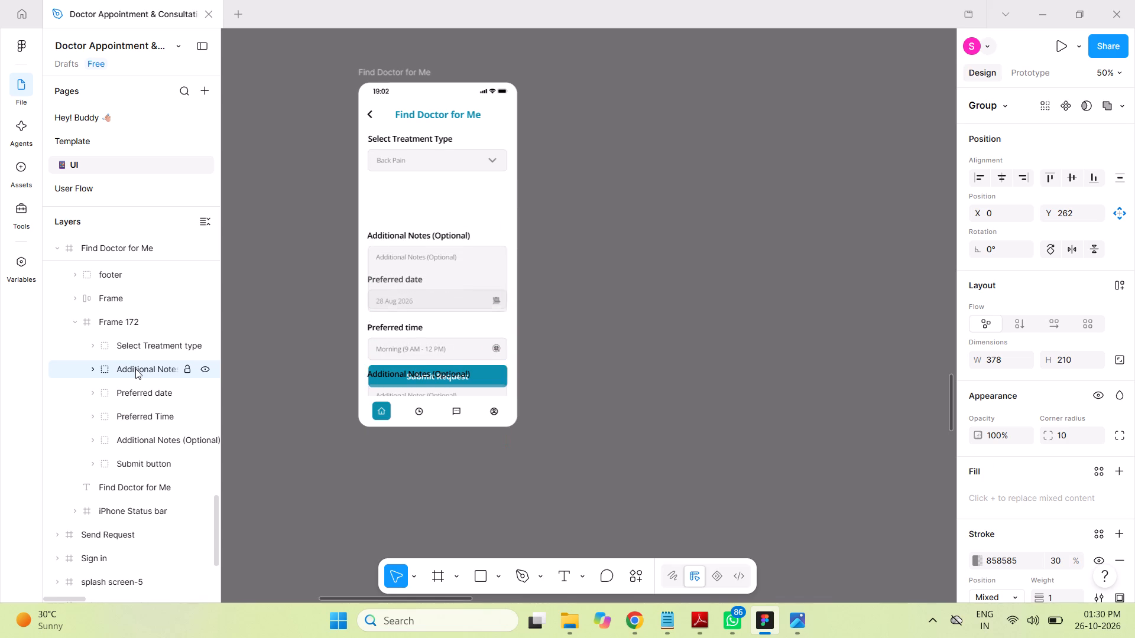
key("shift+Up")
key("shift+Up")
key("shift+Up")
key("shift+Up")
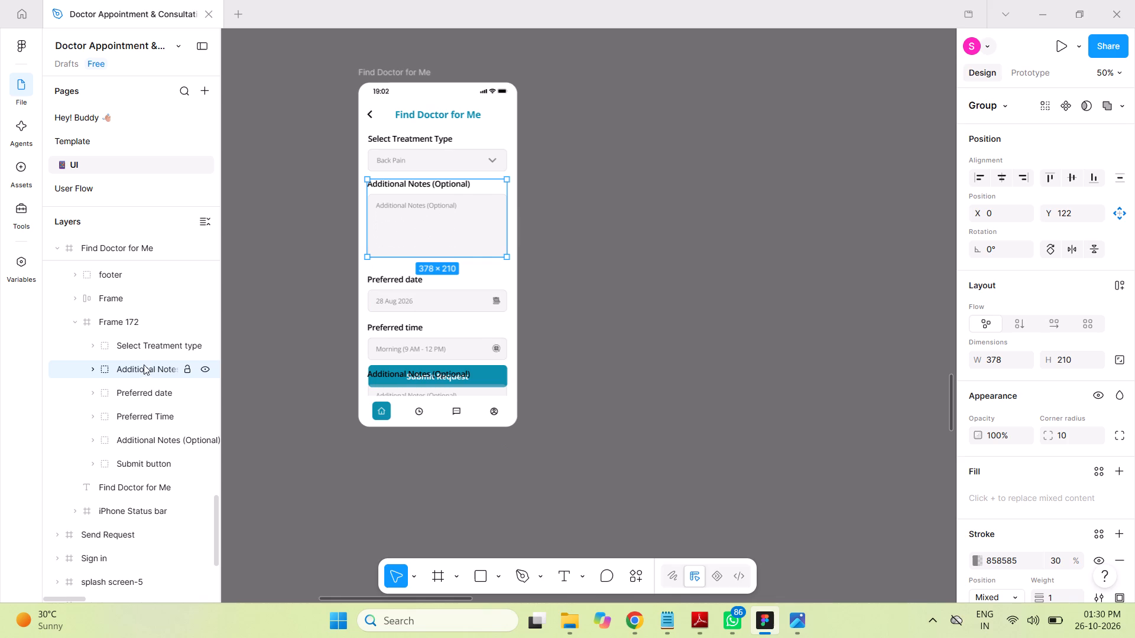
Move the Submit button group down to Y 885, below the lower Additional Notes group.
left_click(144, 458)
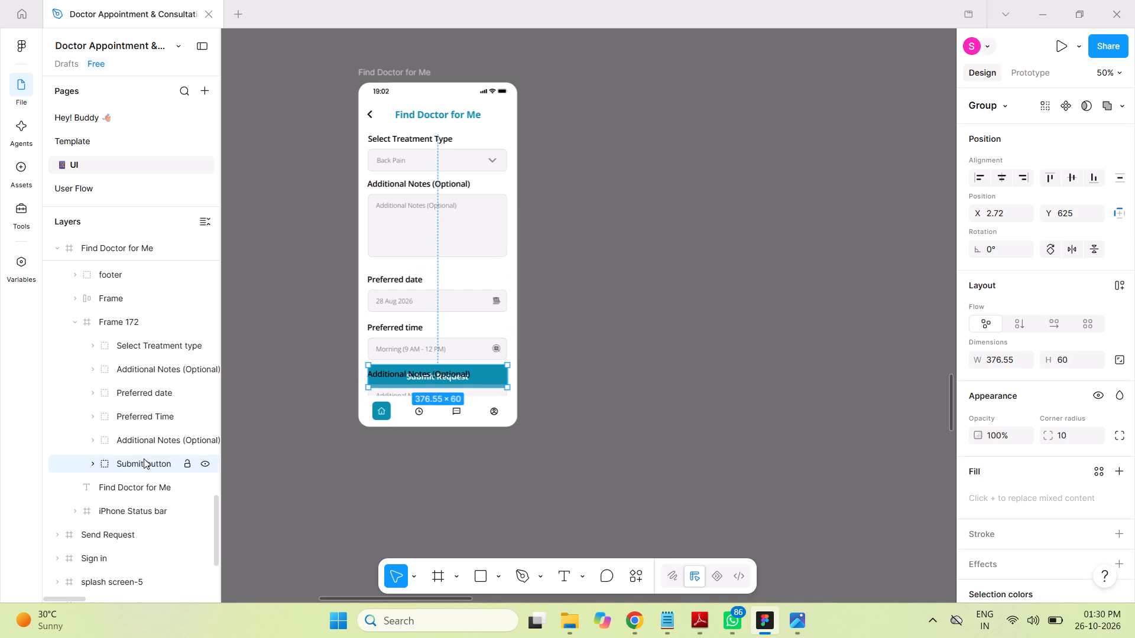
key("shift+Down")
key("shift+Down")
key("shift+Down")
key("shift+Down")
key("shift+Down")
key("shift+Down")
key("shift+Down")
key("shift+Down")
key("shift+Down")
key("shift+Down")
key("shift+Down")
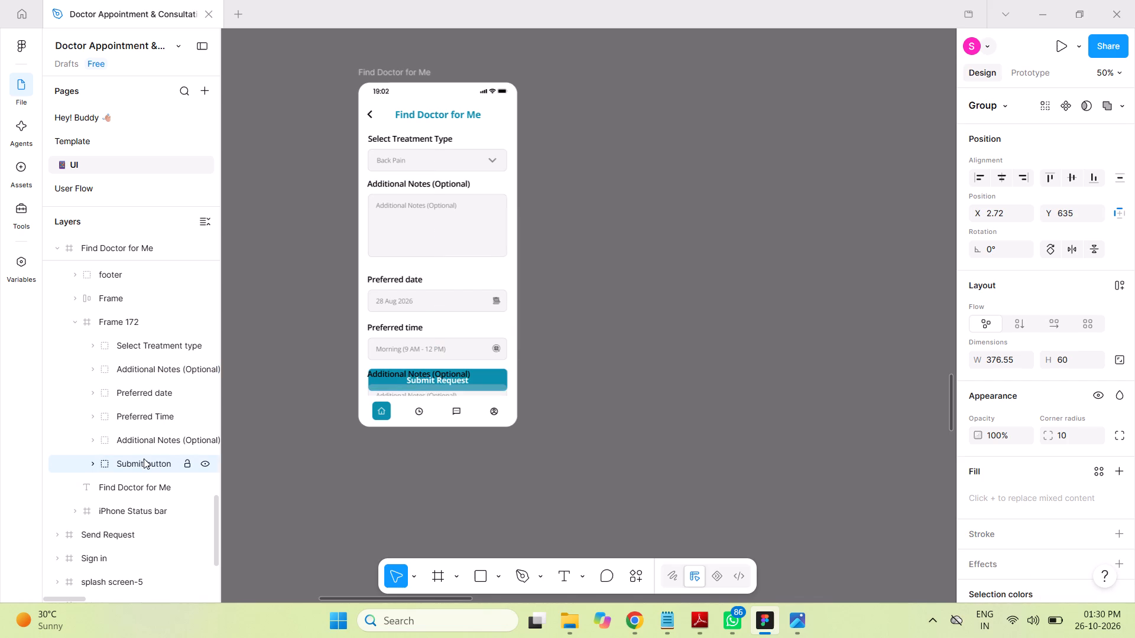
key("shift+Down")
key("shift+Down")
key("shift+Down")
key("shift+Down")
key("shift+Down")
key("shift+Down")
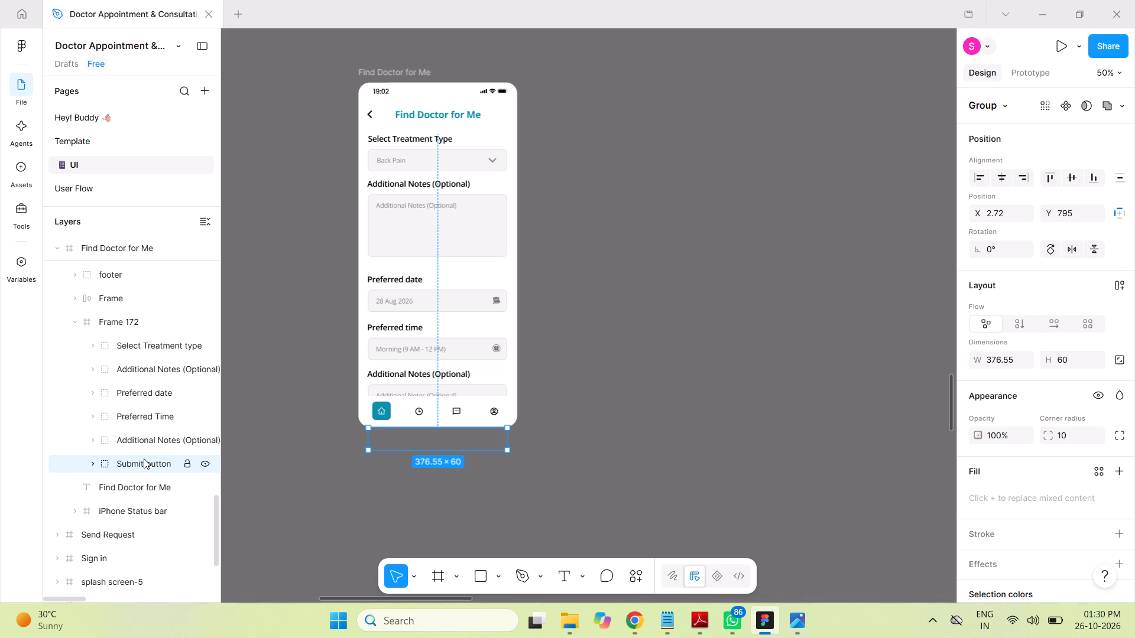
key("shift+Down")
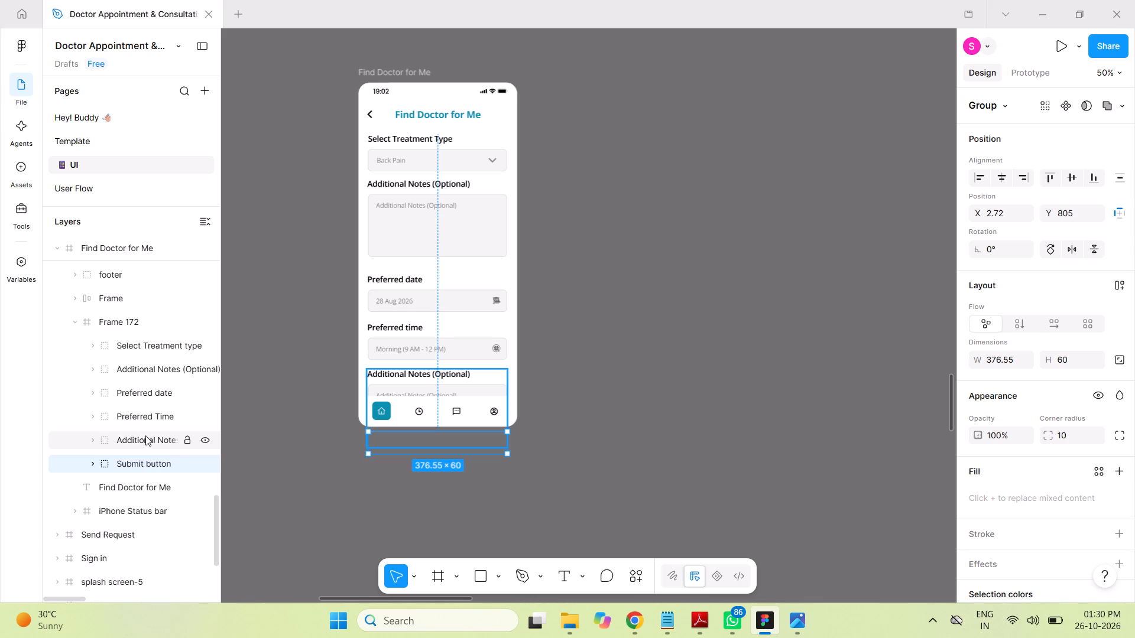
left_click(144, 437)
left_click(140, 465)
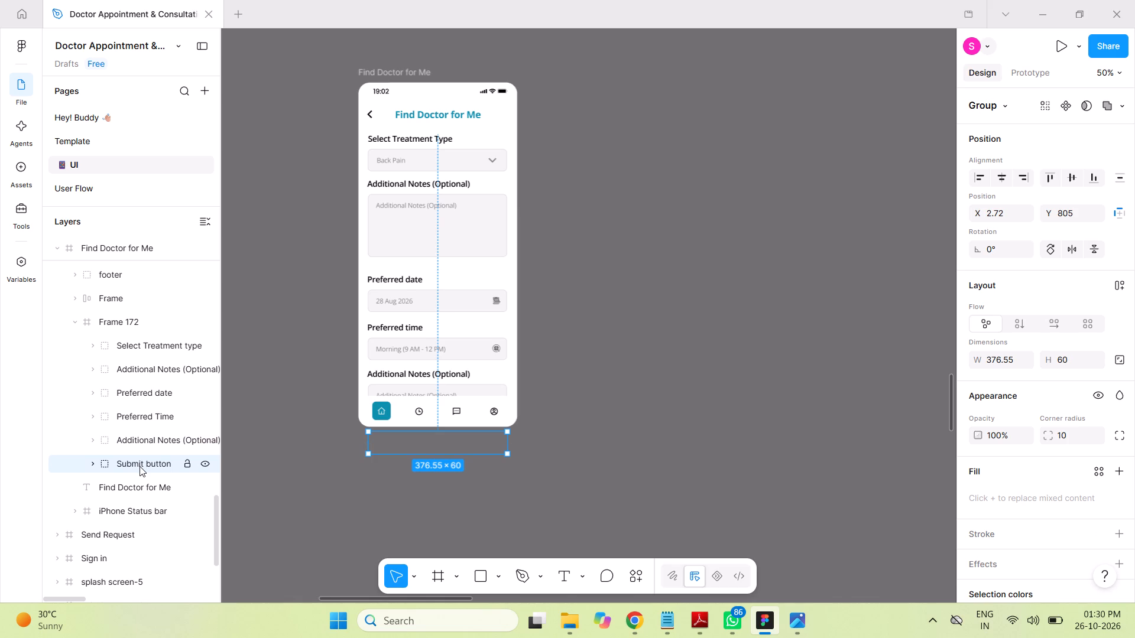
key("shift+Down")
key("shift+Down")
key("shift+Down")
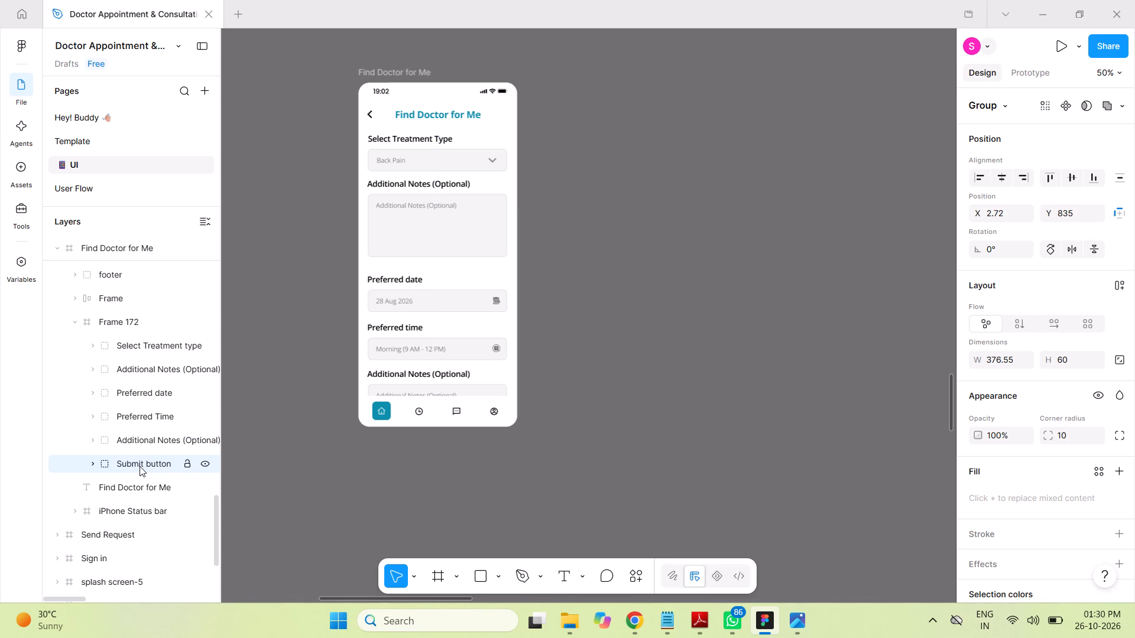
key("shift+Down")
key("shift+Down")
key("shift+Down")
key("shift+Down")
key("shift+Down")
key("shift+Down")
key("shift+Down")
key("shift+Down")
key("shift+Down")
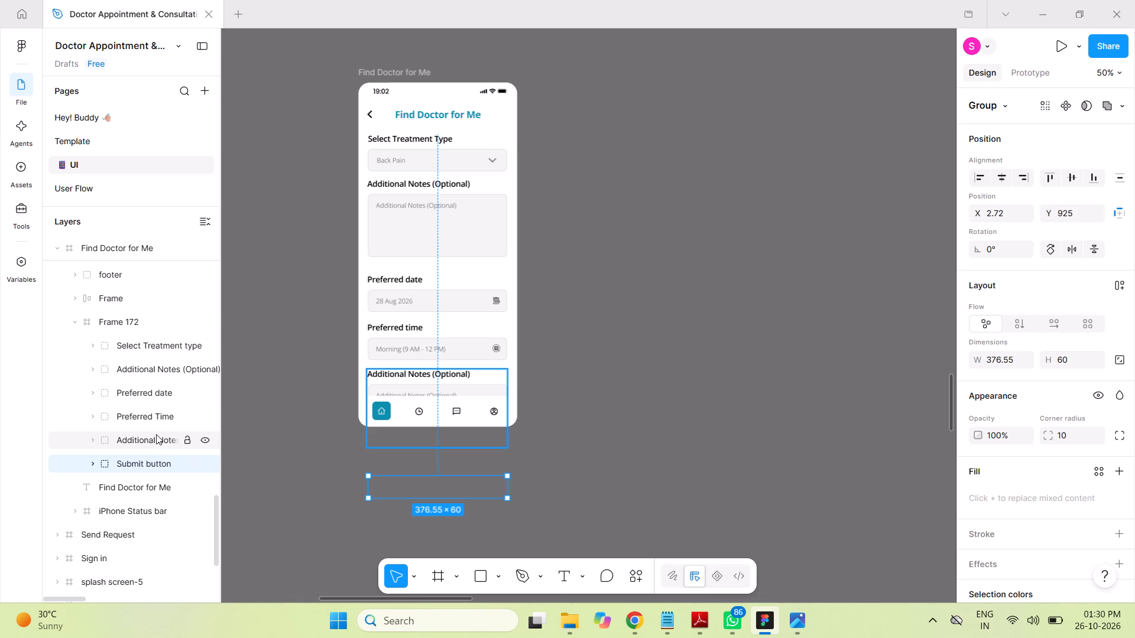
key("Up")
key("Up")
key("Up")
key("Up")
key("Up")
key("Up")
key("Up")
key("Up")
key("Up")
key("Up")
key("Up")
key("Up")
key("Up")
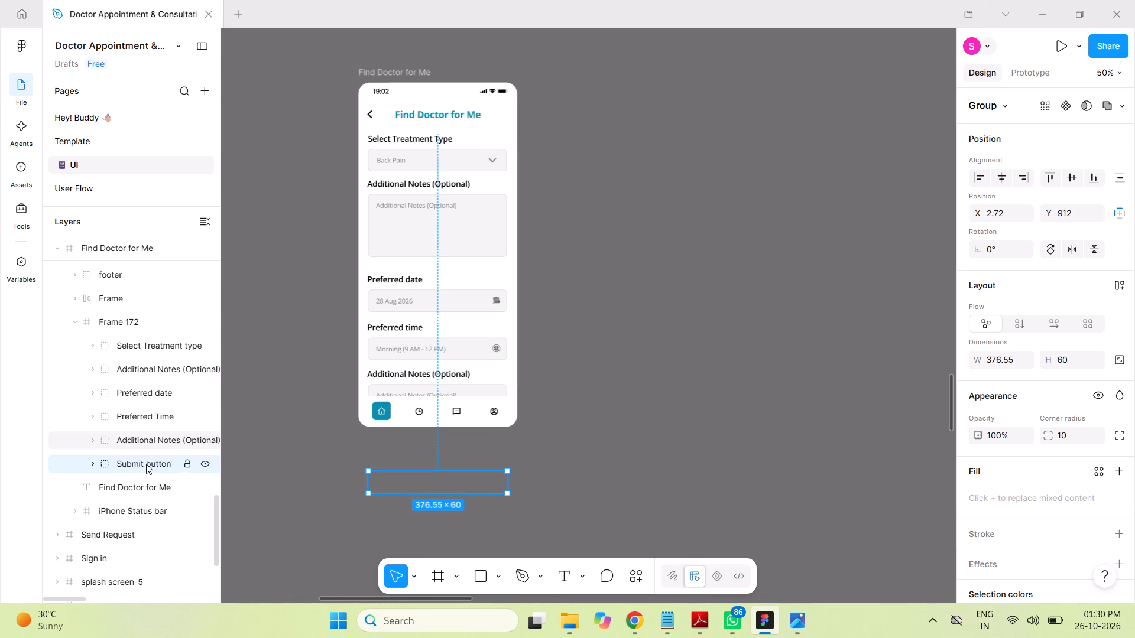
key("Up")
key("Up")
key("Up")
key("Up")
key("Up")
key("Up")
key("Up")
key("Up")
key("Up")
key("Up")
key("Up")
key("Up")
key("Up")
key("Up")
key("Up")
key("Up")
key("Up")
key("Up")
key("Up")
key("Up")
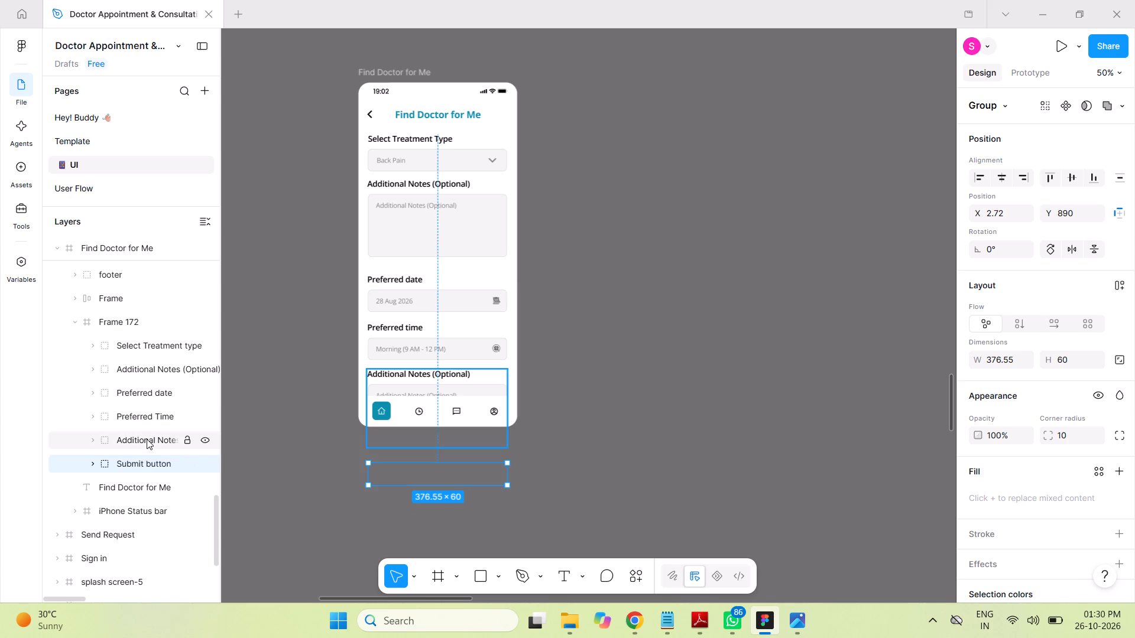
key("Up")
key("Up")
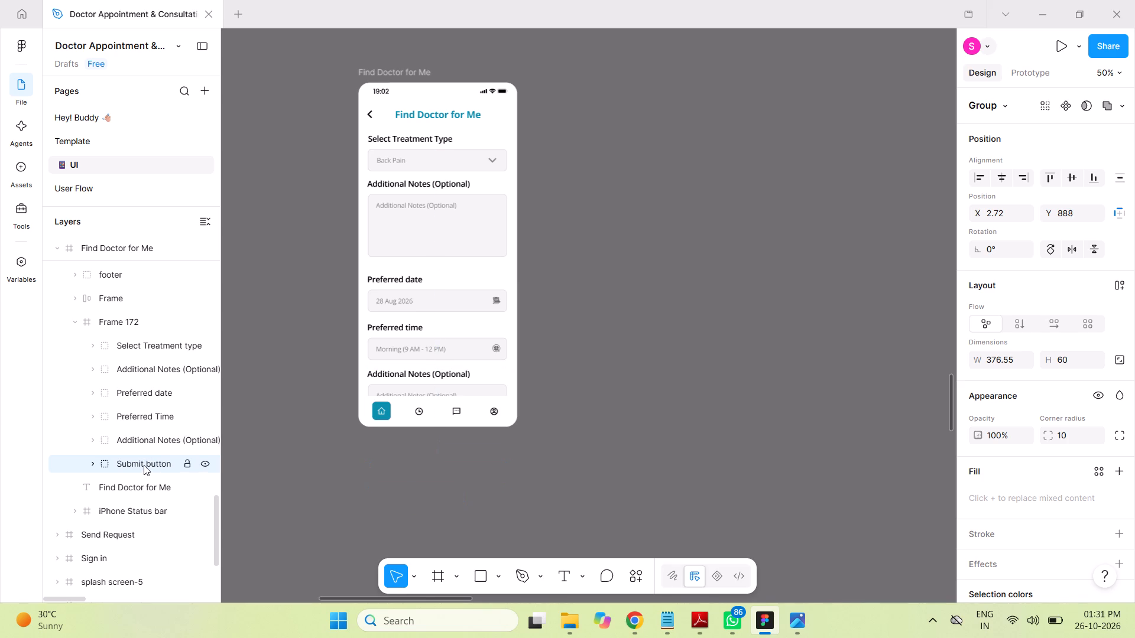
key("Up")
key("Up")
key("Up")
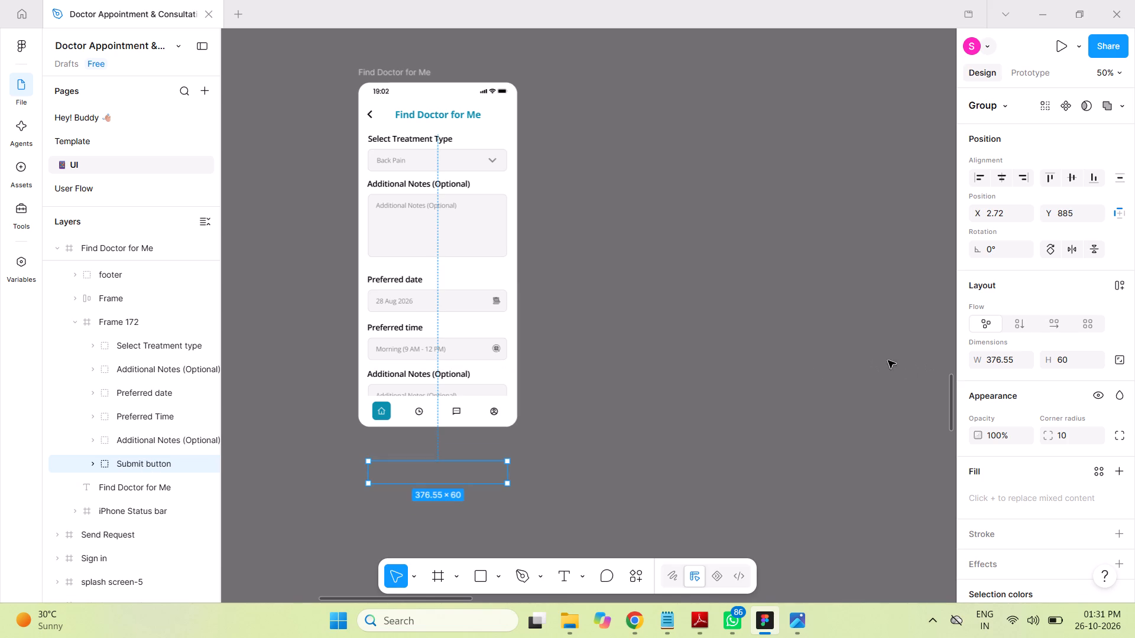
Move the Preferred date, Preferred Time, lower Additional Notes and Submit button groups up together by about 24 px, and clear the selection.
left_click(146, 467)
left_click(149, 438, "shift")
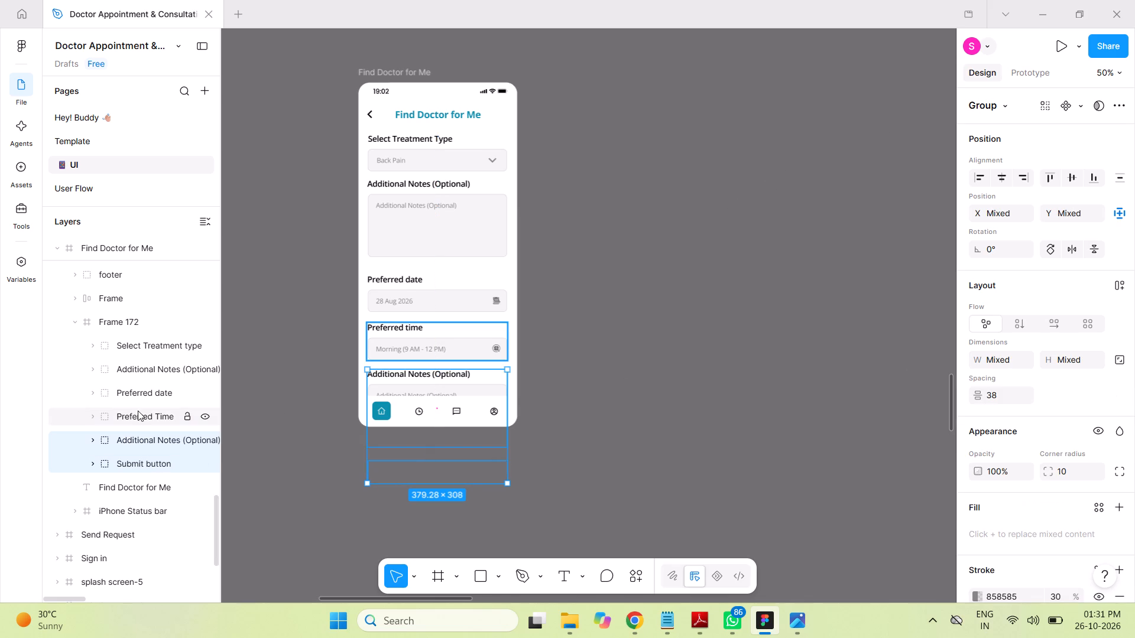
left_click(138, 411, "shift")
left_click(144, 392, "shift")
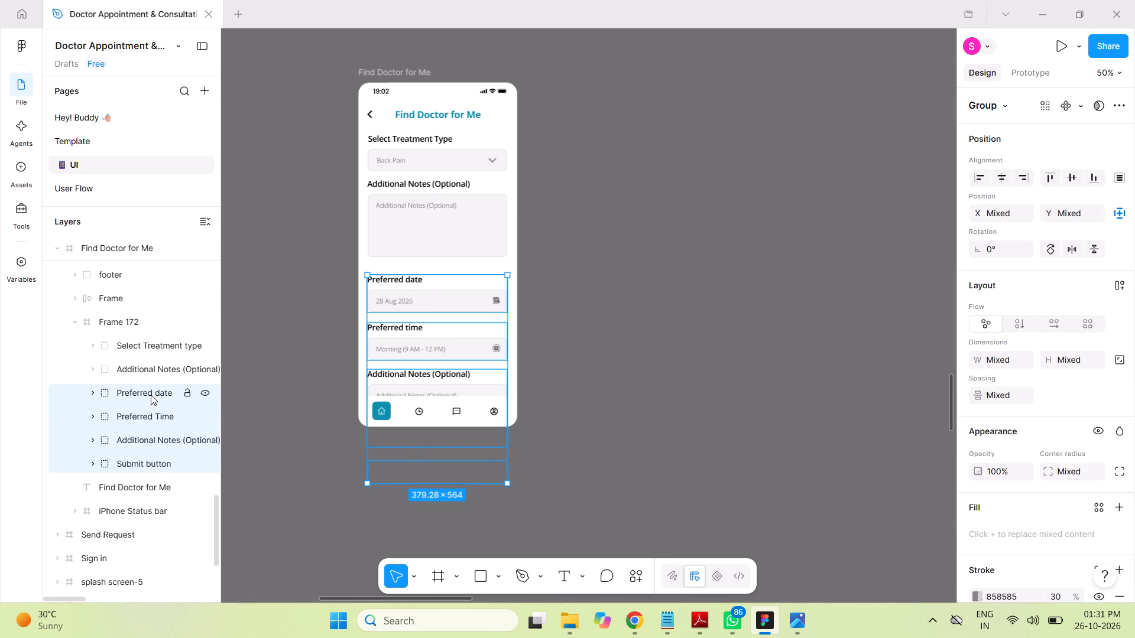
key("Up")
key("Up")
key("Up")
key("Up")
key("Up")
key("Up")
key("Up")
key("Up")
key("Up")
key("Up")
key("Up")
key("Up")
key("Up")
key("Up")
key("Up")
key("Up")
key("Up")
key("Up")
key("Up")
key("Up")
key("Up")
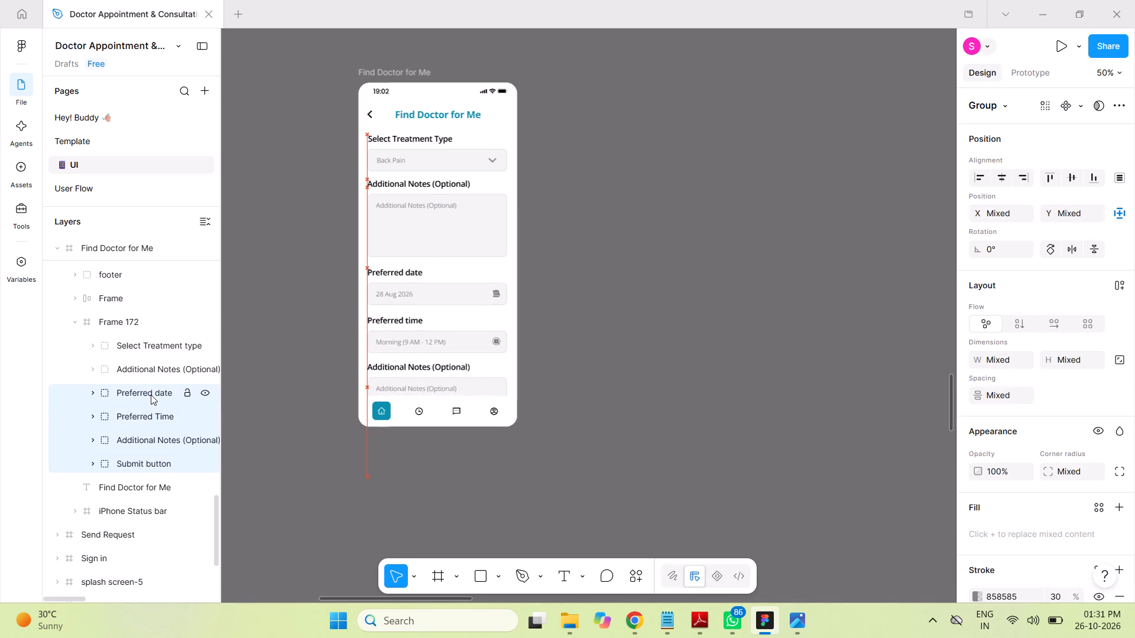
key("Up")
key("Up")
key("Up")
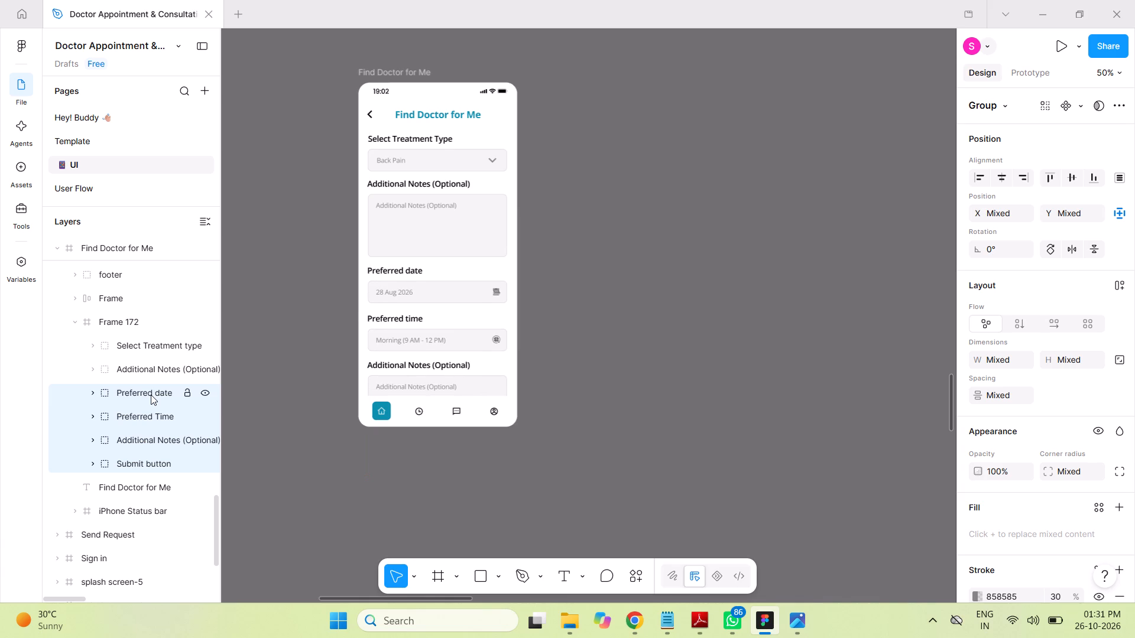
left_click(650, 292)
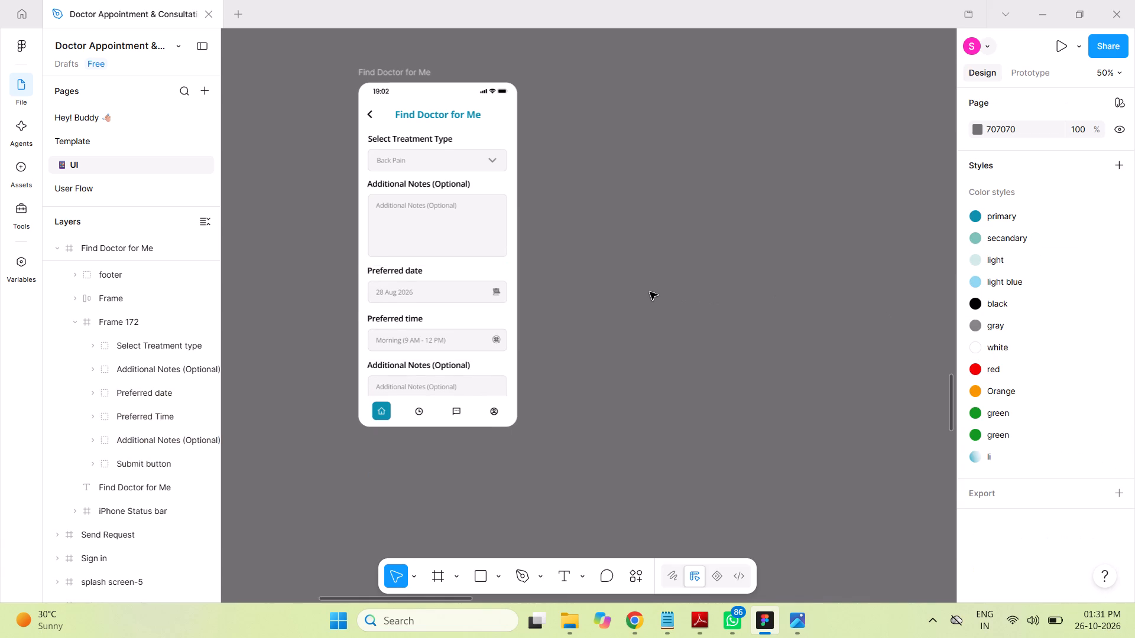
Save the design file.
key("ctrl+s")
Preview the Find Doctor for Me screen as a prototype, test whether its form content scrolls, and close the preview.
left_click(395, 71)
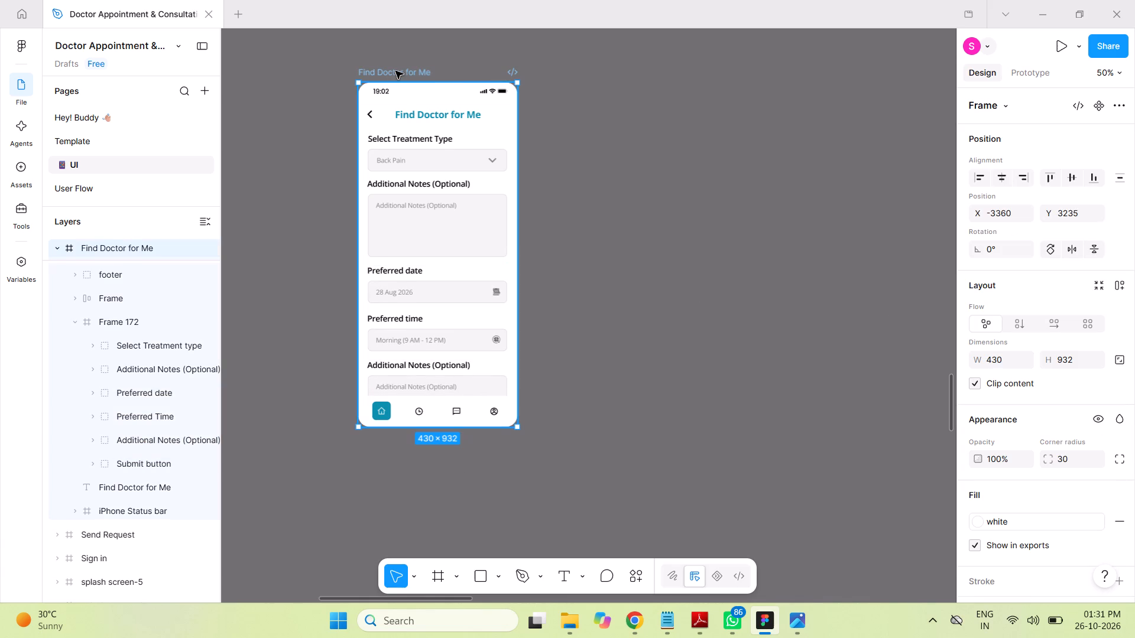
left_click(1062, 48)
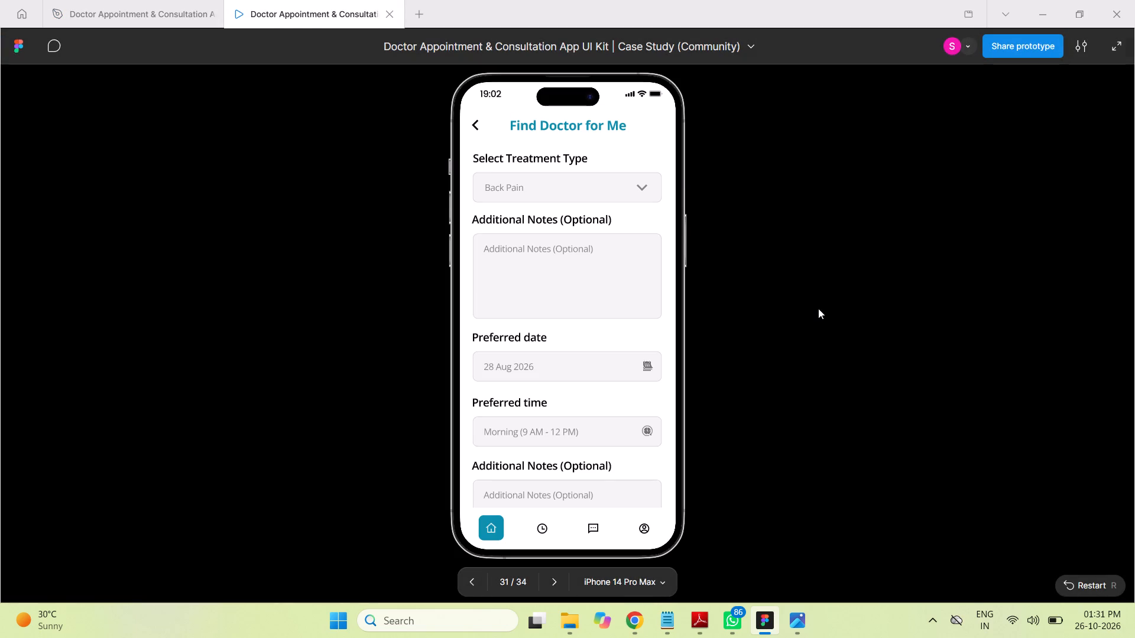
left_click_drag(584, 440, 585, 425)
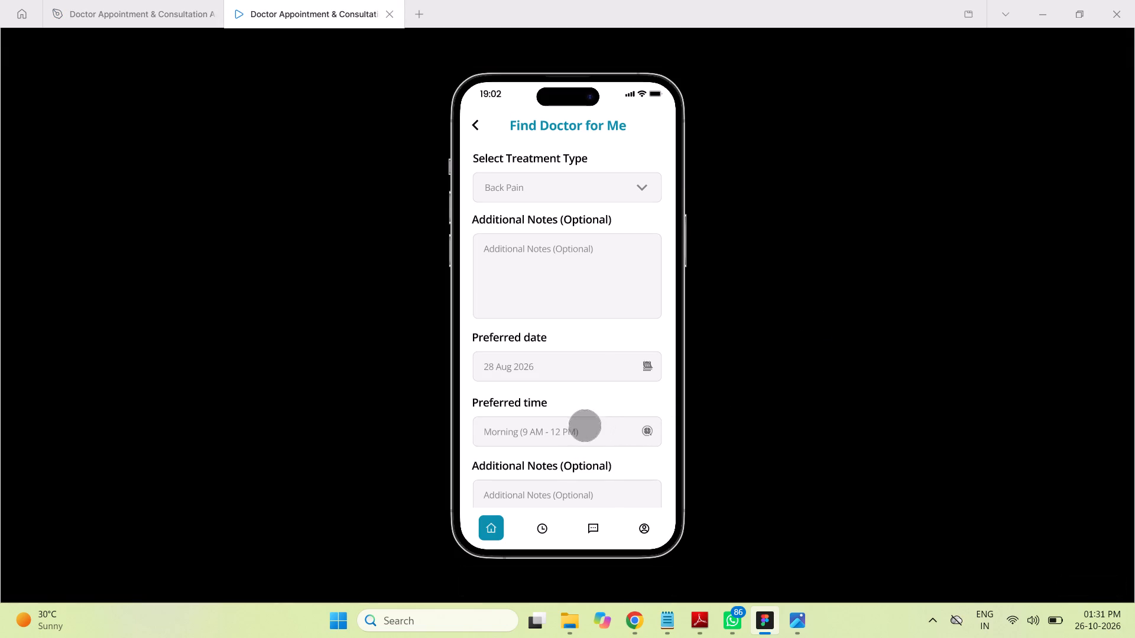
left_click_drag(585, 425, 587, 347)
left_click_drag(587, 276, 585, 372)
left_click_drag(581, 414, 581, 326)
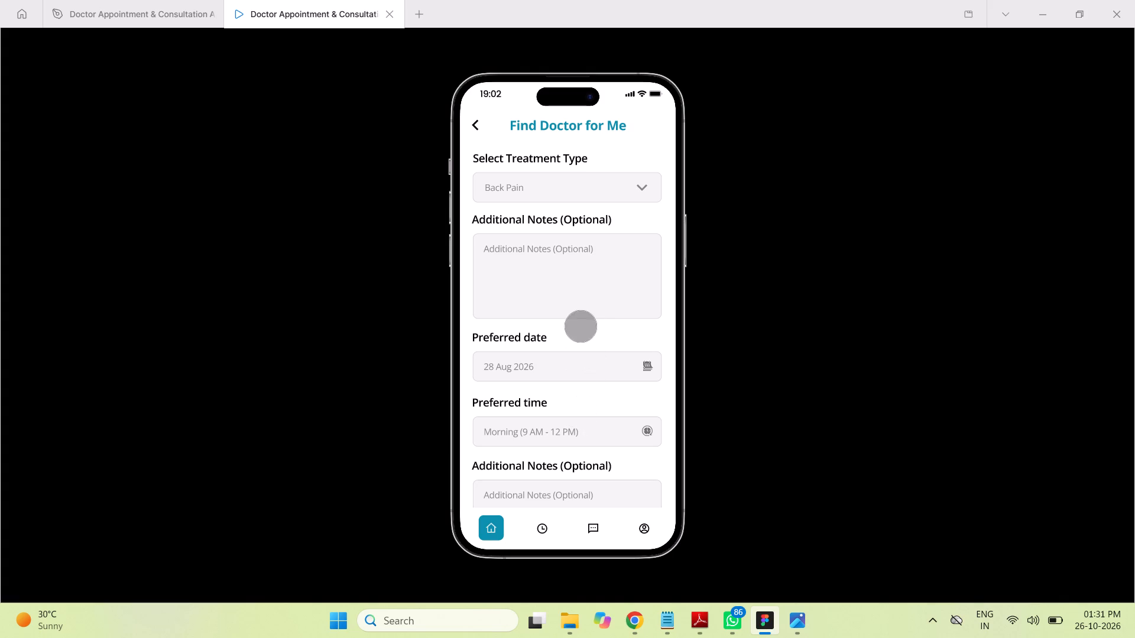
left_click_drag(581, 326, 586, 207)
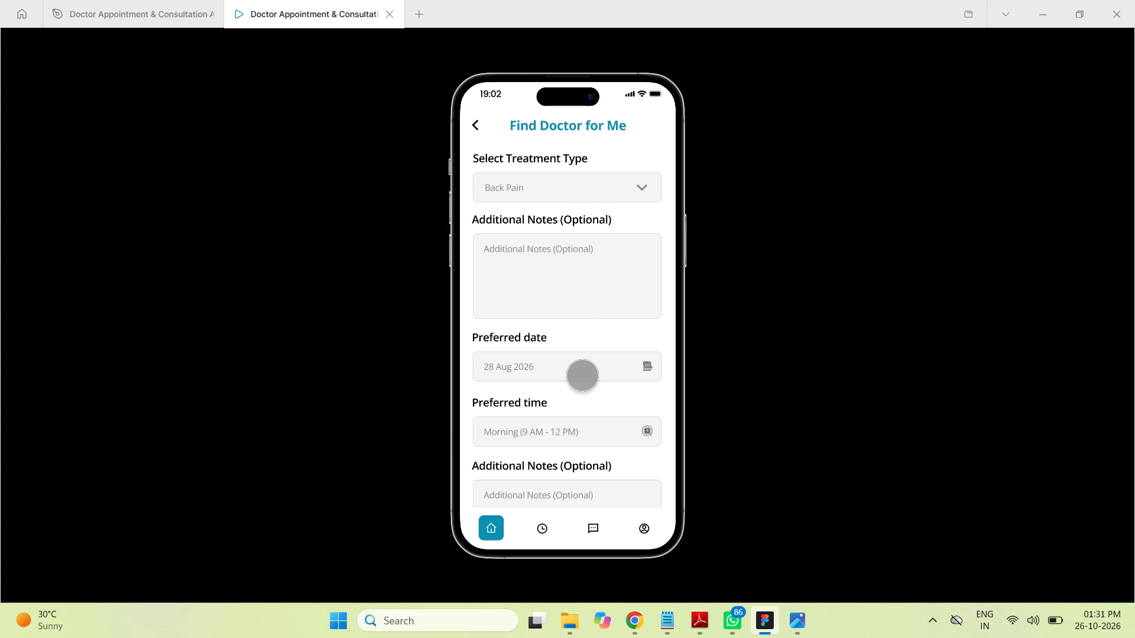
scroll(582, 375, "up", 2)
scroll(582, 375, "down", 3)
scroll(580, 375, "up", 7)
scroll(579, 375, "down", 6)
scroll(577, 375, "up", 4)
scroll(577, 374, "down", 2)
scroll(577, 374, "up", 4)
scroll(577, 374, "down", 4)
scroll(577, 374, "up", 1)
scroll(577, 374, "down", 2)
scroll(578, 373, "up", 1)
left_click_drag(582, 207, 585, 357)
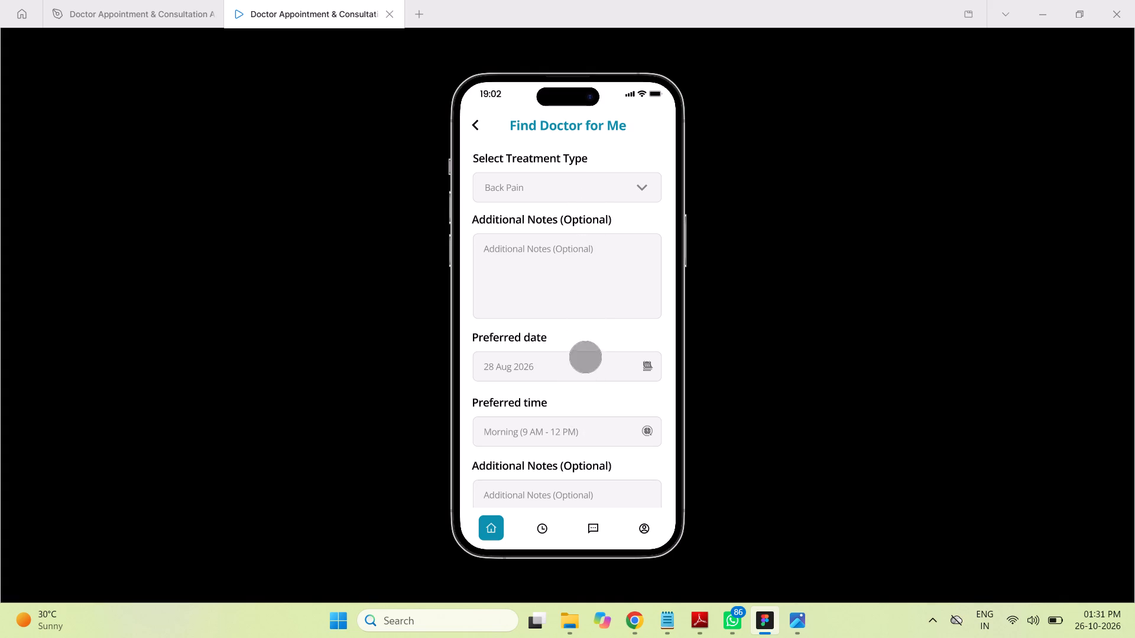
left_click_drag(585, 357, 584, 358)
left_click(642, 189)
left_click_drag(570, 344, 575, 248)
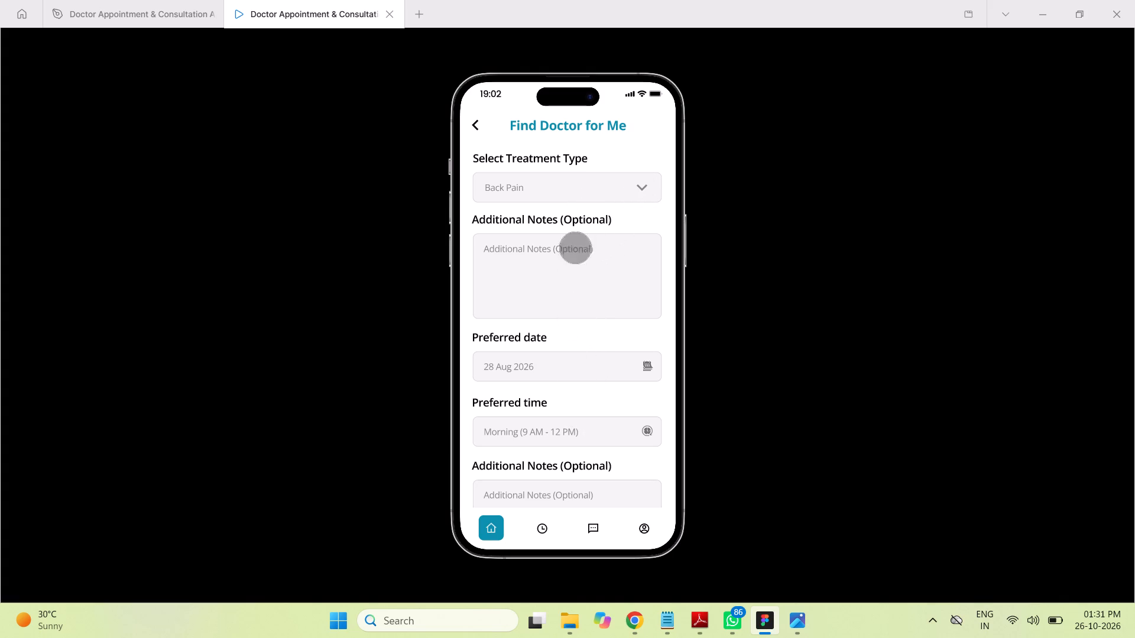
left_click_drag(575, 248, 578, 211)
left_click_drag(541, 402, 547, 263)
left_click_drag(543, 421, 547, 259)
left_click_drag(559, 462, 560, 310)
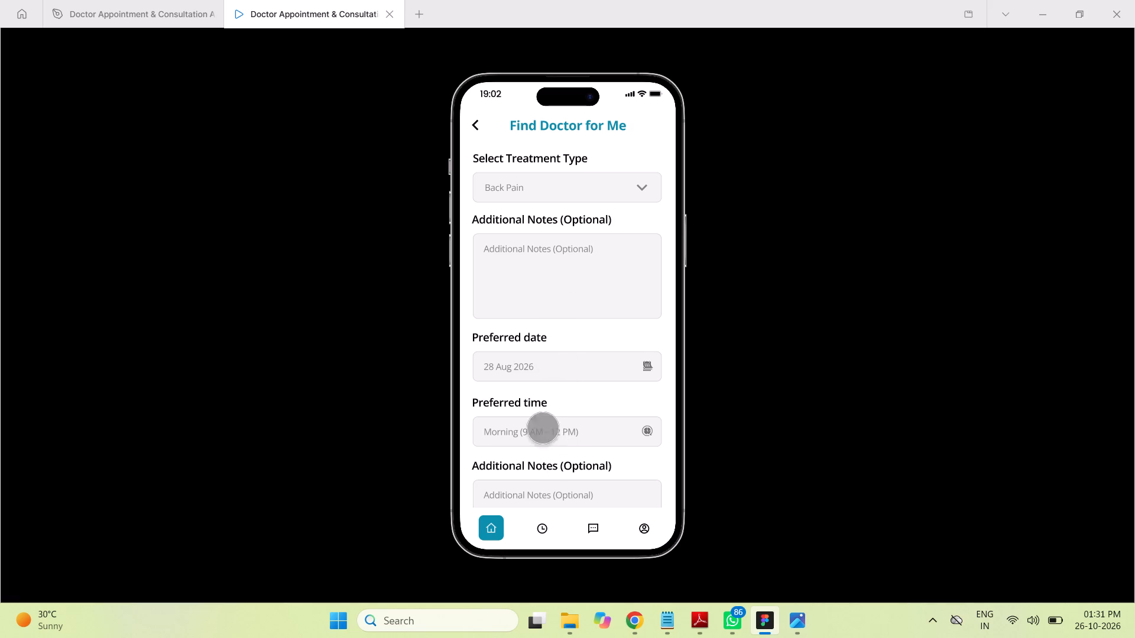
left_click_drag(541, 473, 543, 320)
left_click_drag(544, 450, 549, 317)
left_click_drag(560, 435, 570, 339)
left_click_drag(573, 351, 578, 308)
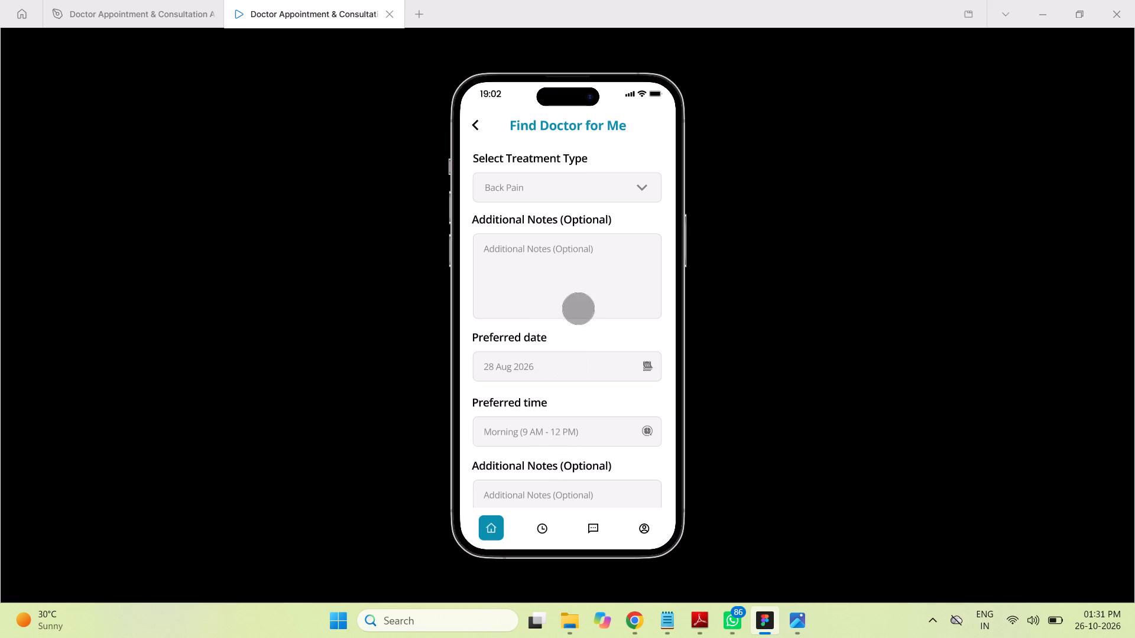
left_click_drag(578, 308, 578, 306)
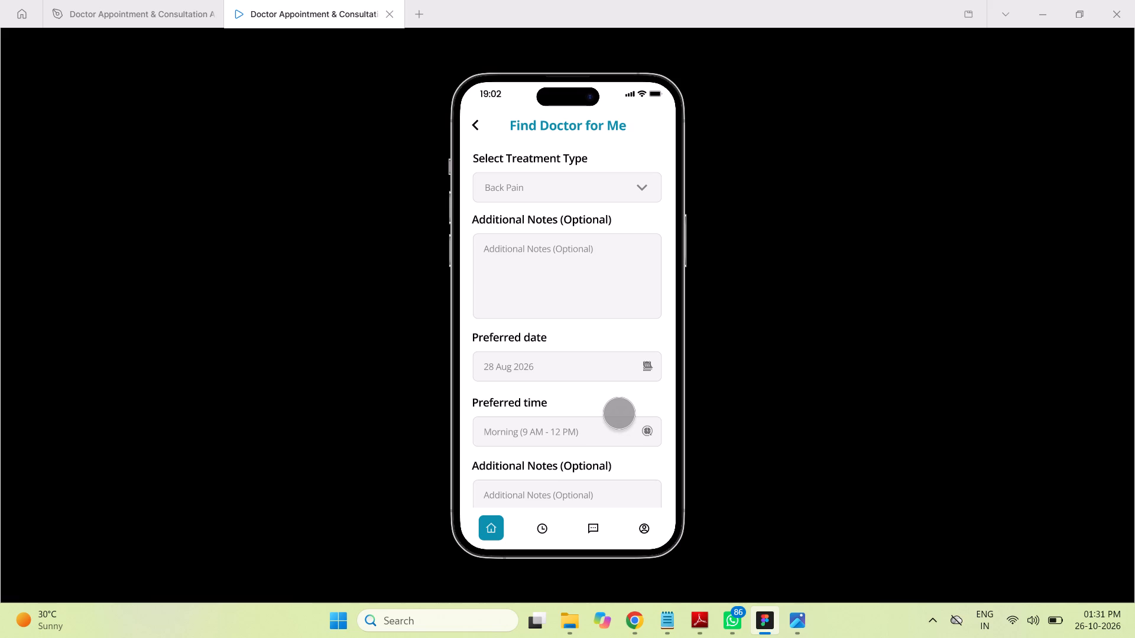
left_click_drag(583, 403, 599, 232)
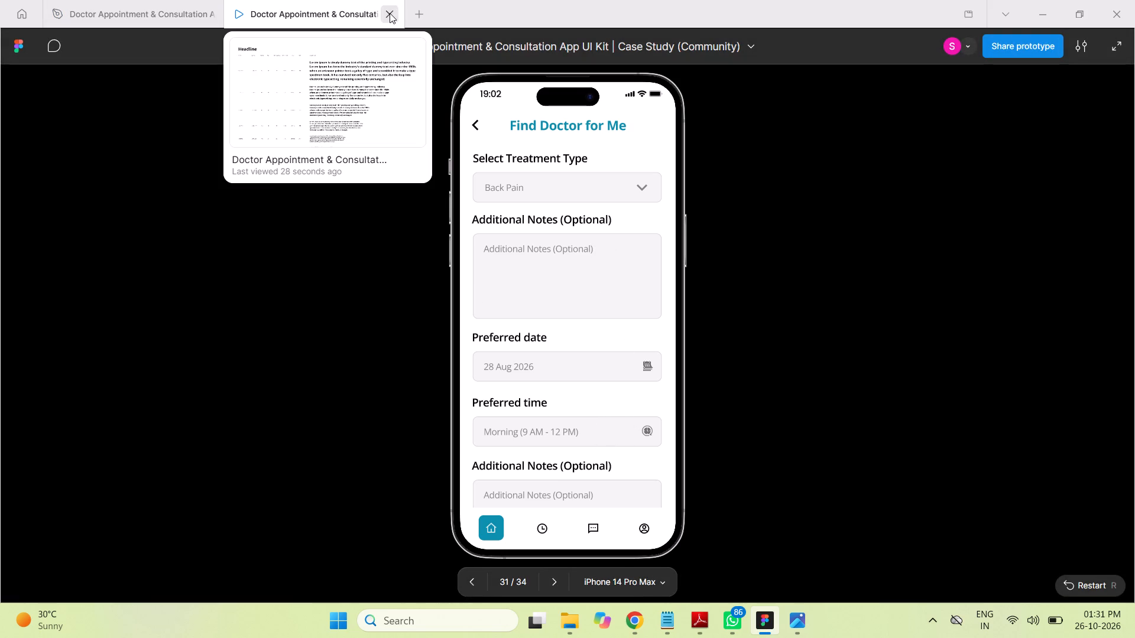
left_click(390, 13)
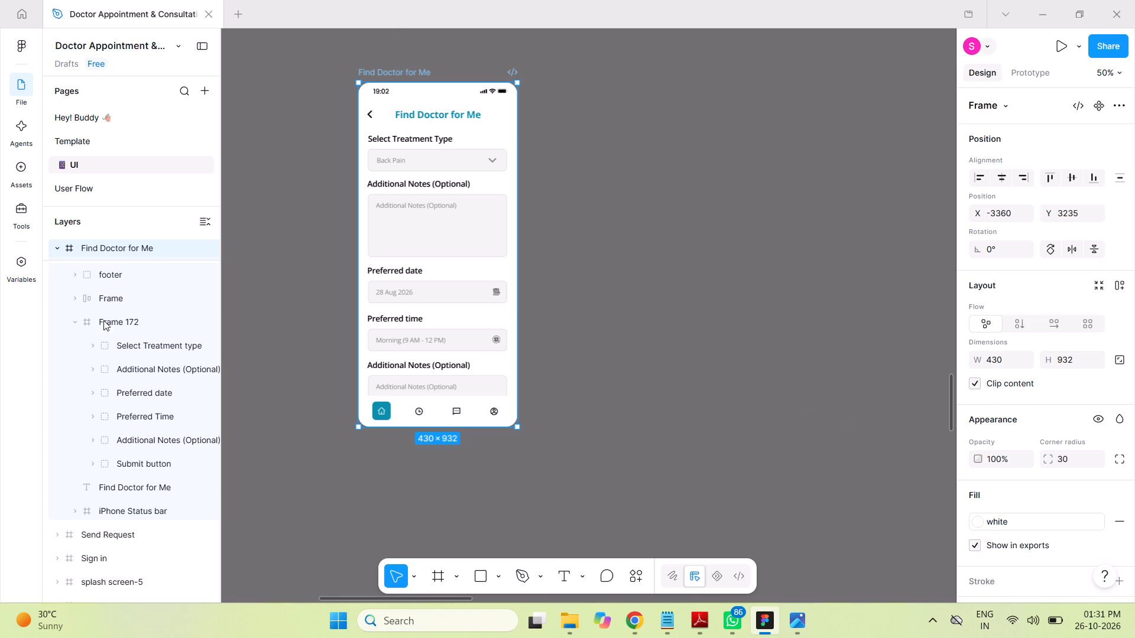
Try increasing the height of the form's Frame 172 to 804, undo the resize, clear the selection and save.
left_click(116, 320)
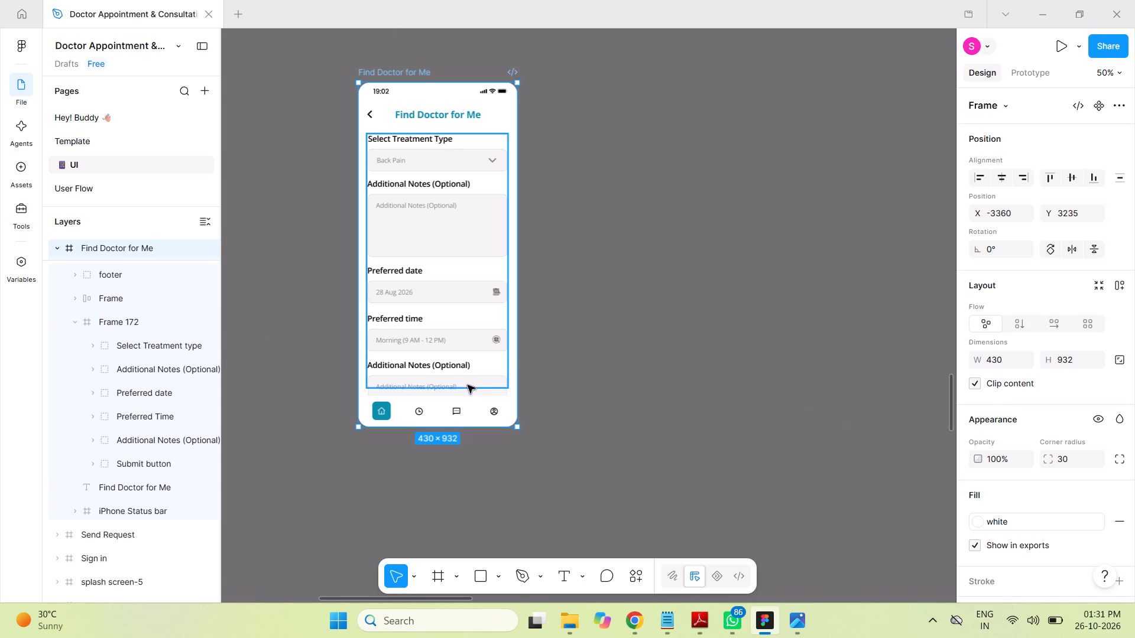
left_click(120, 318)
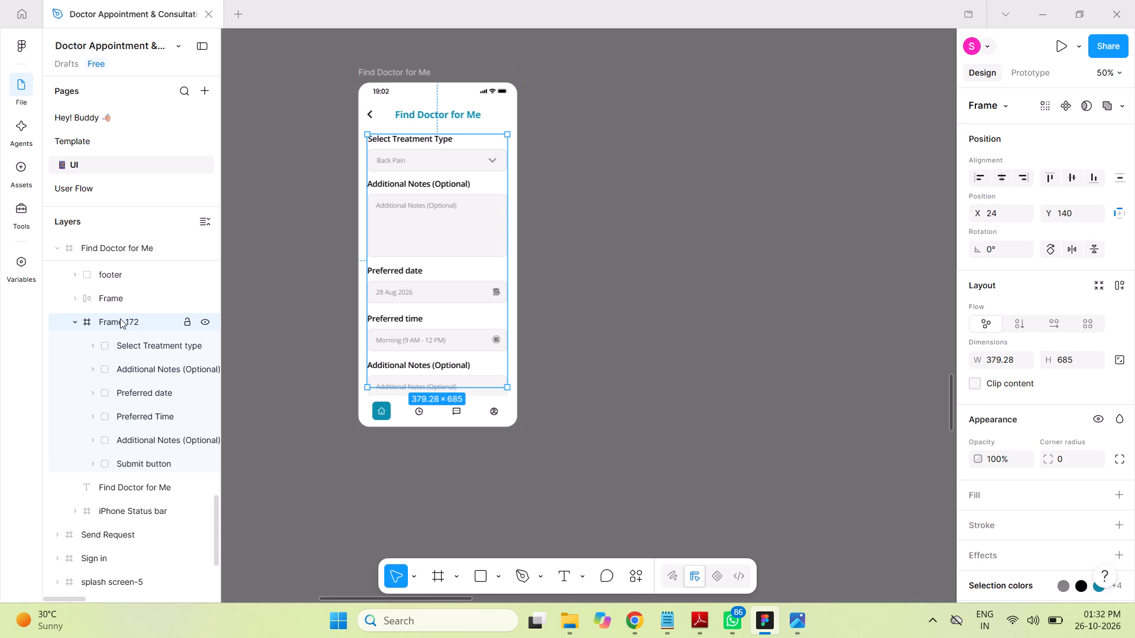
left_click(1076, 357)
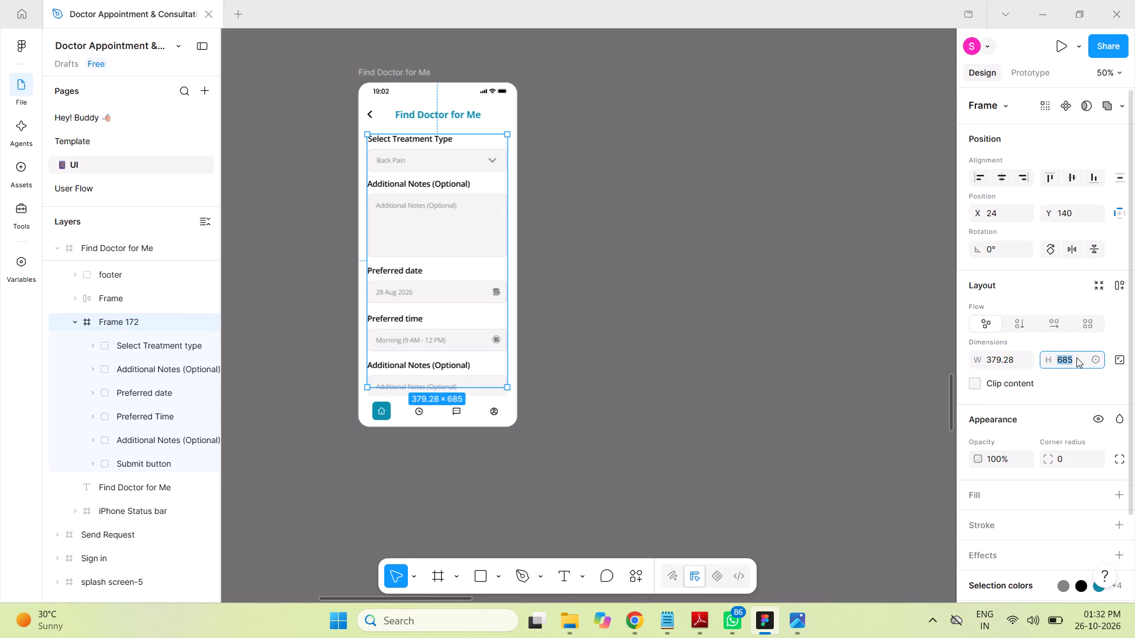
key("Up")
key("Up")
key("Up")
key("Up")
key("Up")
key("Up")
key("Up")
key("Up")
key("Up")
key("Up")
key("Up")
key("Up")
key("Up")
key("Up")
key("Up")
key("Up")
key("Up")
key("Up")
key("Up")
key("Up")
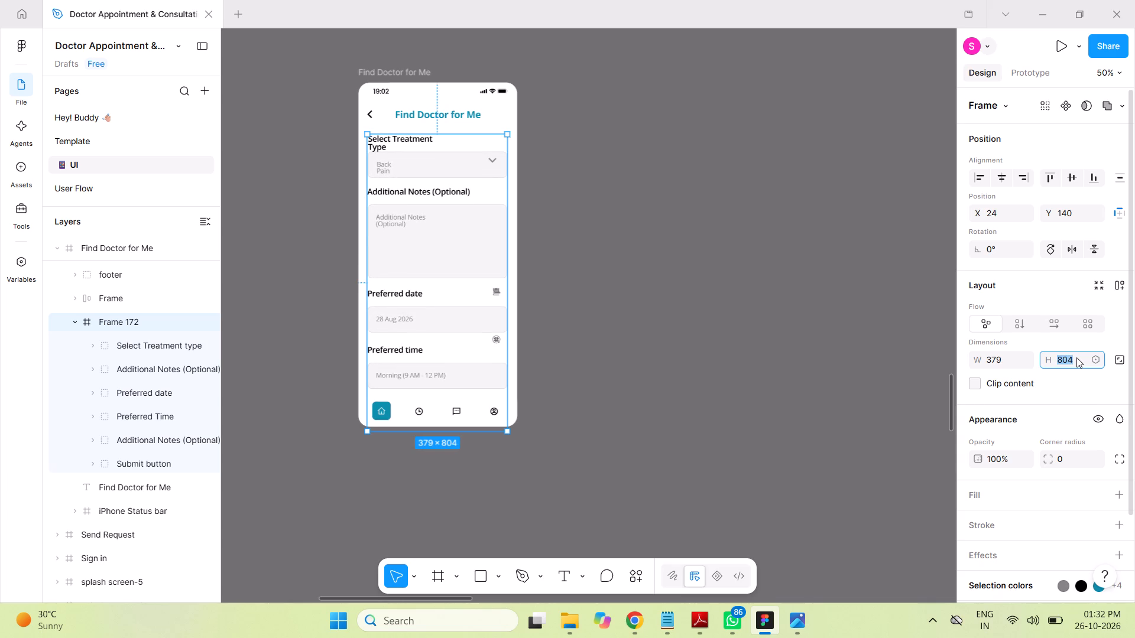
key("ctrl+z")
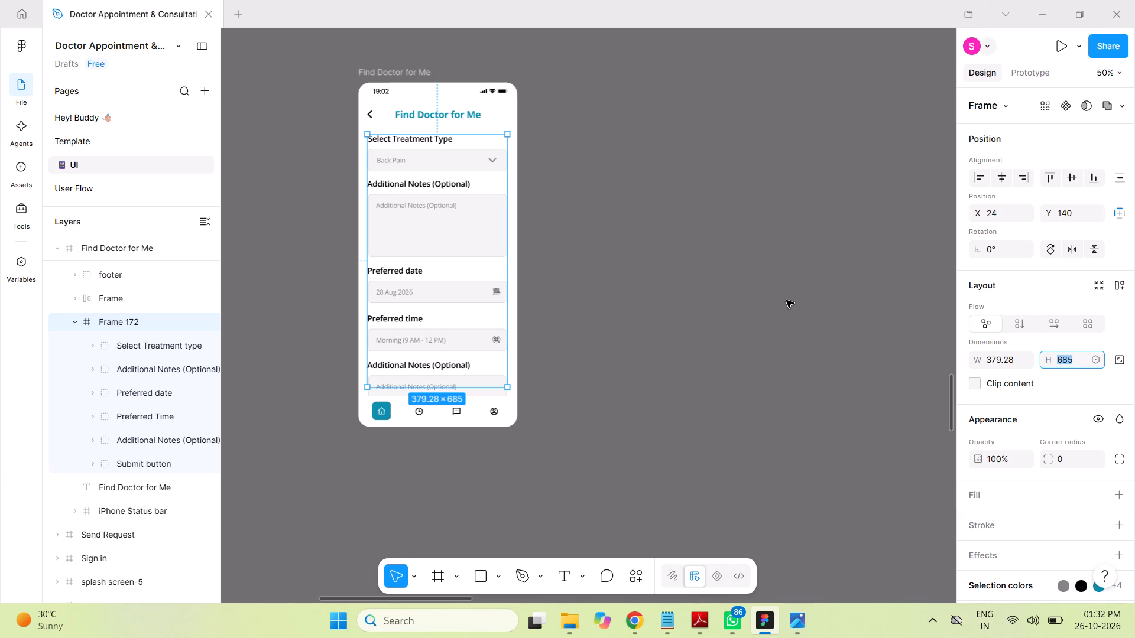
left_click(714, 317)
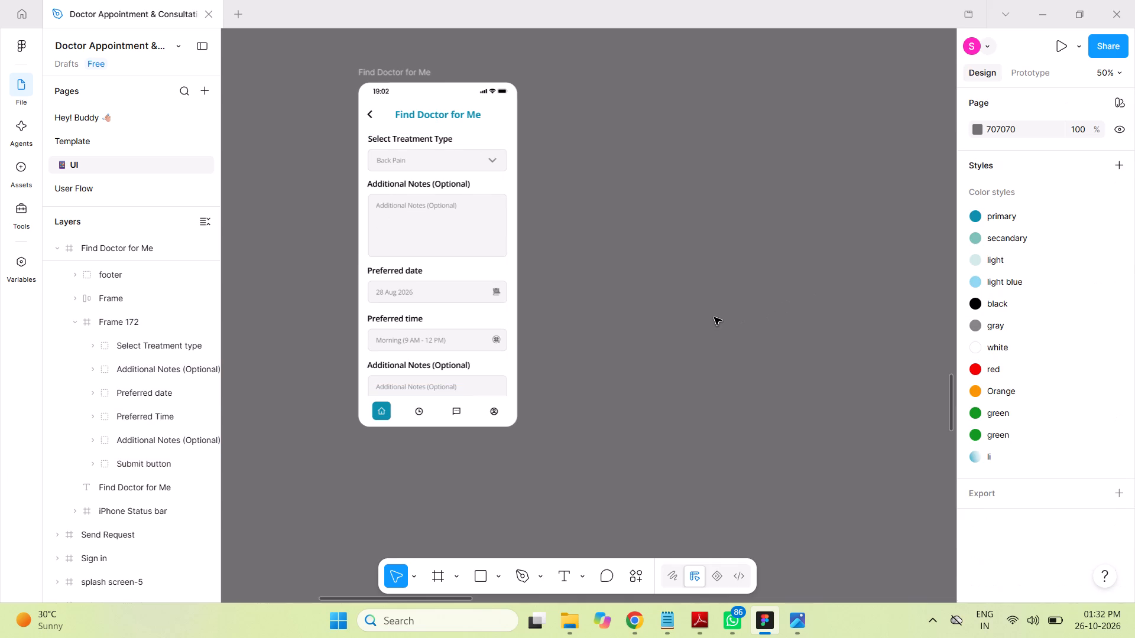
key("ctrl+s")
Turn on Clip content for Frame 172 in the Find Doctor for Me screen, save the file and clear the selection.
left_click(76, 321)
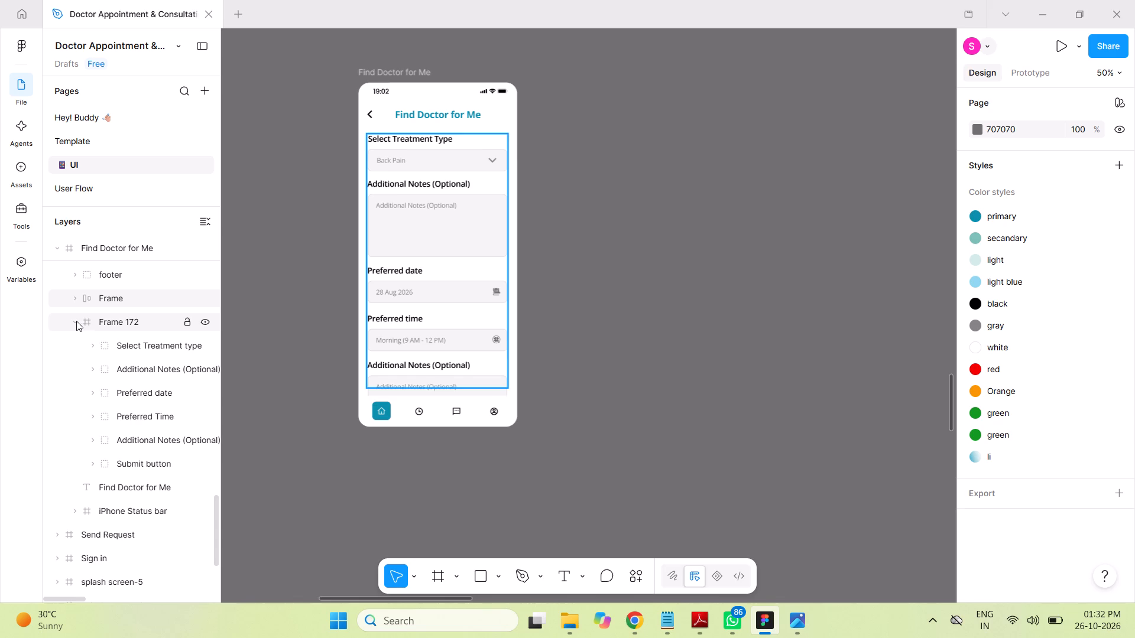
left_click(105, 321)
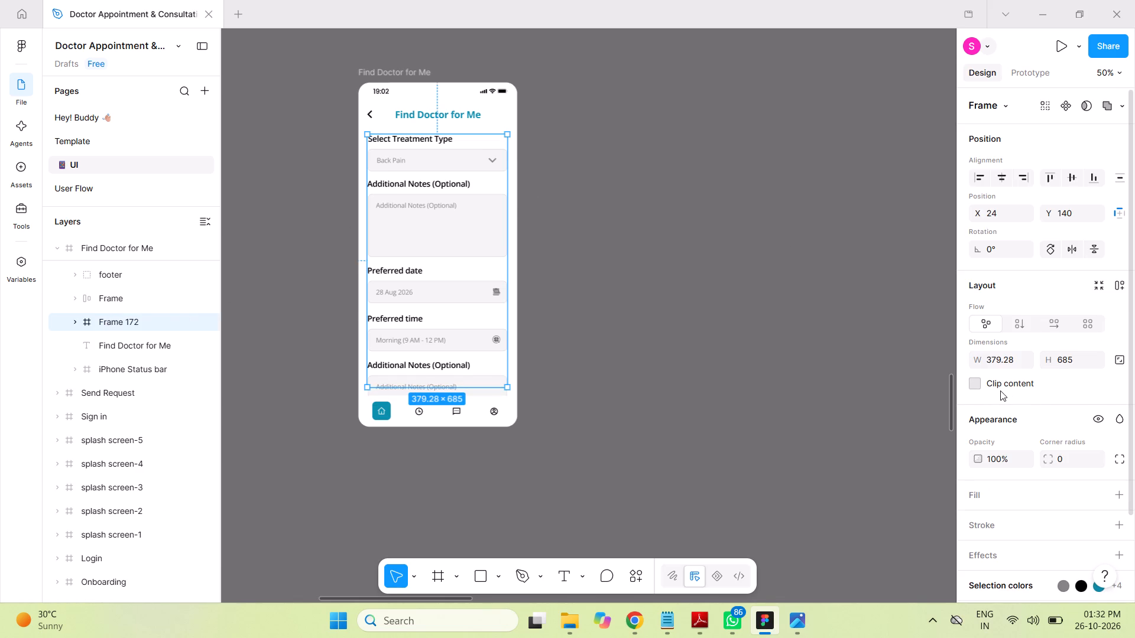
left_click(978, 385)
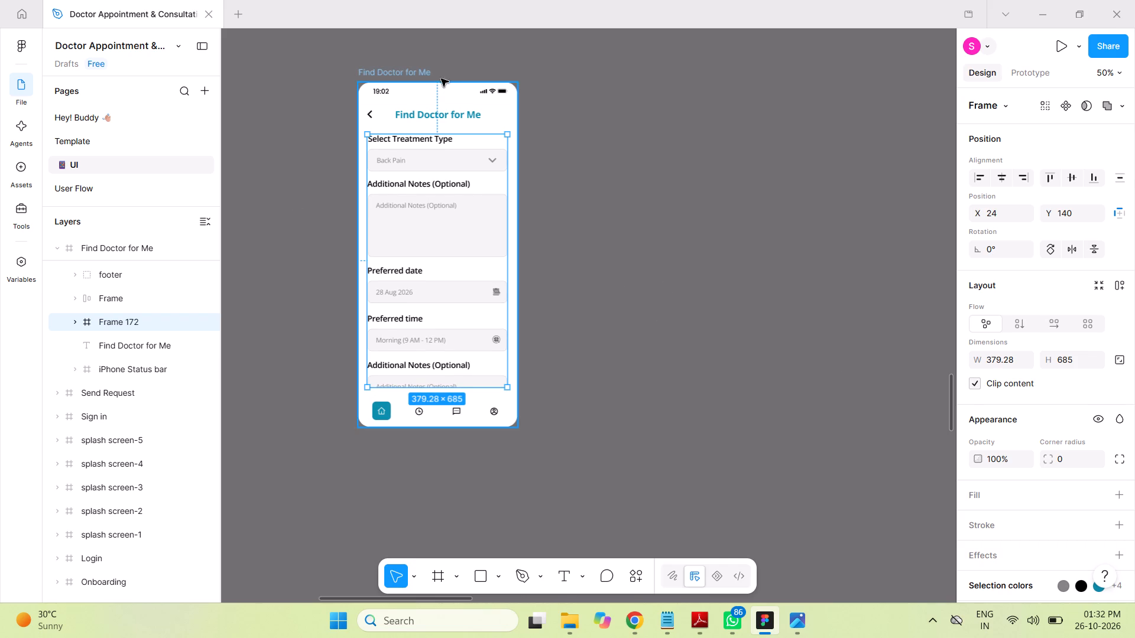
key("ctrl+s")
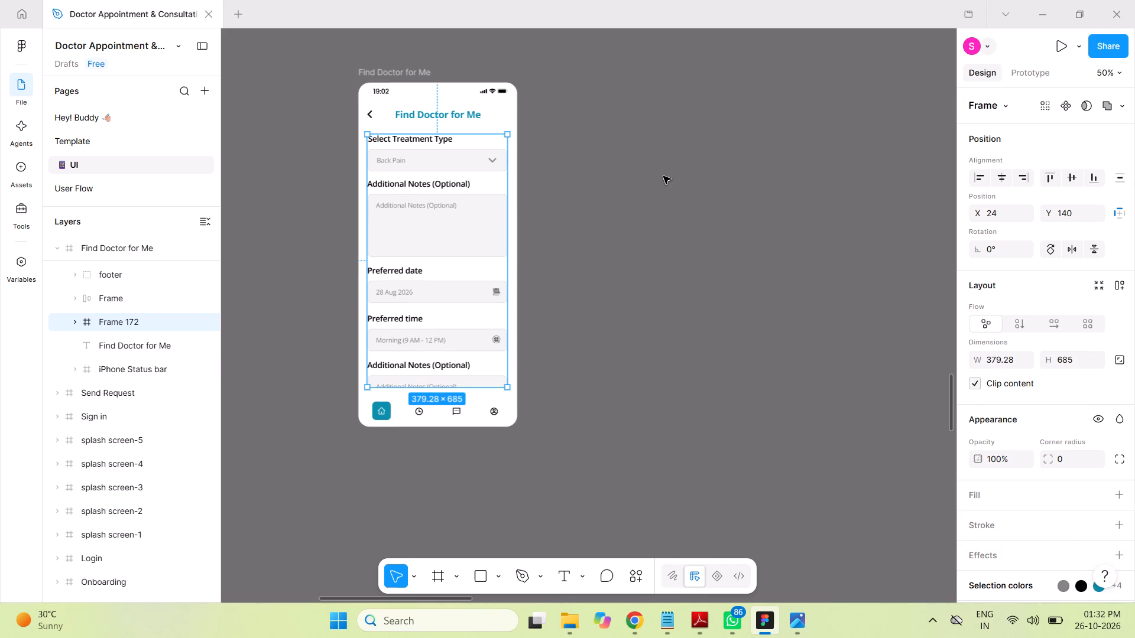
left_click(663, 176)
Preview the Find Doctor for Me screen again, test scrolling of the clipped form content, and close the preview.
left_click(403, 73)
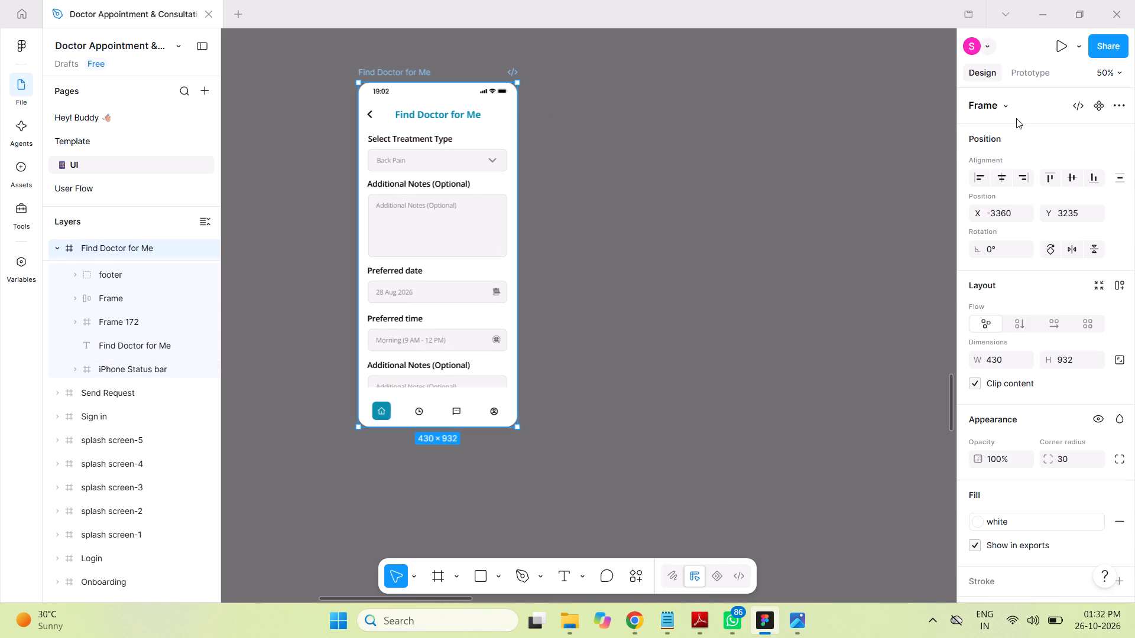
left_click(1060, 45)
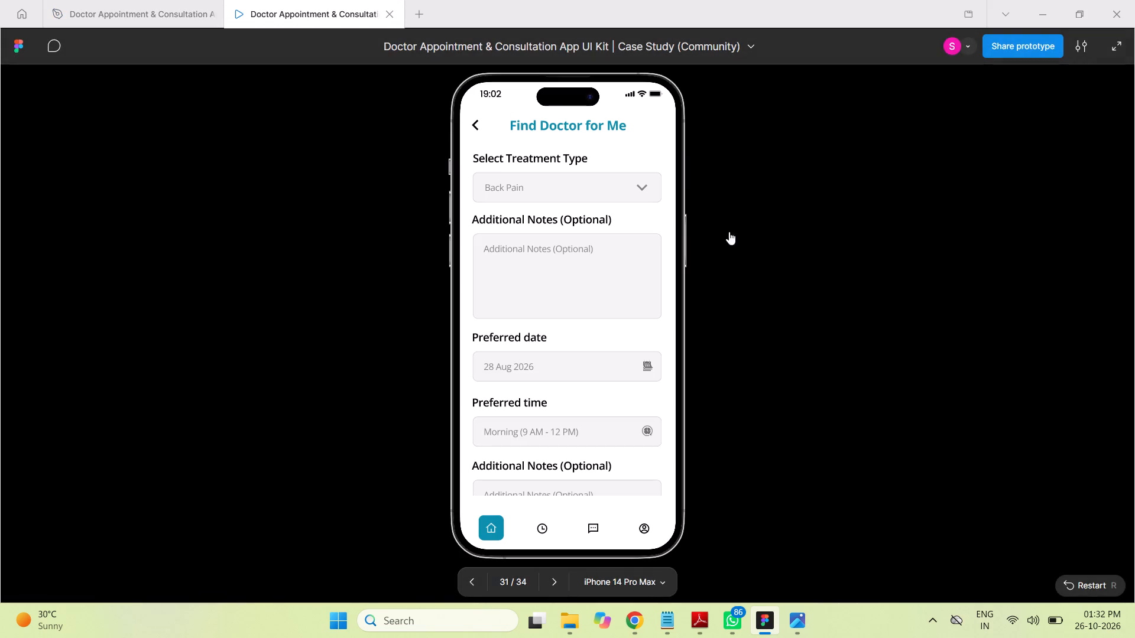
left_click_drag(581, 393, 573, 265)
left_click_drag(548, 307, 620, 300)
left_click_drag(564, 352, 549, 256)
left_click_drag(555, 363, 547, 268)
left_click_drag(552, 351, 548, 312)
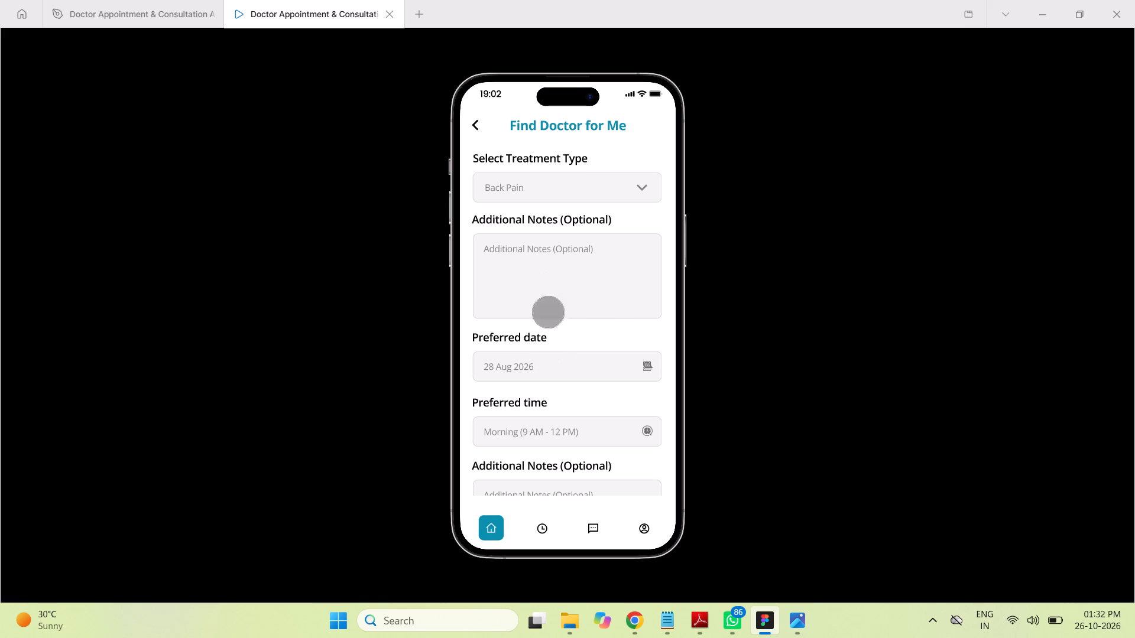
left_click_drag(548, 312, 560, 248)
left_click(393, 14)
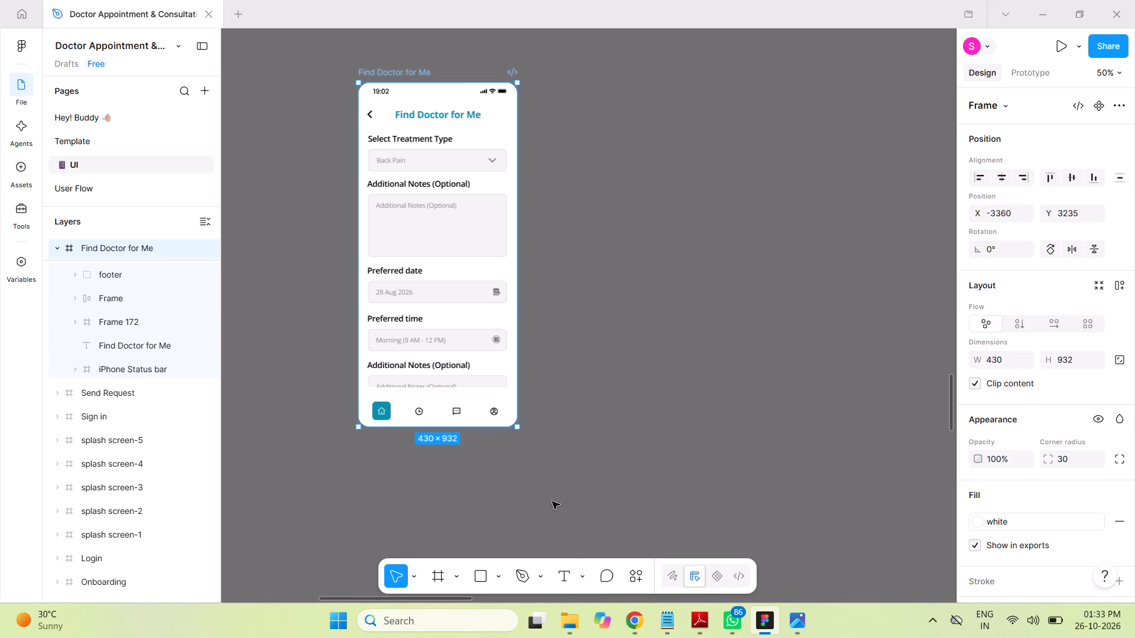
Switch to Chrome and select the current page address for replacement.
left_click(631, 622)
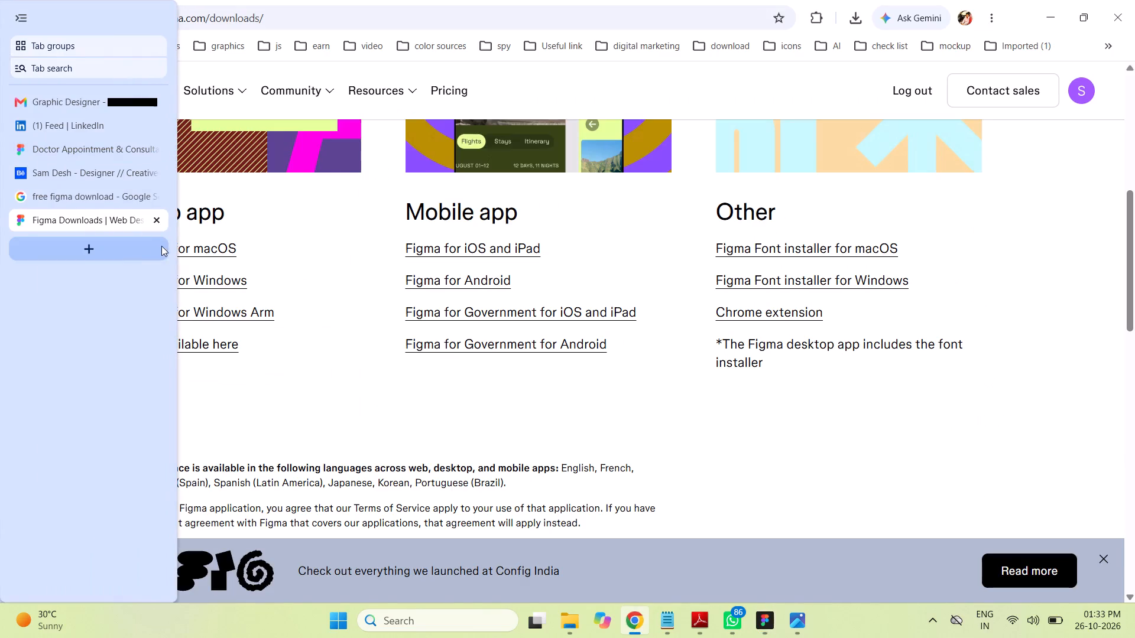
left_click(317, 24)
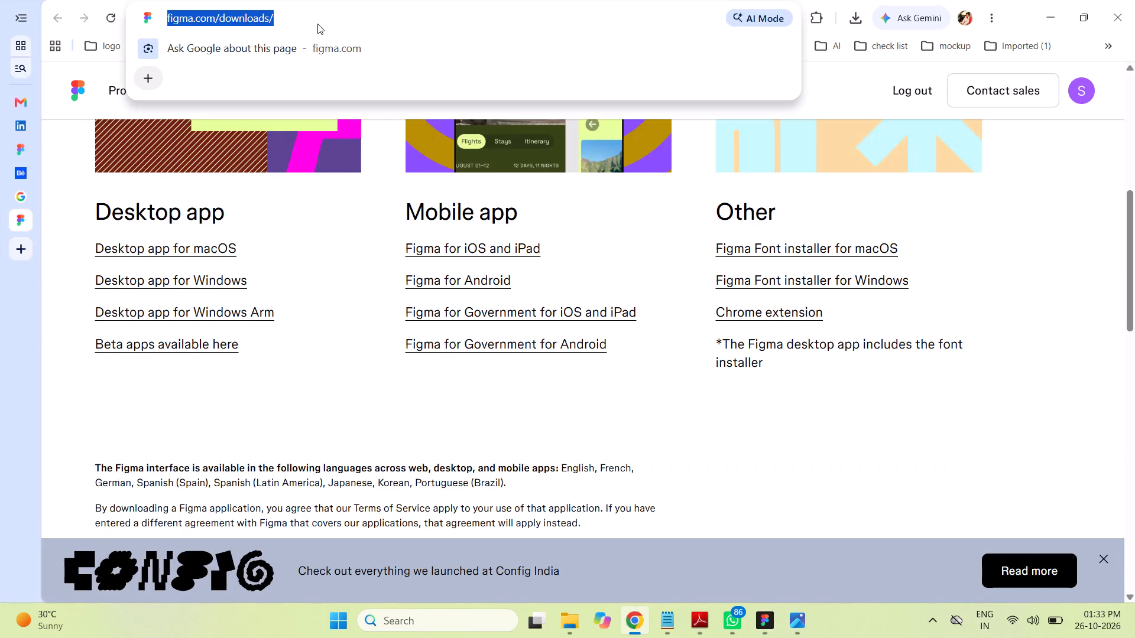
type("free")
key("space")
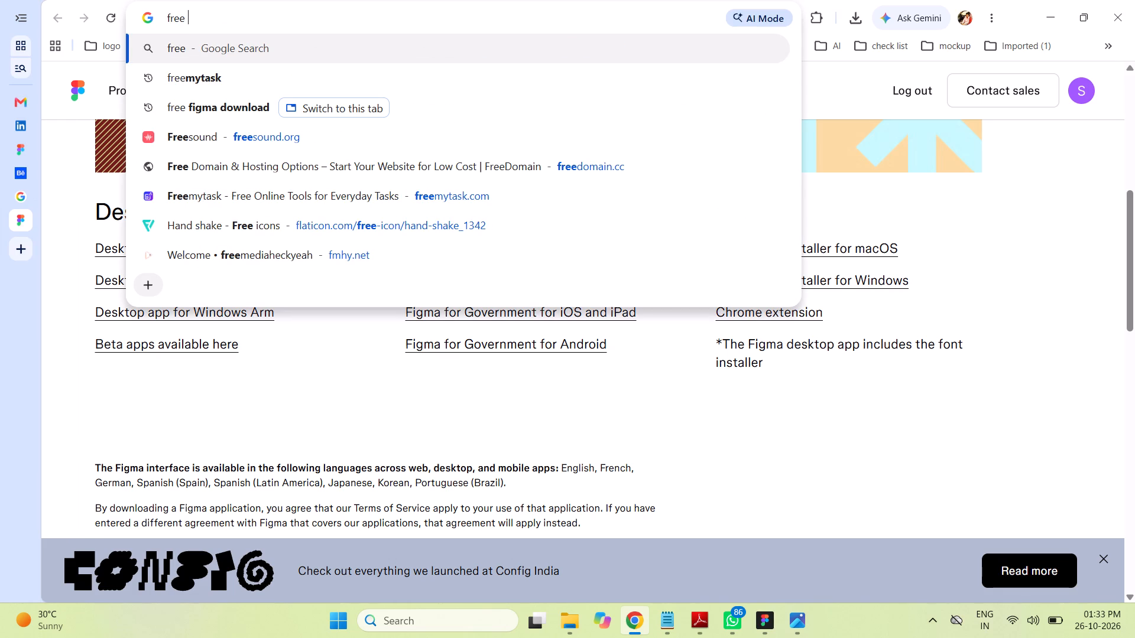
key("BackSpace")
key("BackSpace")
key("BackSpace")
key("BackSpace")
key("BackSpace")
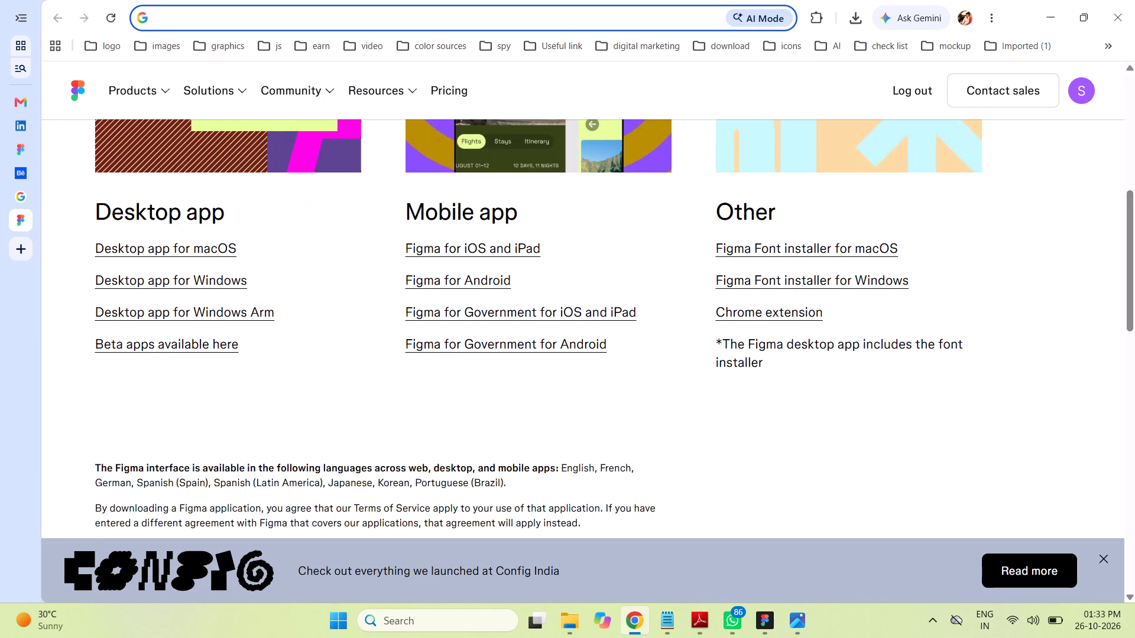
Search Google for "scrolling in figma prototype tutorial".
type("scroo")
key("BackSpace")
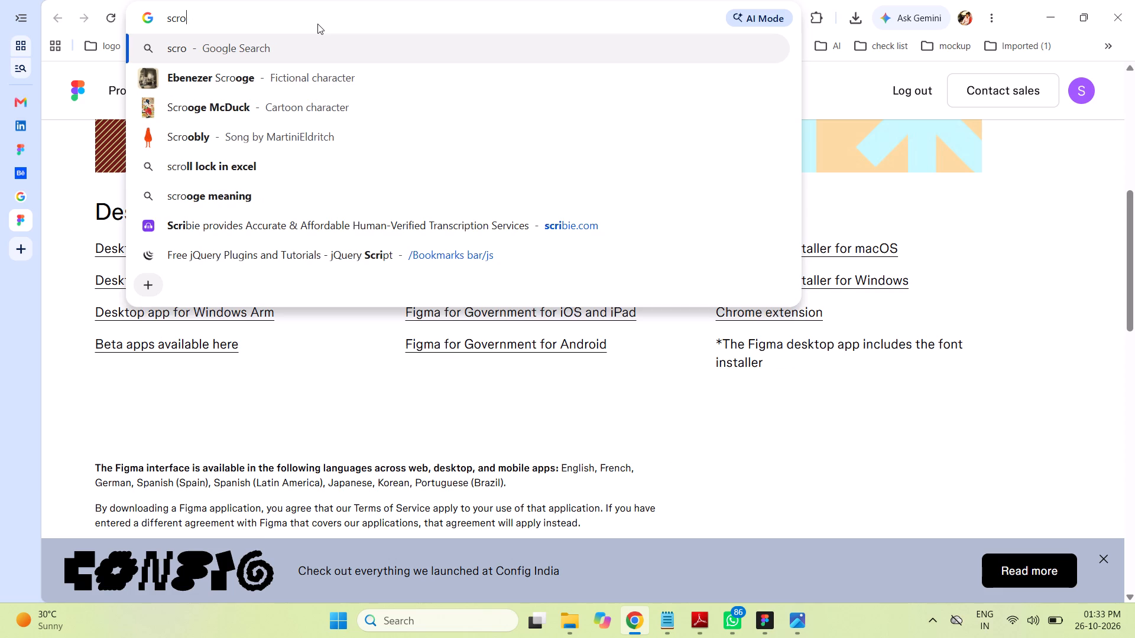
type("ll")
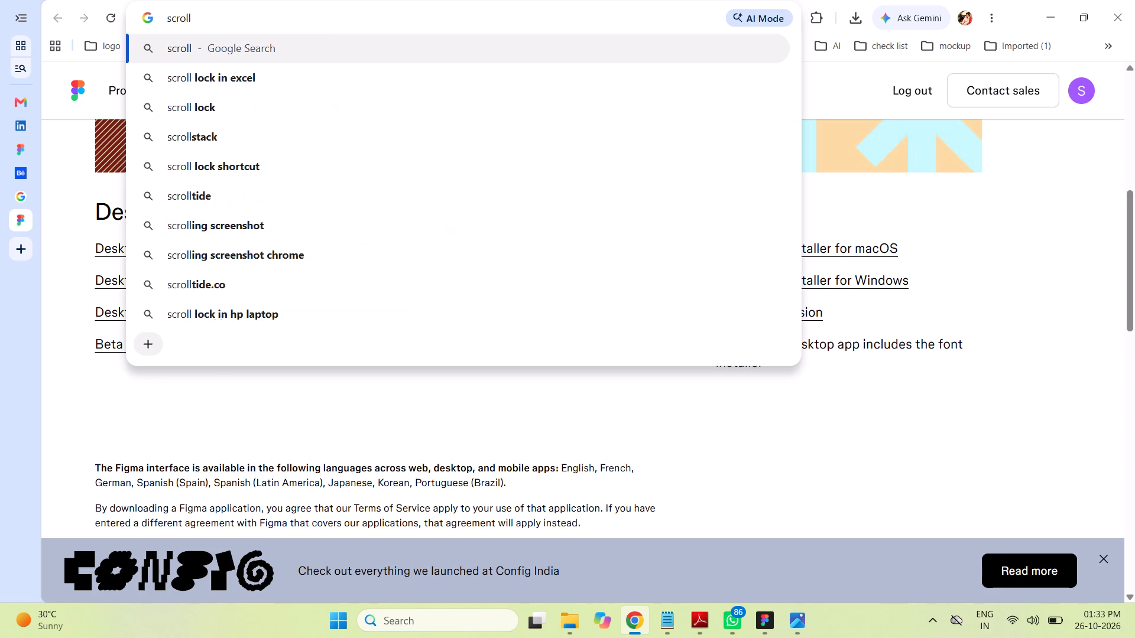
type("in")
key("space")
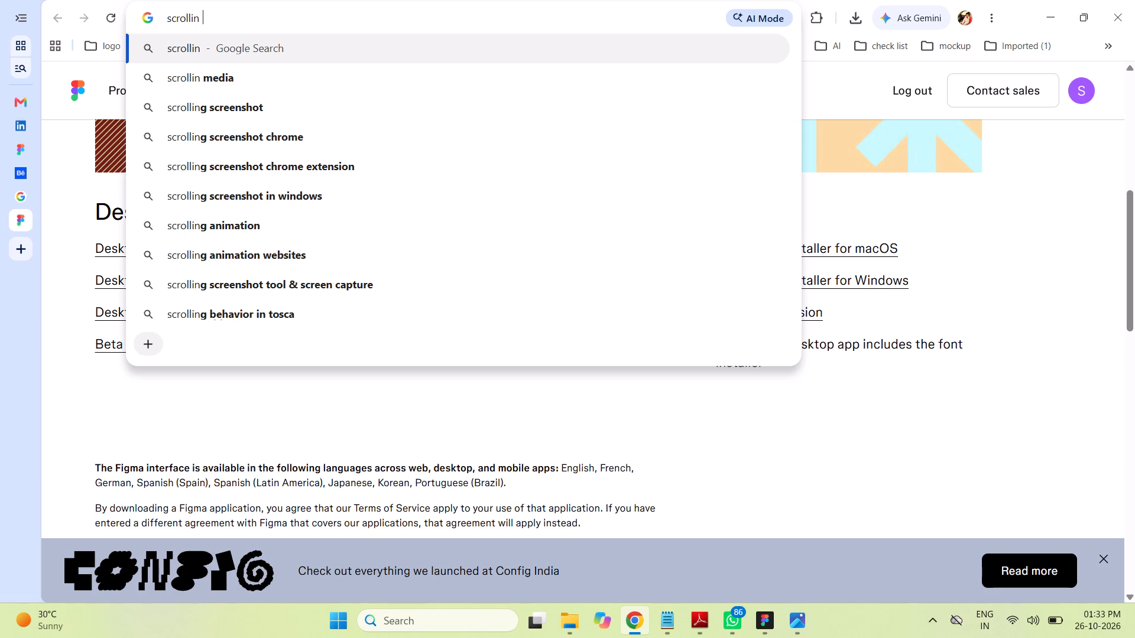
type("in")
key("space")
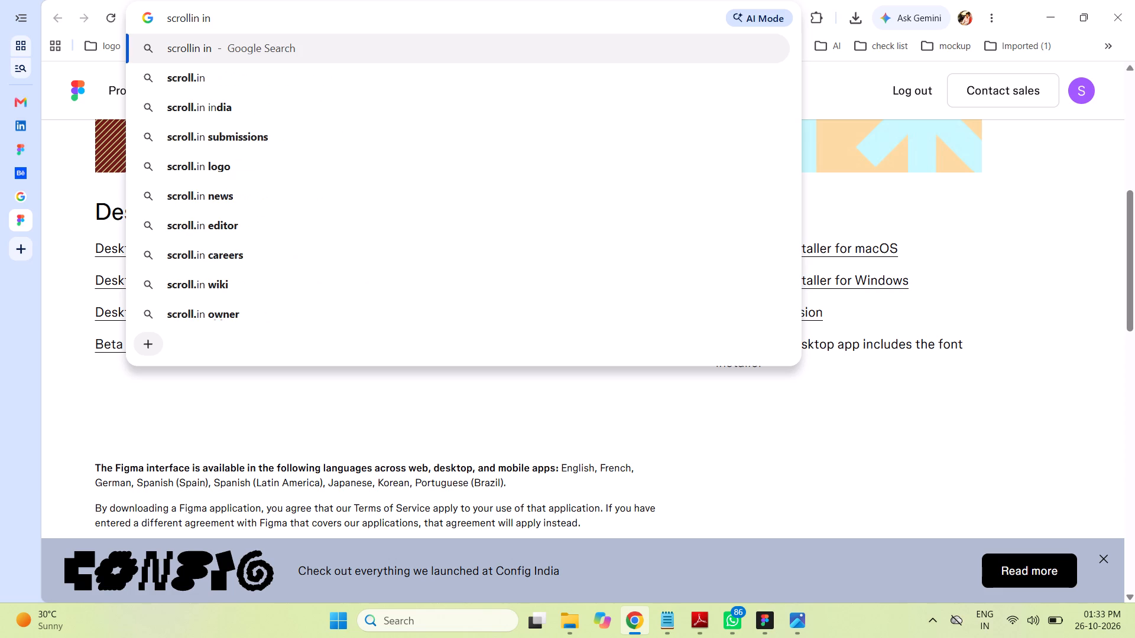
type("fi")
type("gma")
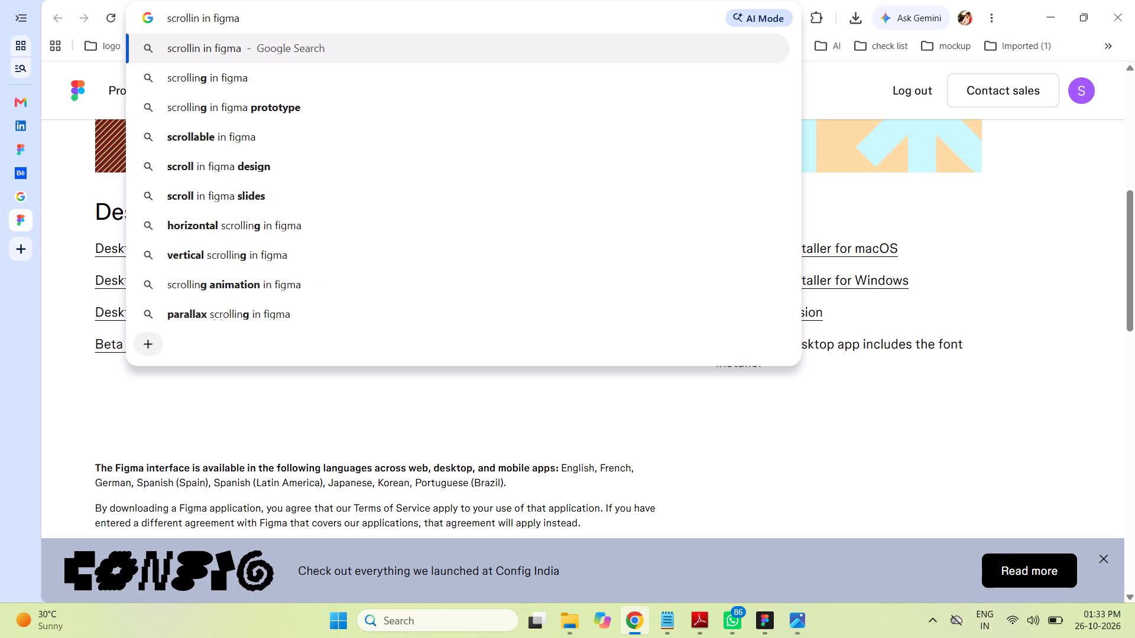
key("Down")
key("Down")
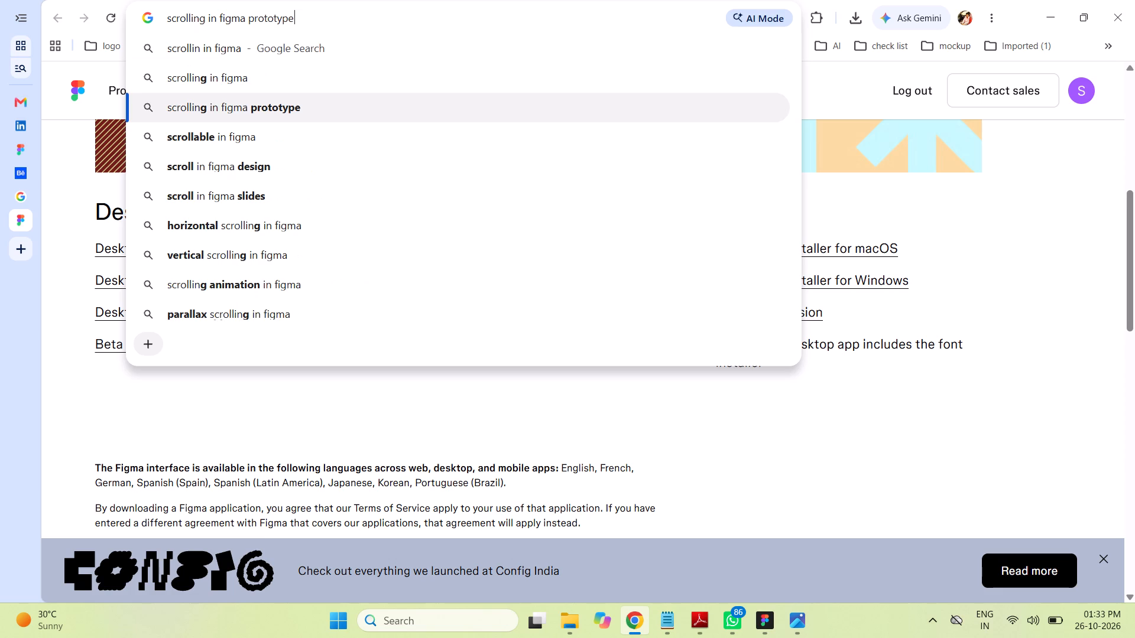
key("space")
type("tut")
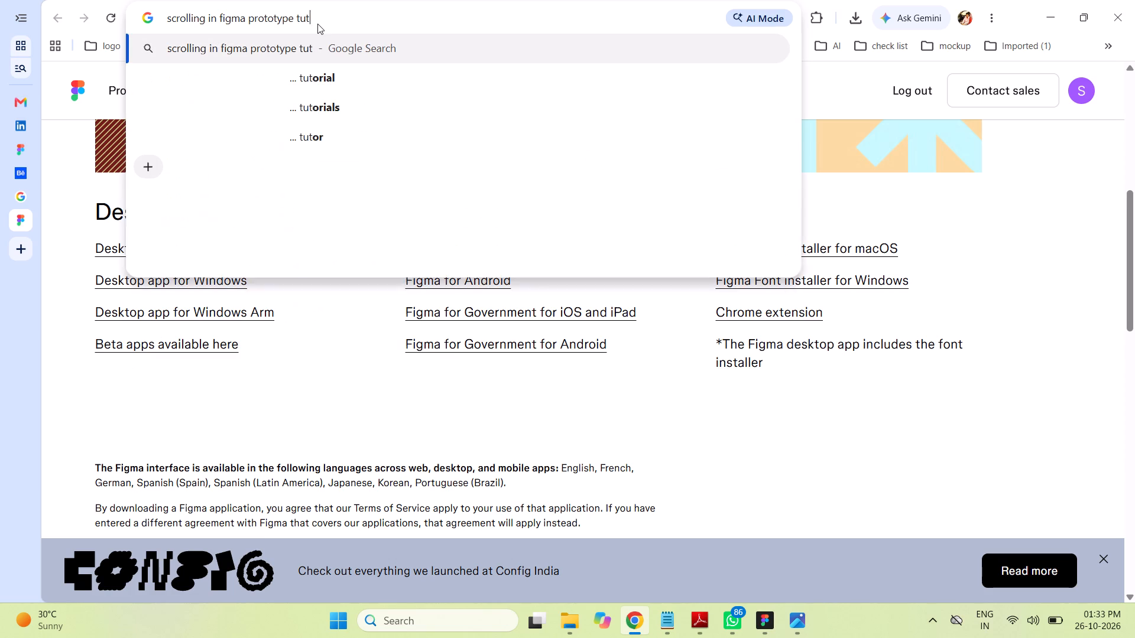
key("Down")
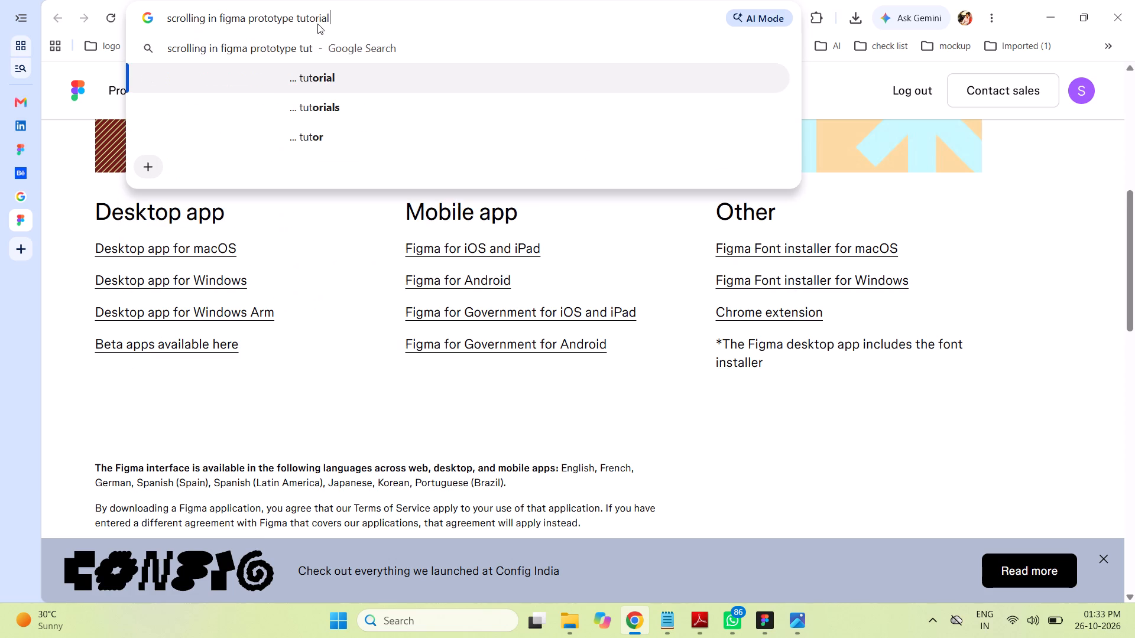
key("Return")
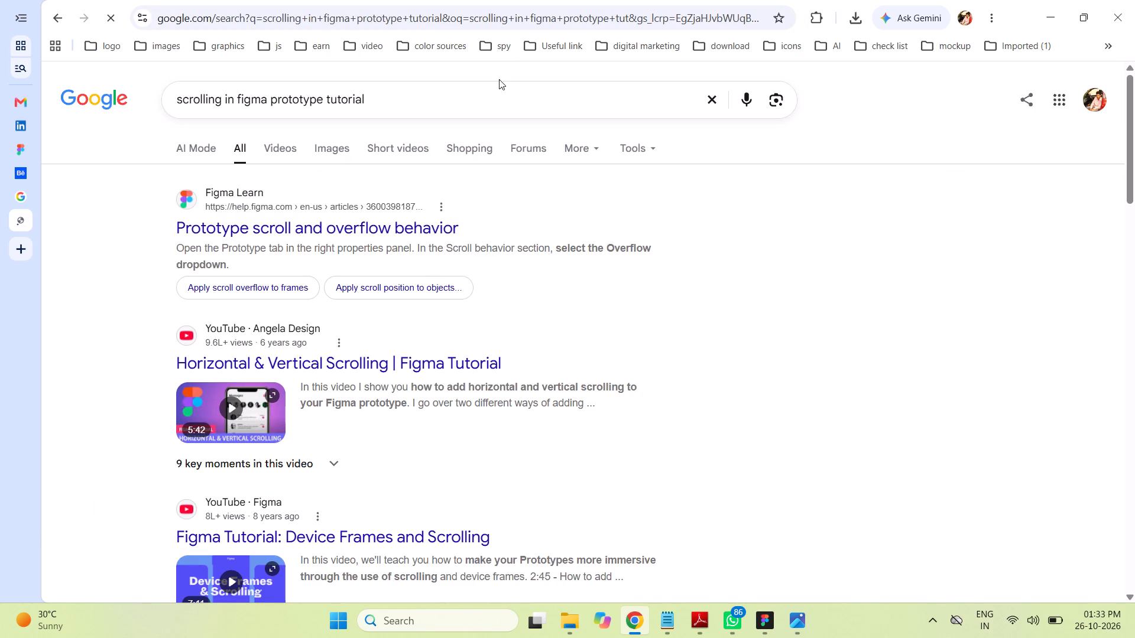
Open the YouTube result "Horizontal & Vertical Scrolling | Figma Tutorial" in a new browser tab and watch it full screen.
right_click(430, 369)
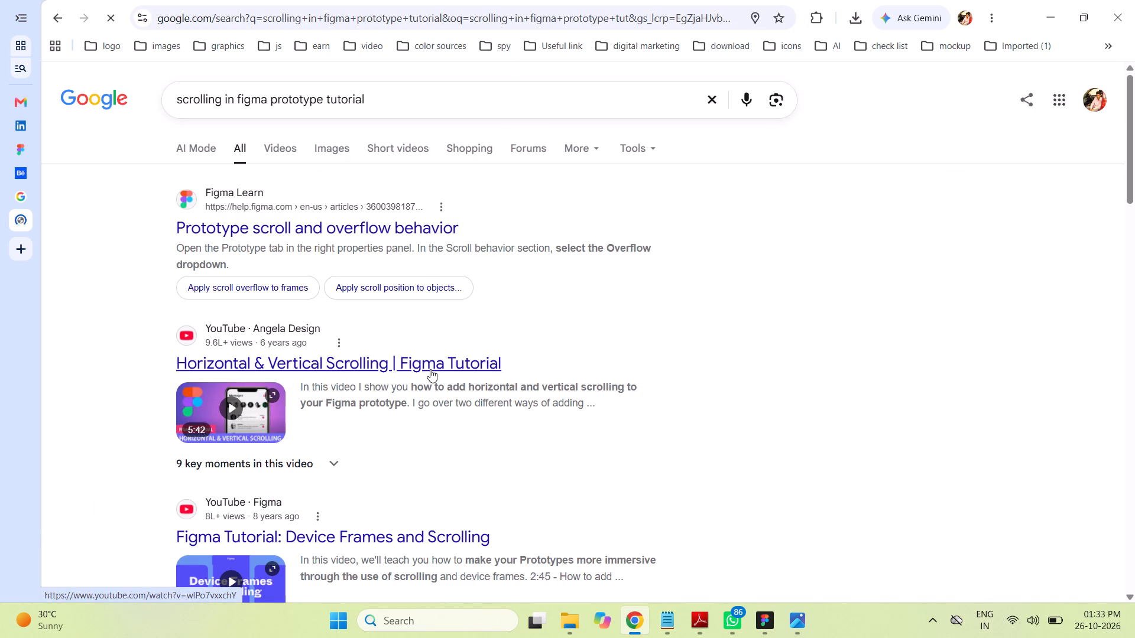
left_click(499, 390)
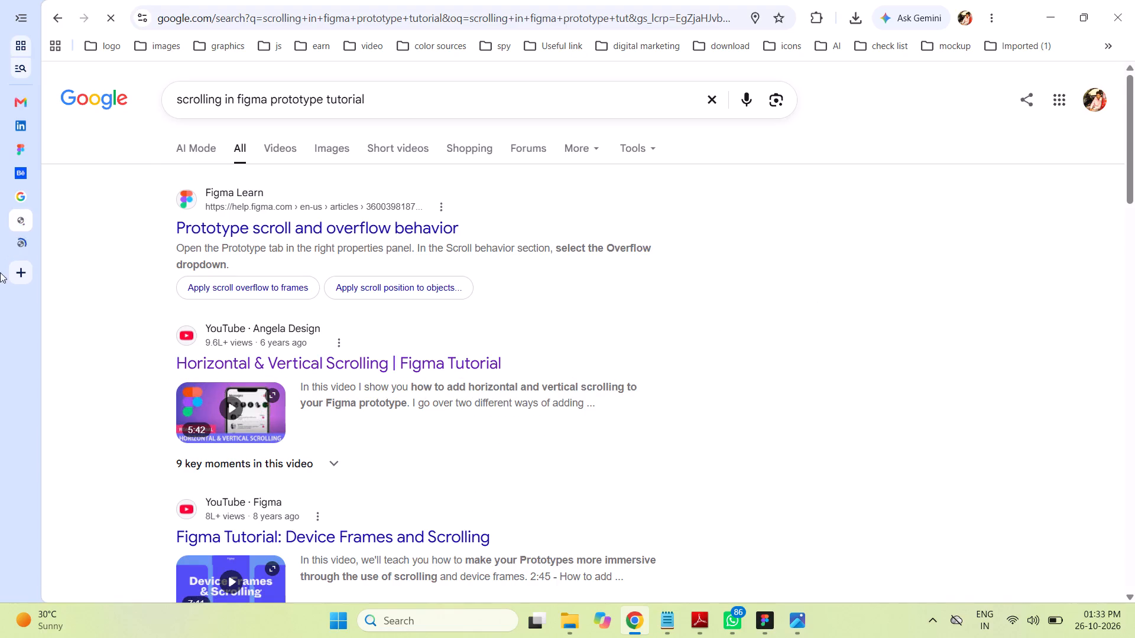
left_click(85, 242)
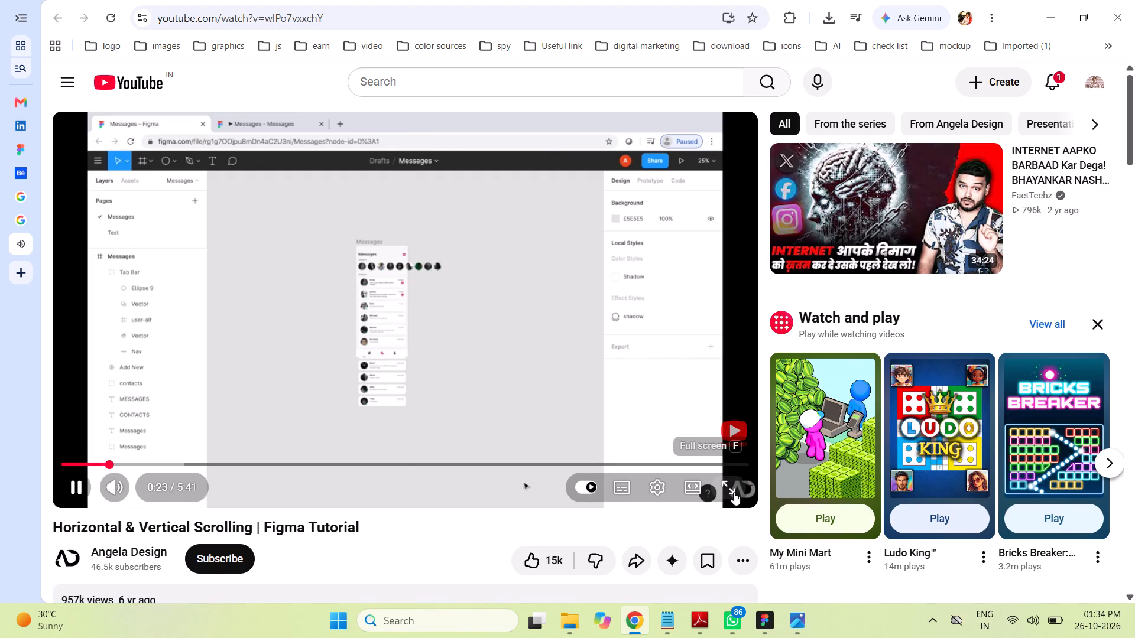
left_click(728, 489)
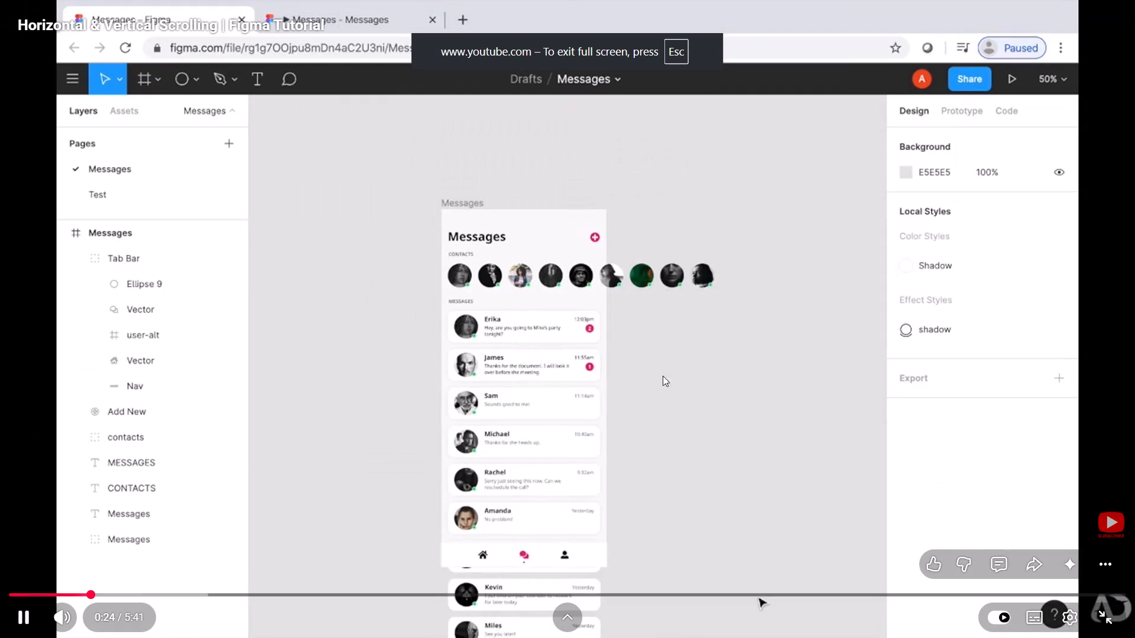
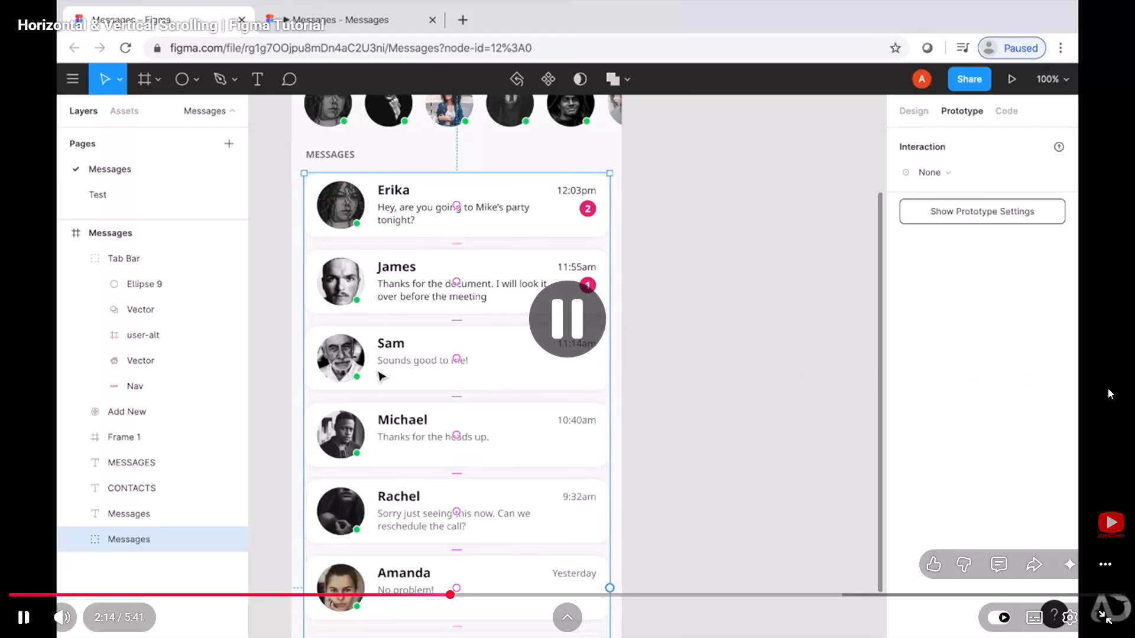
Exit full-screen playback and like the Figma scrolling tutorial video.
left_click(1104, 619)
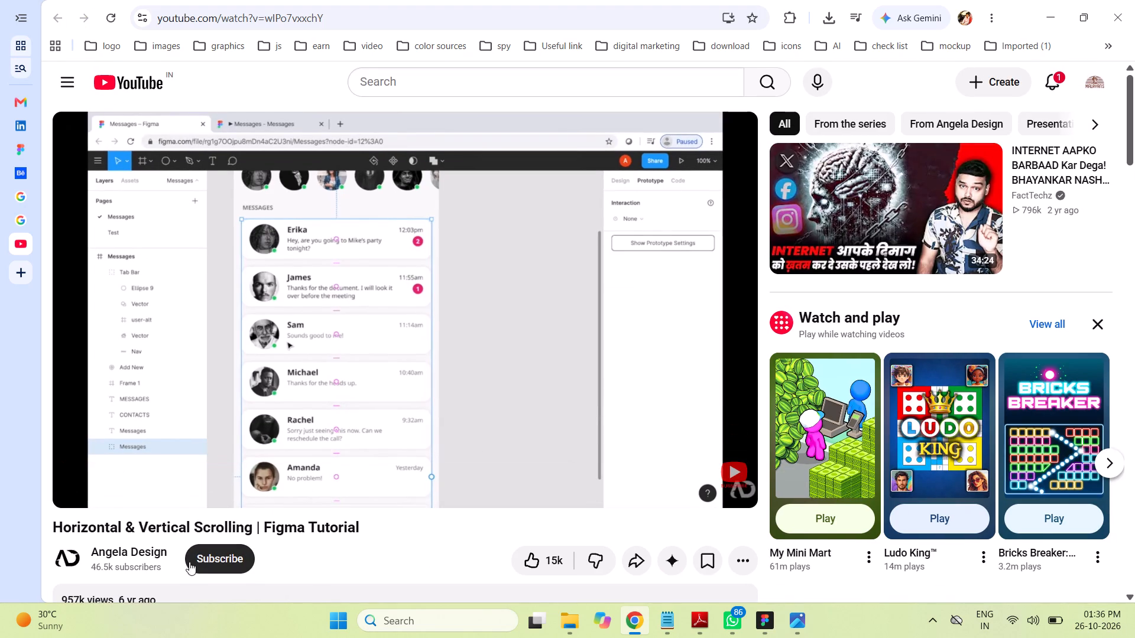
left_click(530, 560)
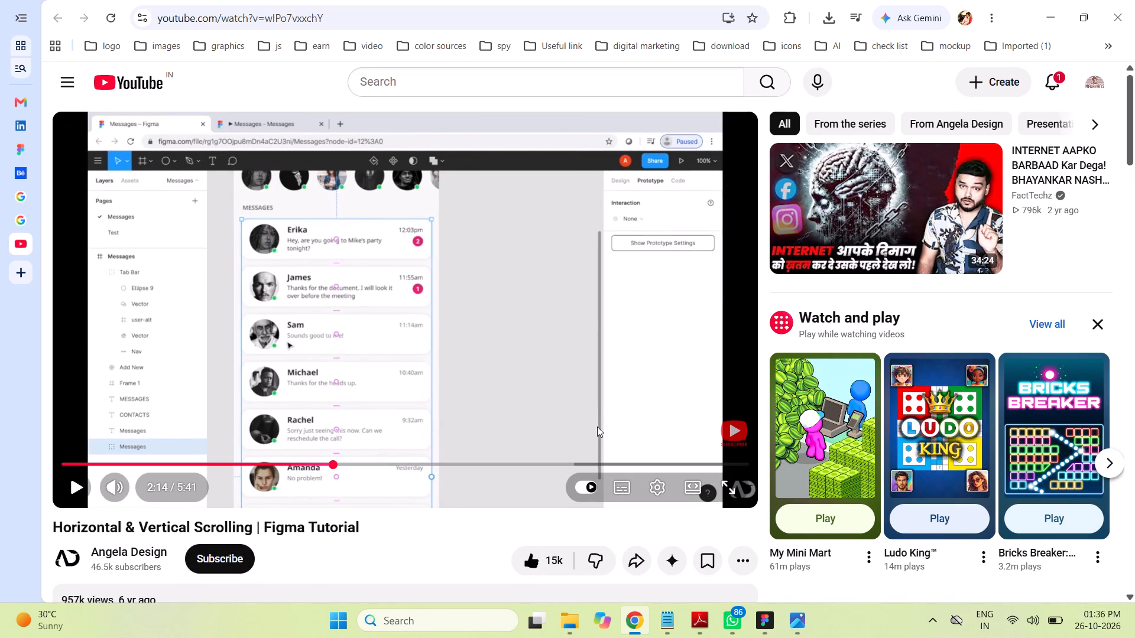
Switch to Figma and turn off content clipping on the Find Doctor for Me screen frame.
left_click(767, 618)
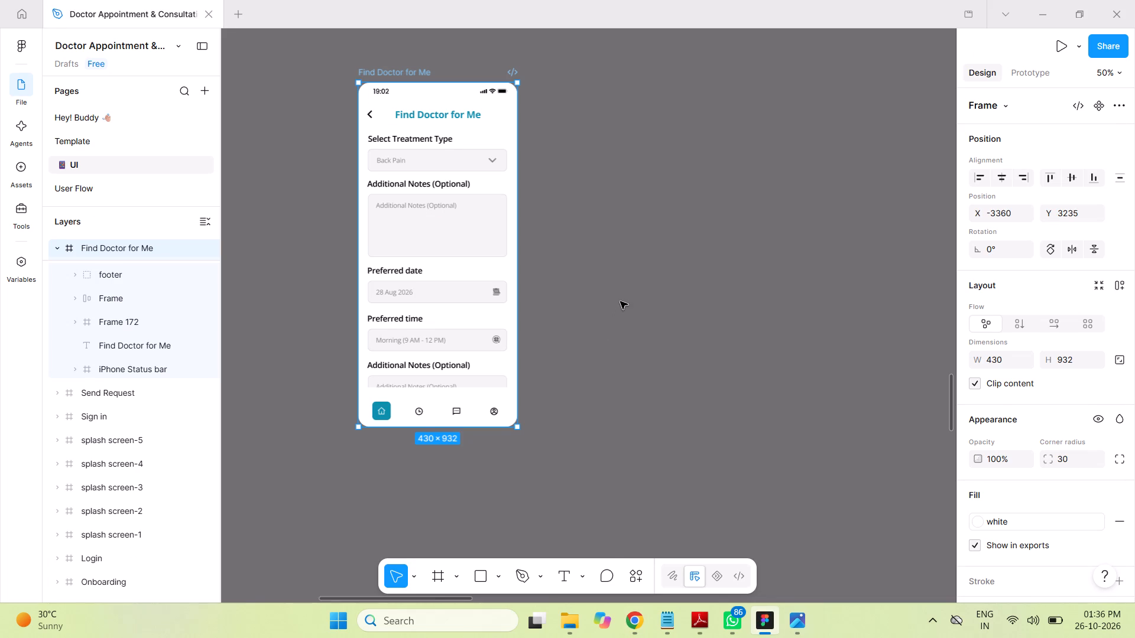
left_click(620, 301)
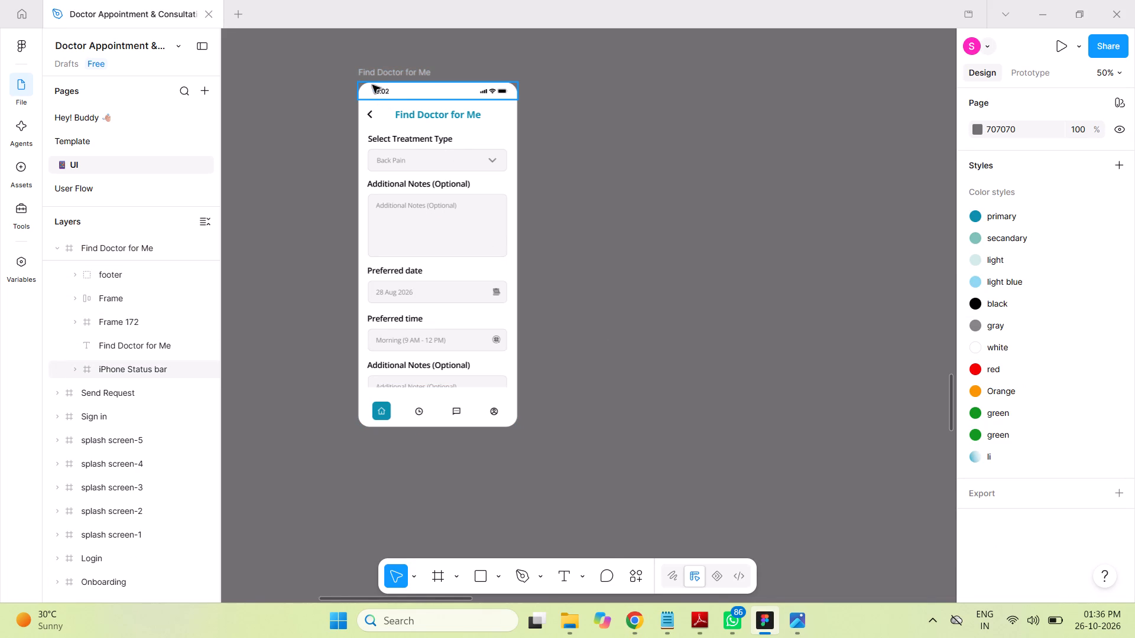
left_click(370, 74)
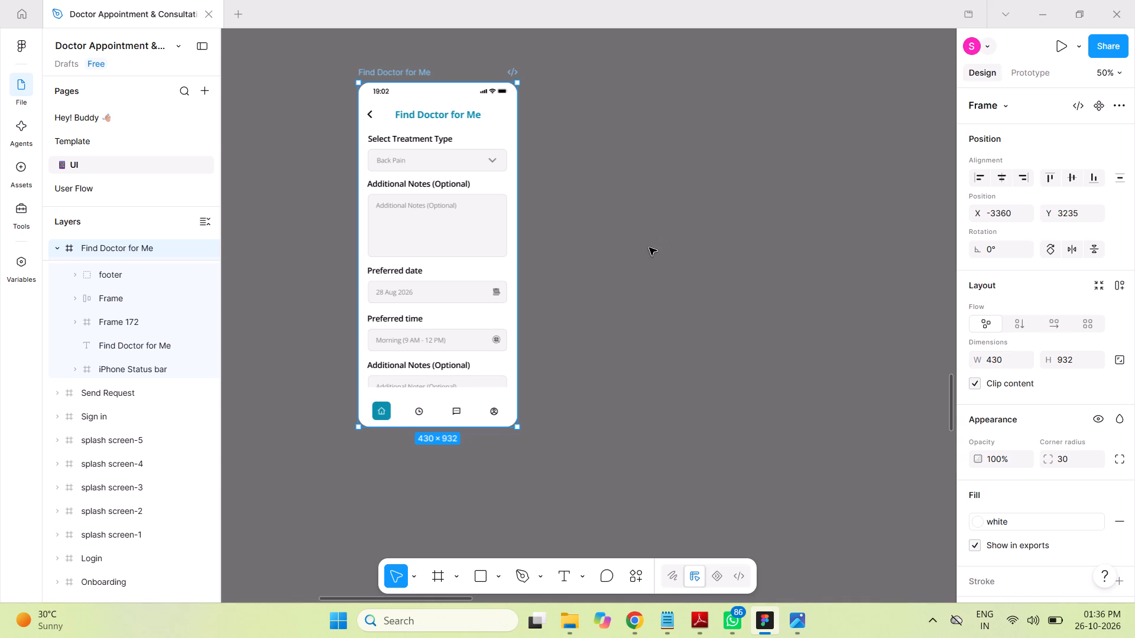
left_click(971, 383)
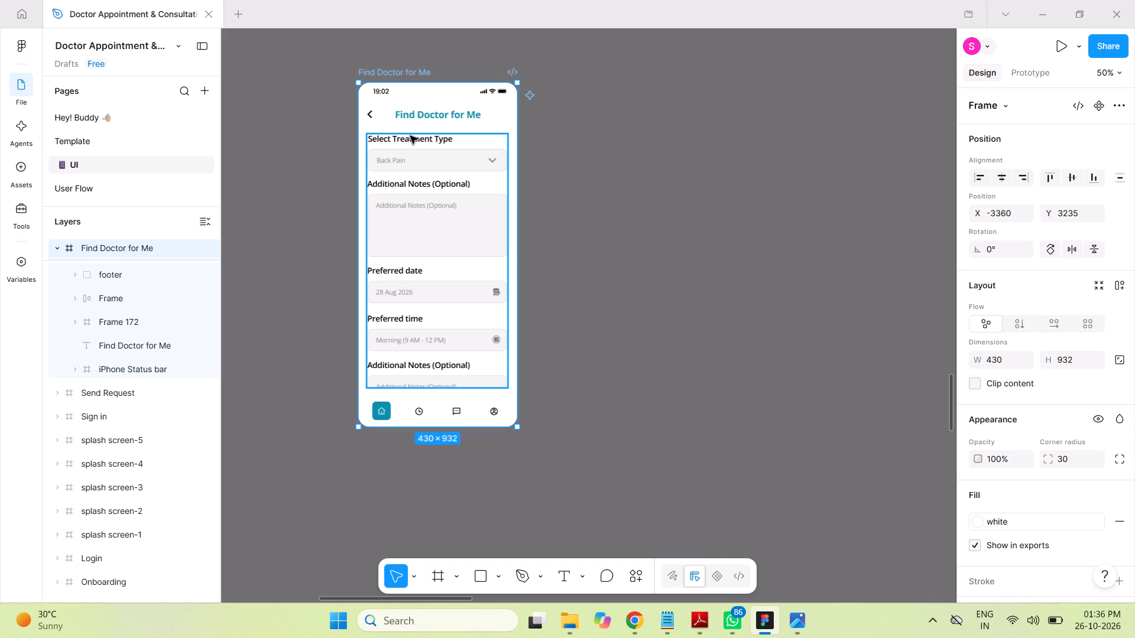
Expand Frame 172, which holds the form fields, and turn off its content clipping.
left_click(410, 136)
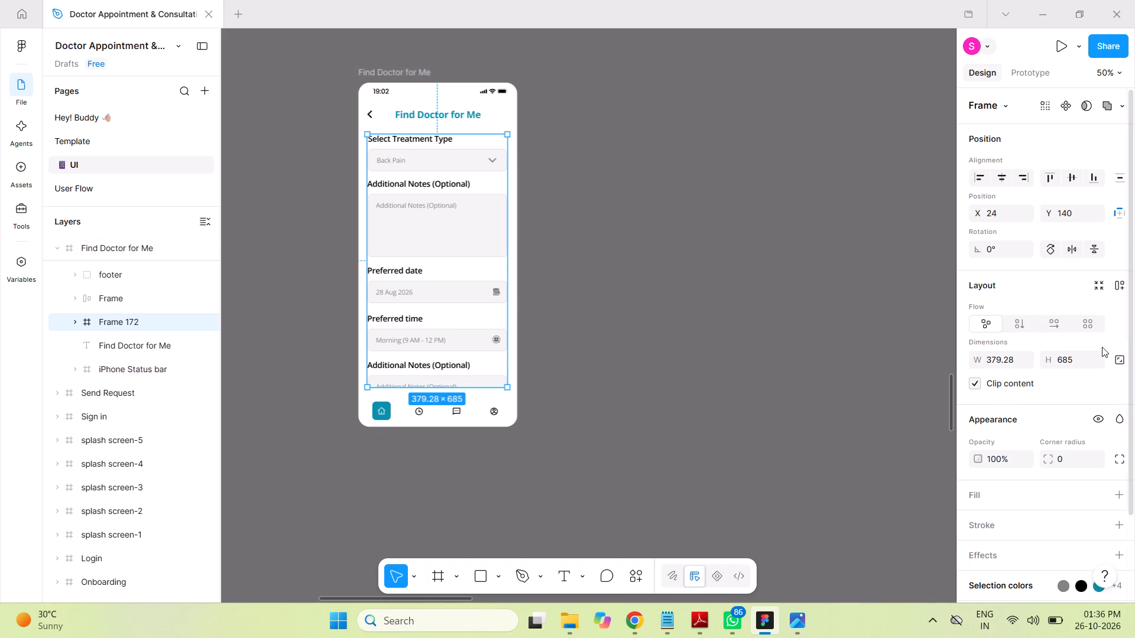
left_click(74, 321)
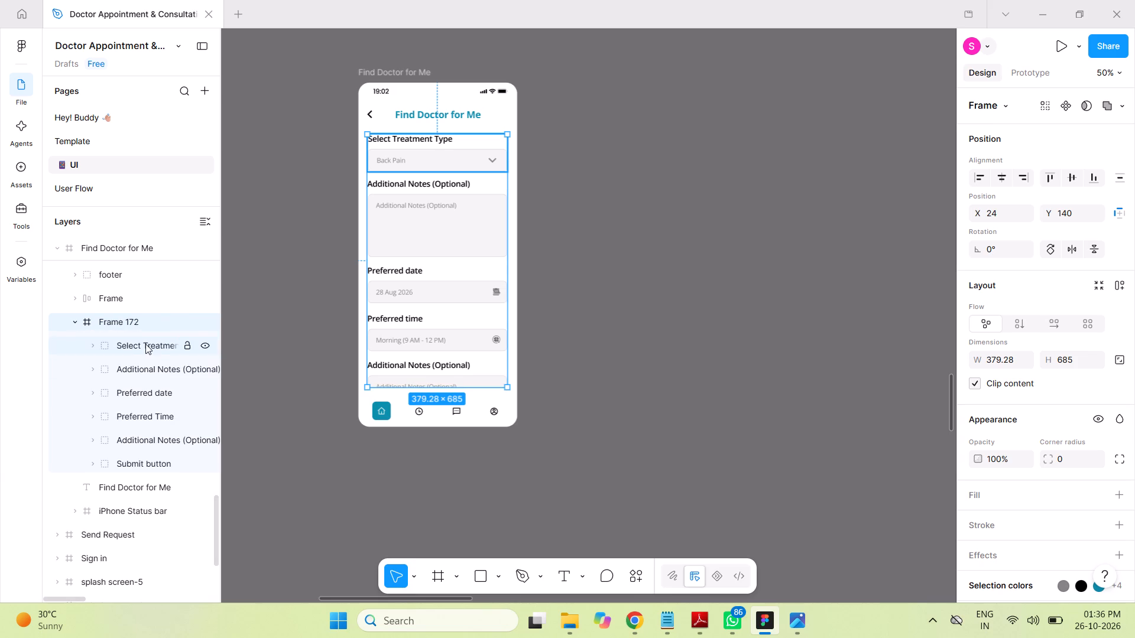
left_click(145, 343)
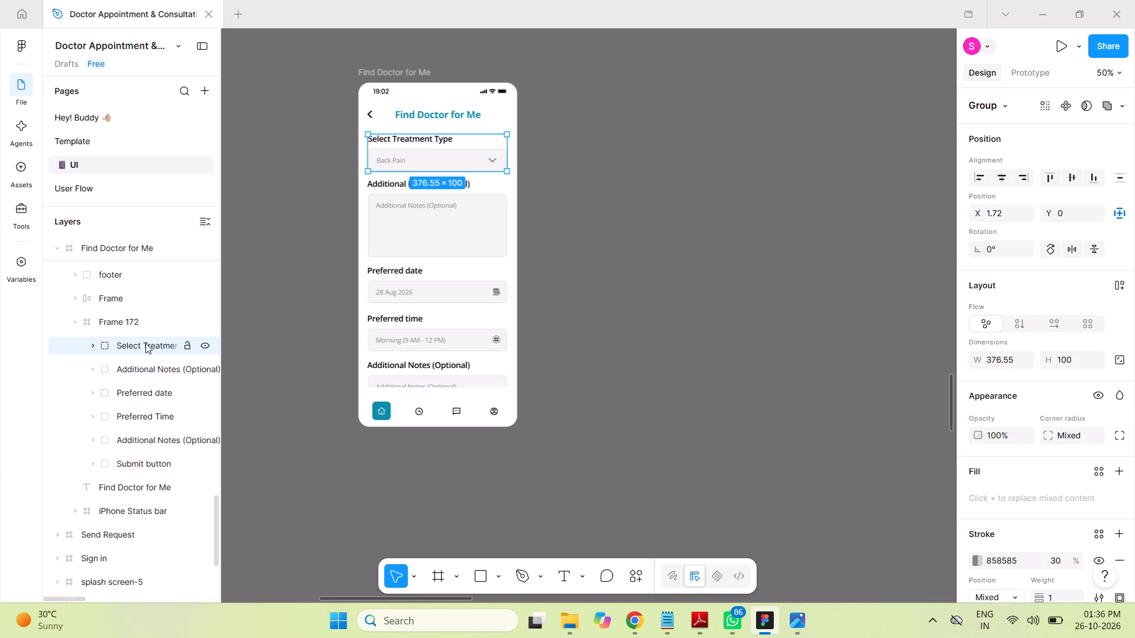
left_click(138, 461, "shift")
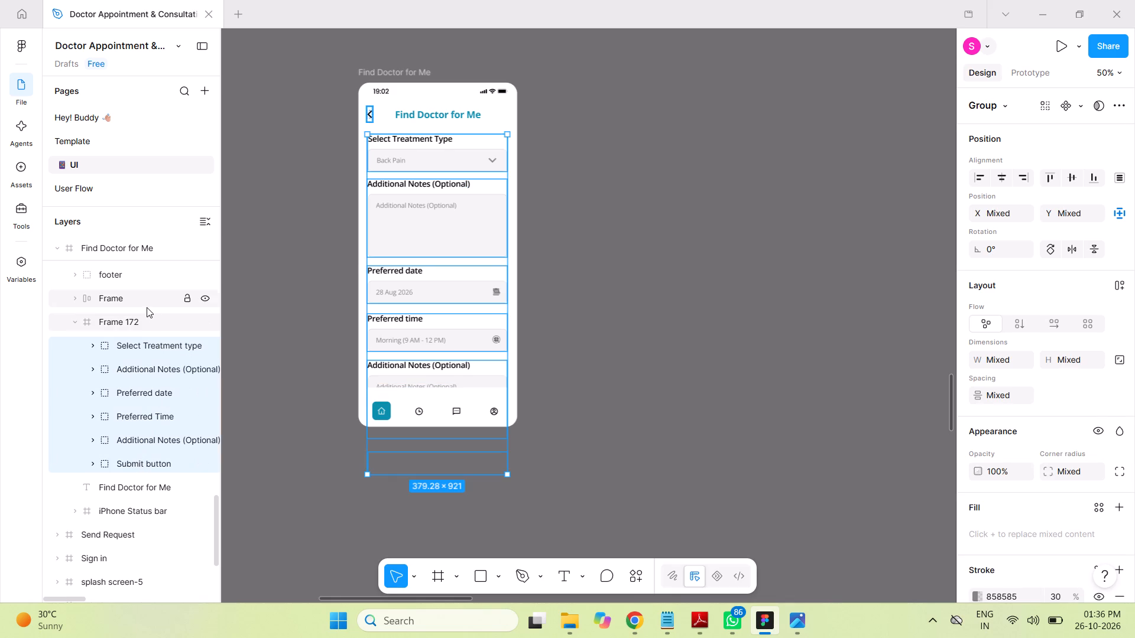
left_click(109, 320)
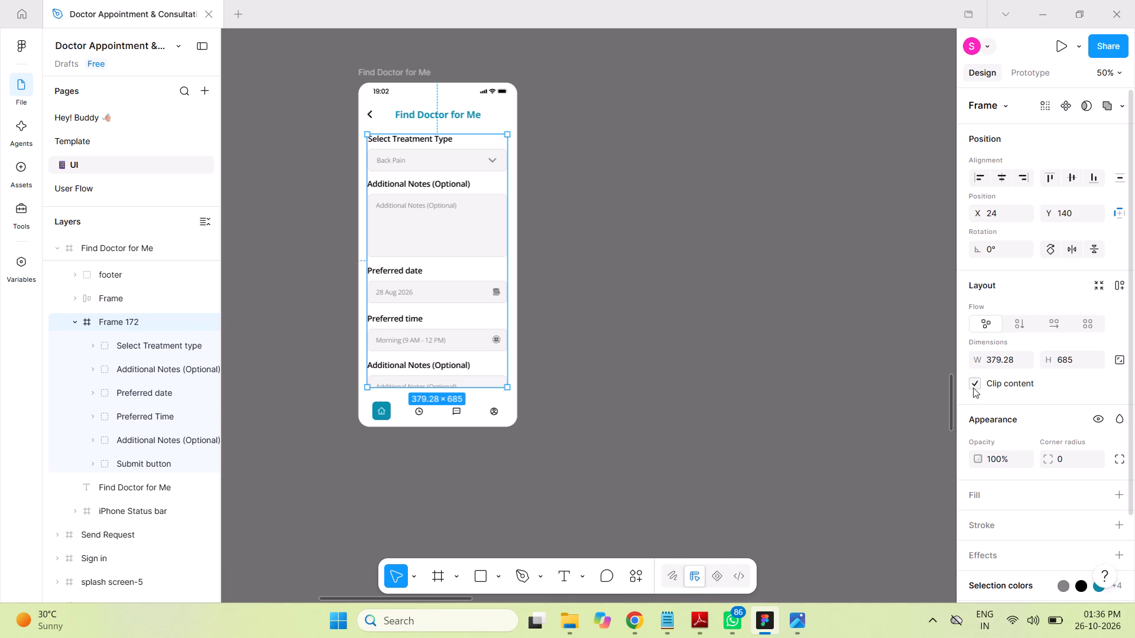
left_click(973, 385)
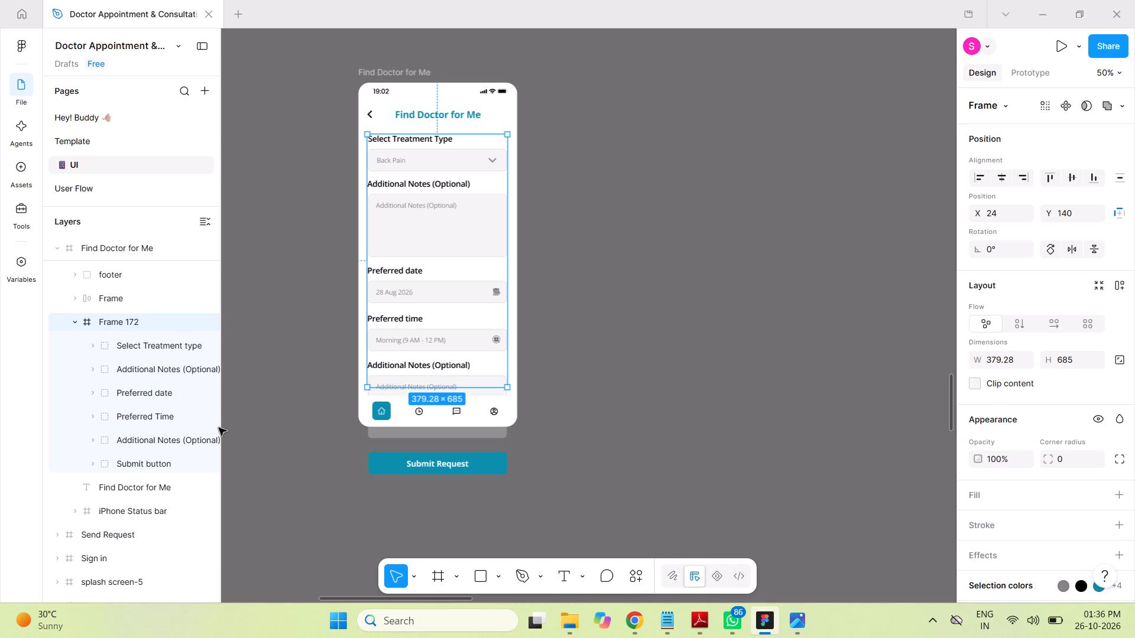
Move the Submit button group in Frame 172 up 20 px to Y 841.
left_click(144, 465)
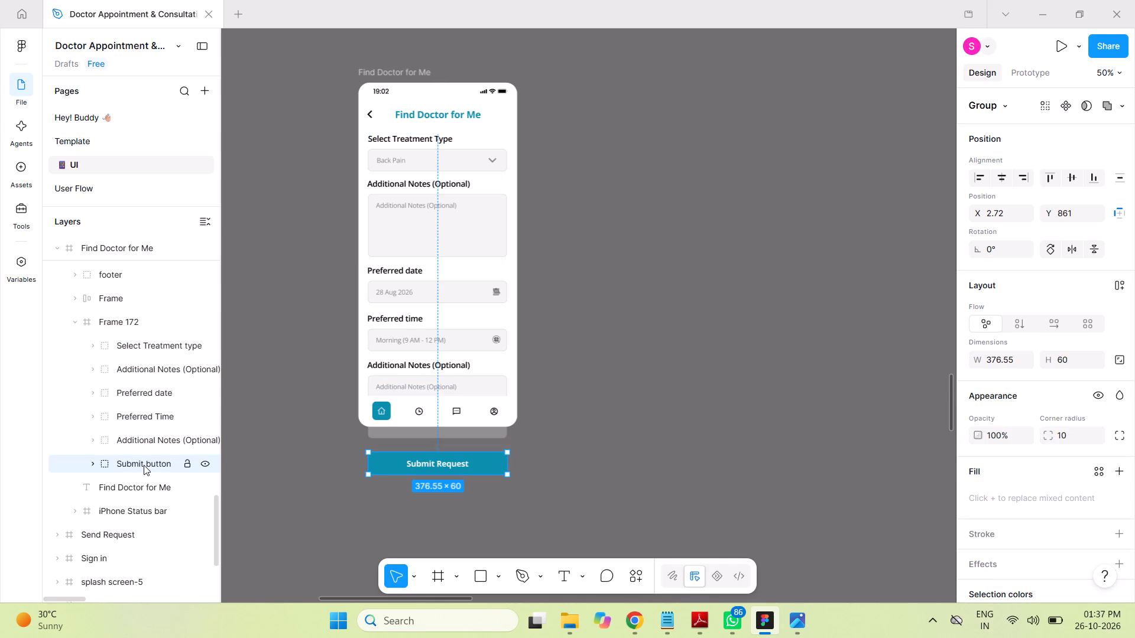
key("shift+Up")
key("shift+Up")
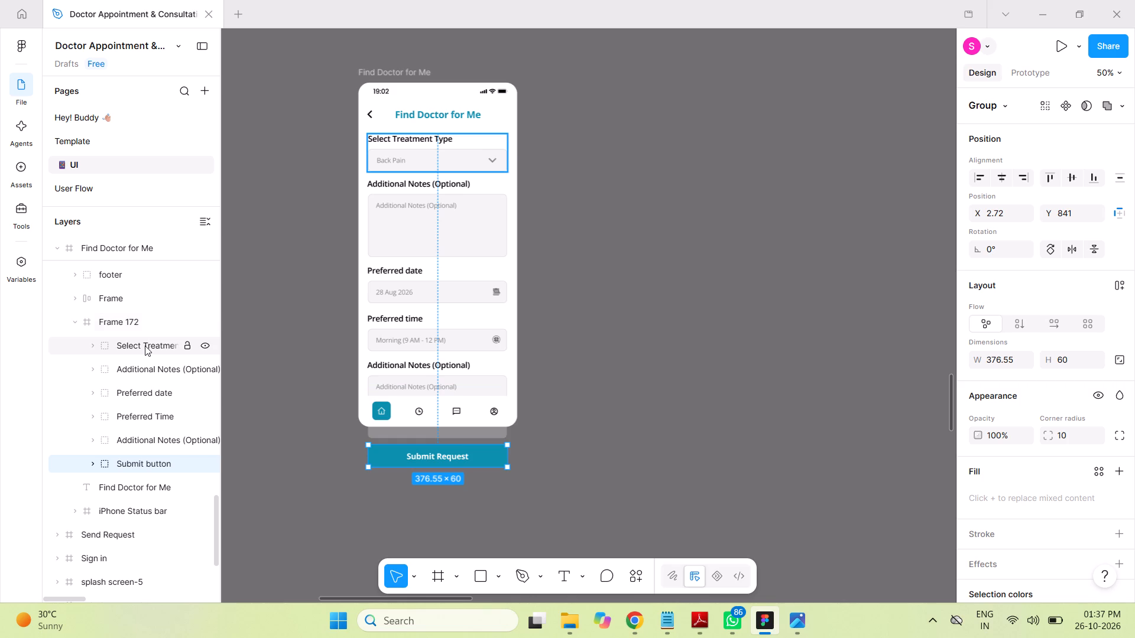
Switch to the requirements PDF in Adobe Reader and copy "Description of symptoms" from the form list.
left_click(139, 369)
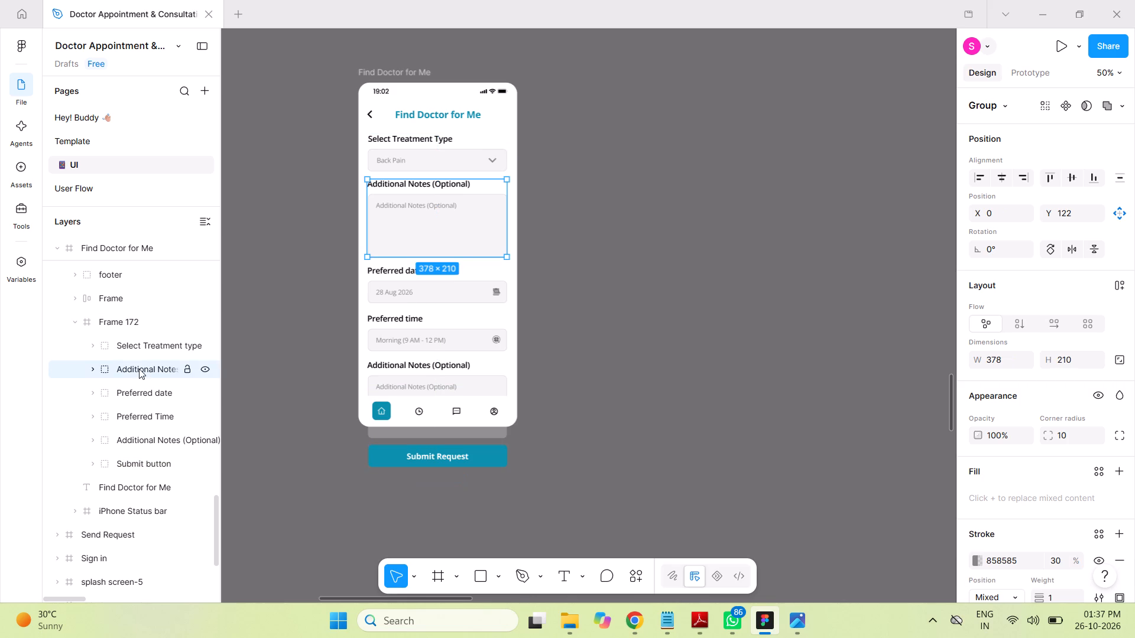
left_click(697, 619)
right_click(335, 357)
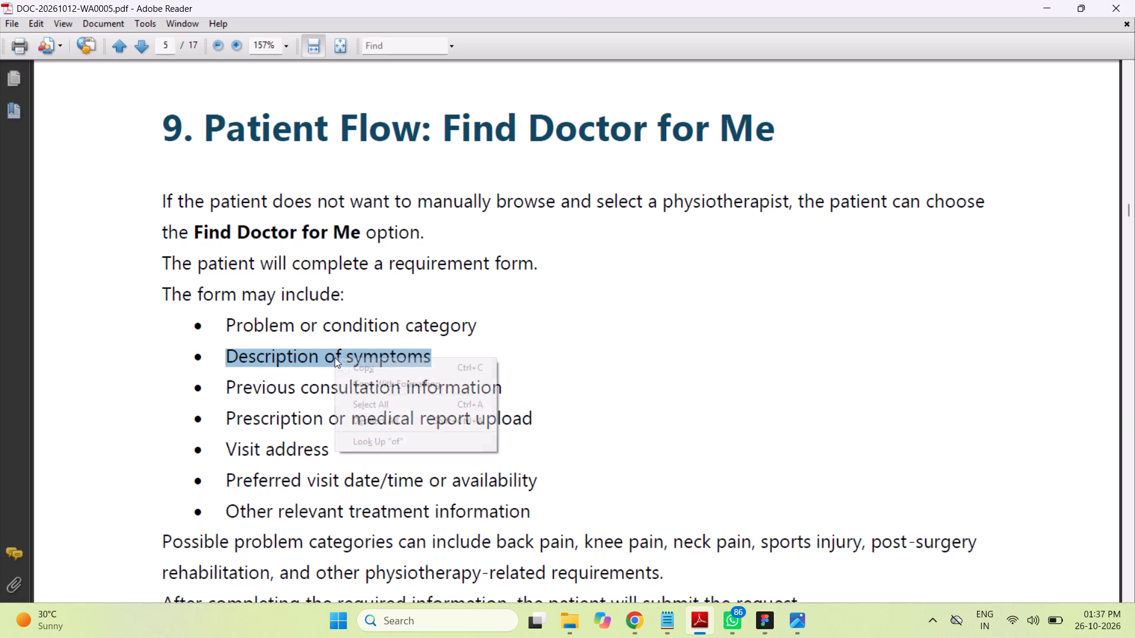
left_click(381, 366)
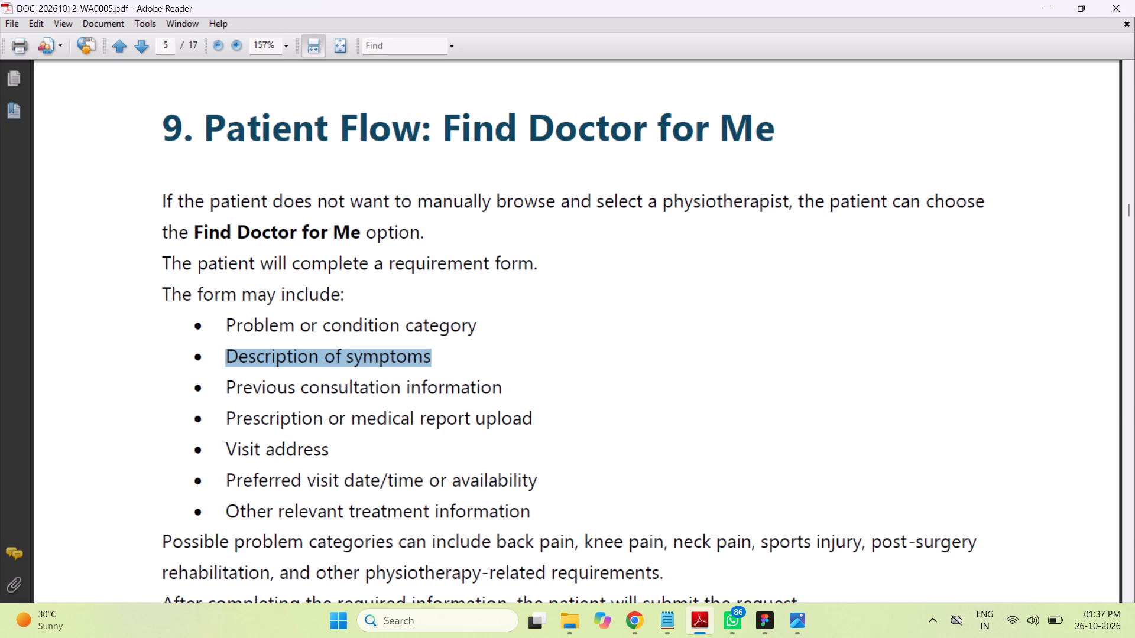
Back in Figma, replace the first Additional Notes (Optional) field's heading and placeholder with "Description of symptoms".
left_click(627, 620)
left_click(761, 625)
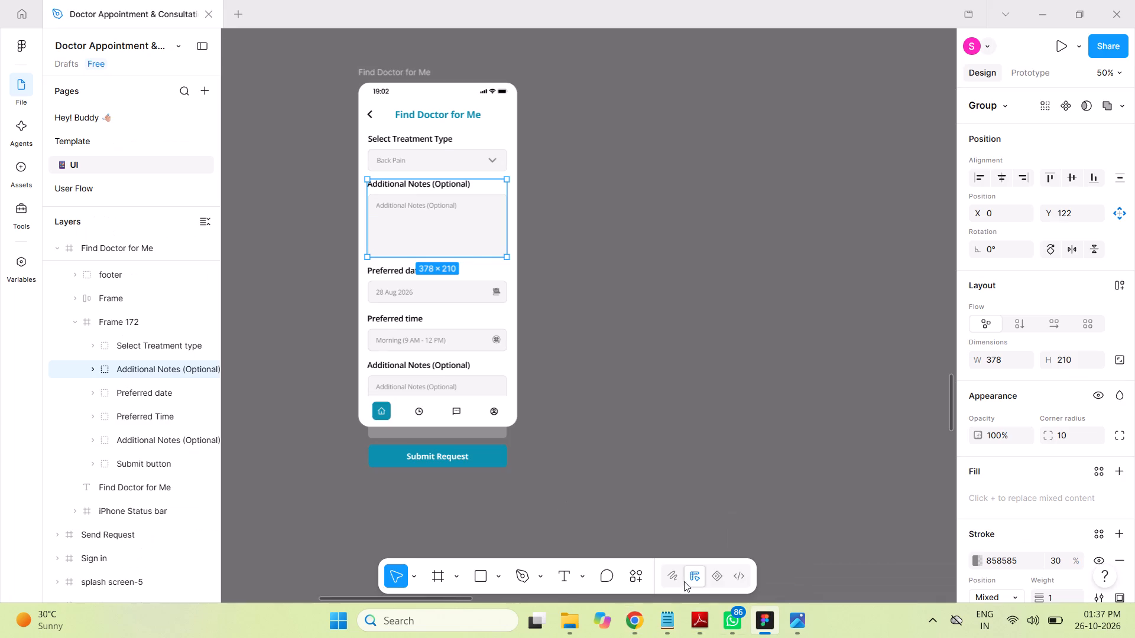
left_click(449, 185)
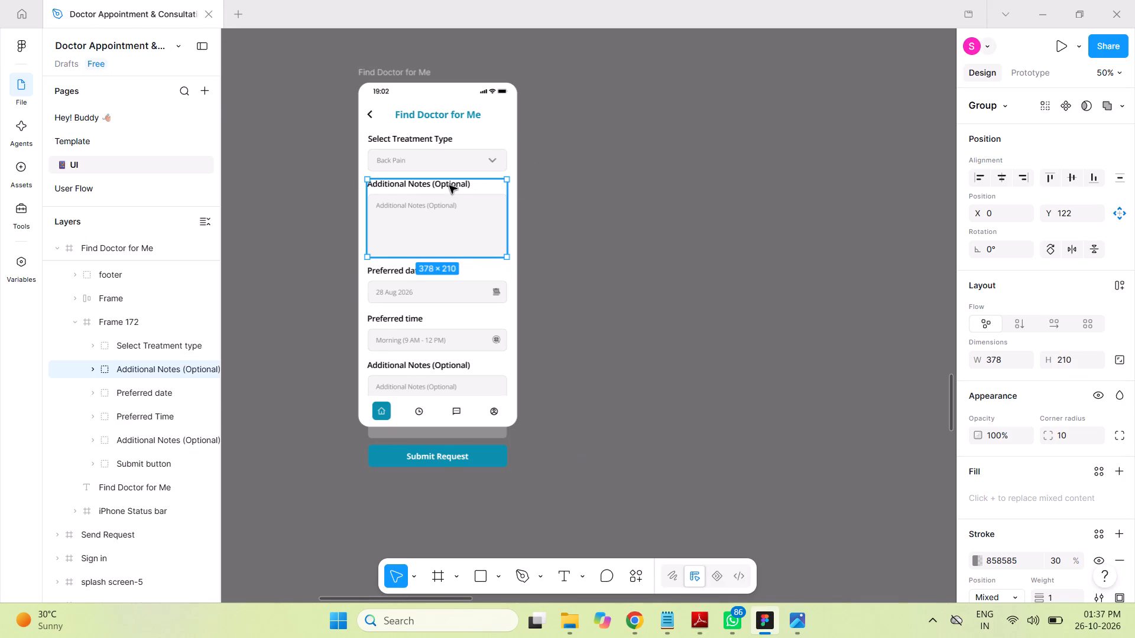
double_click(449, 185)
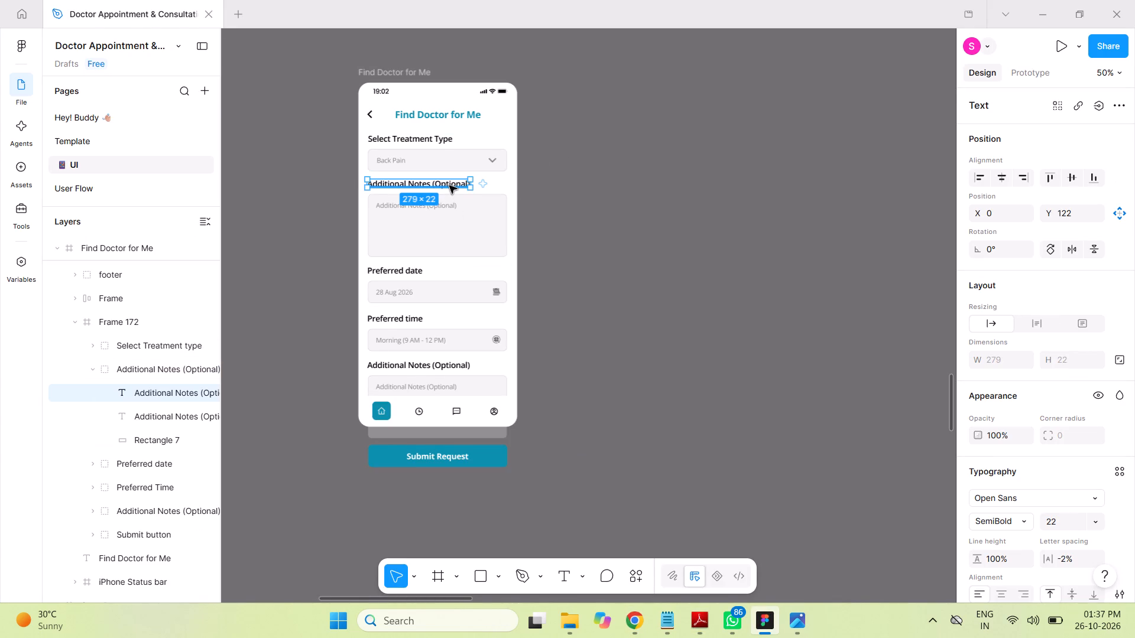
double_click(449, 185)
key("ctrl+v")
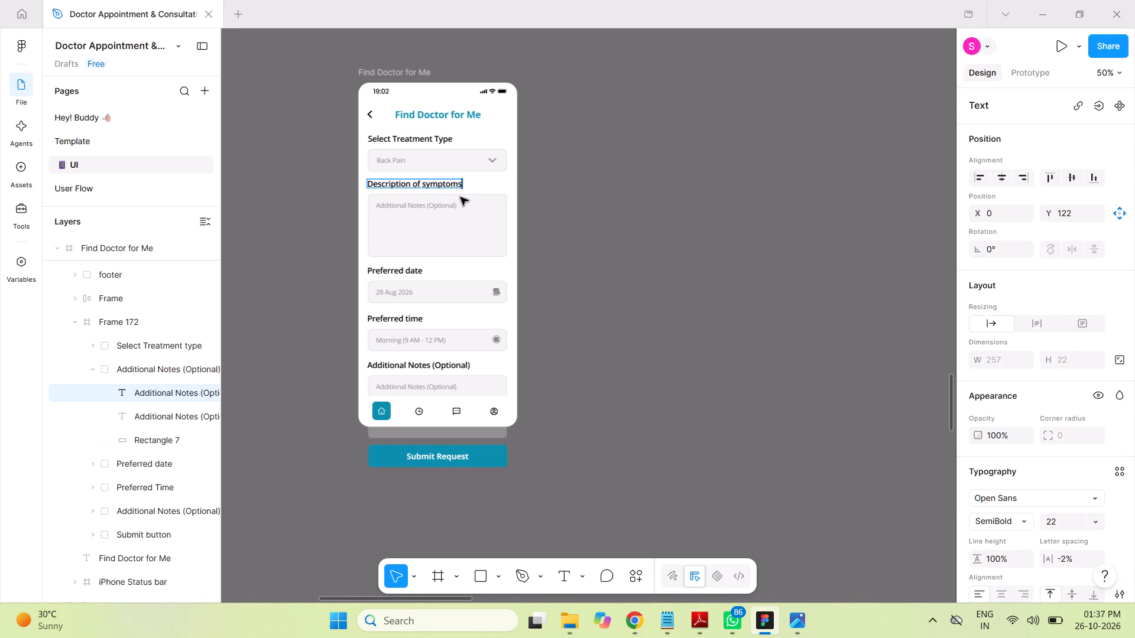
left_click(426, 207)
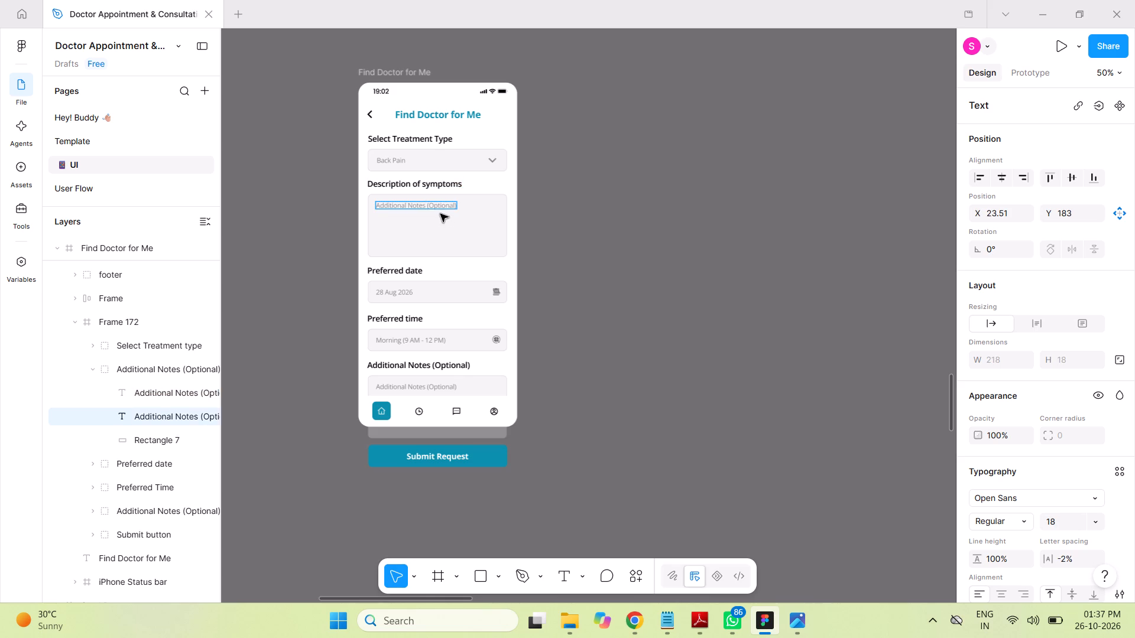
key("ctrl+a")
key("ctrl+v")
left_click(616, 211)
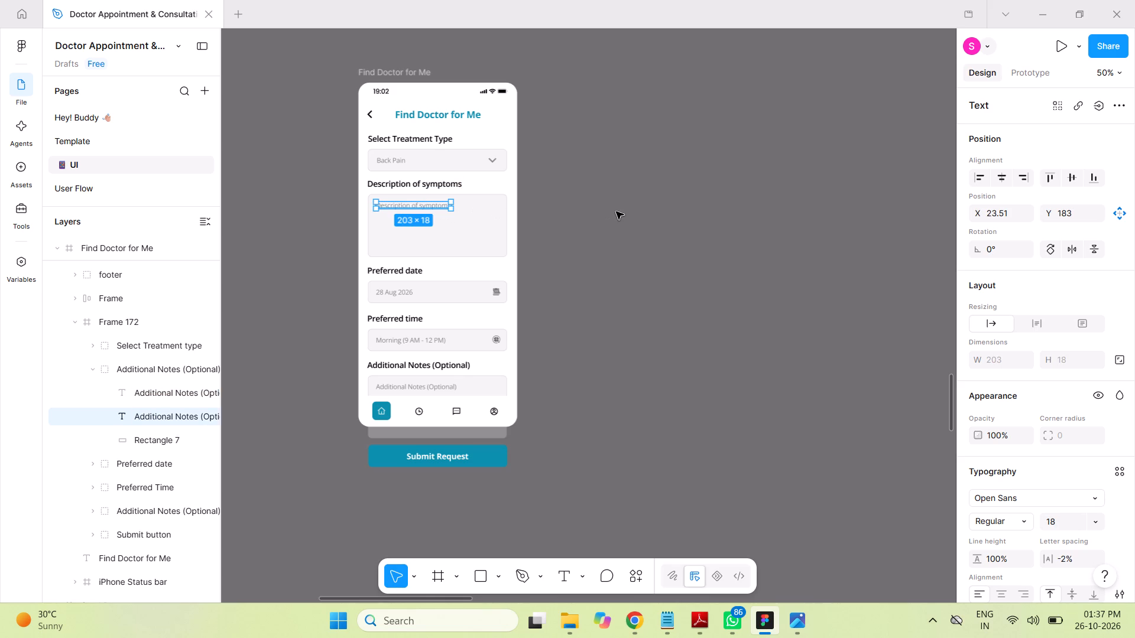
left_click(616, 211)
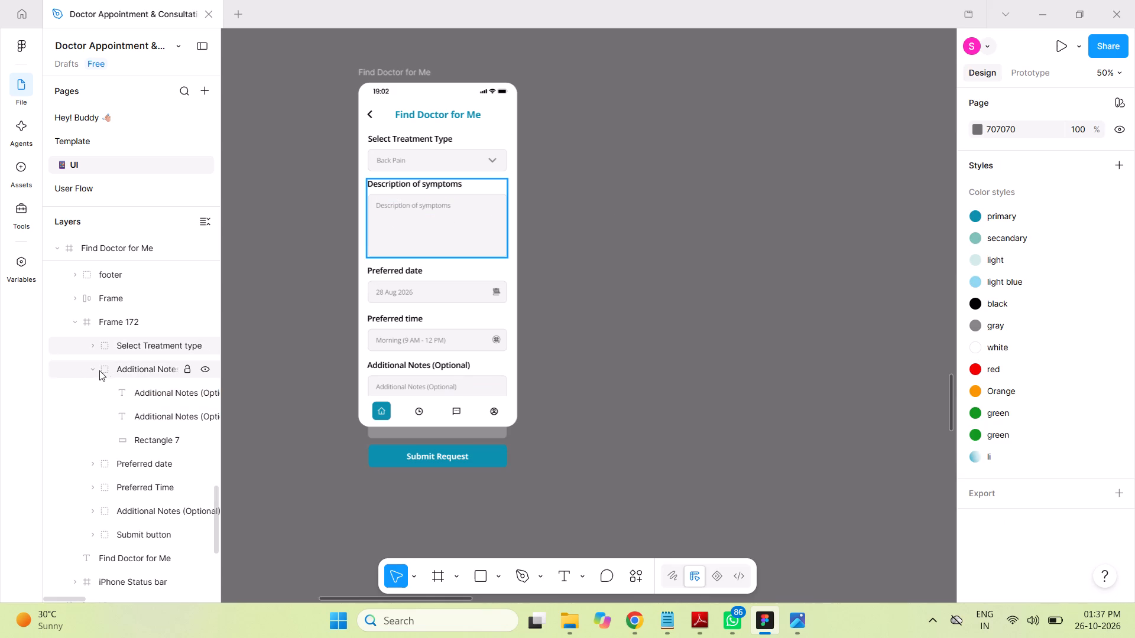
Rename the edited field's layer group as "Description of symptoms".
left_click(95, 370)
left_click(135, 367)
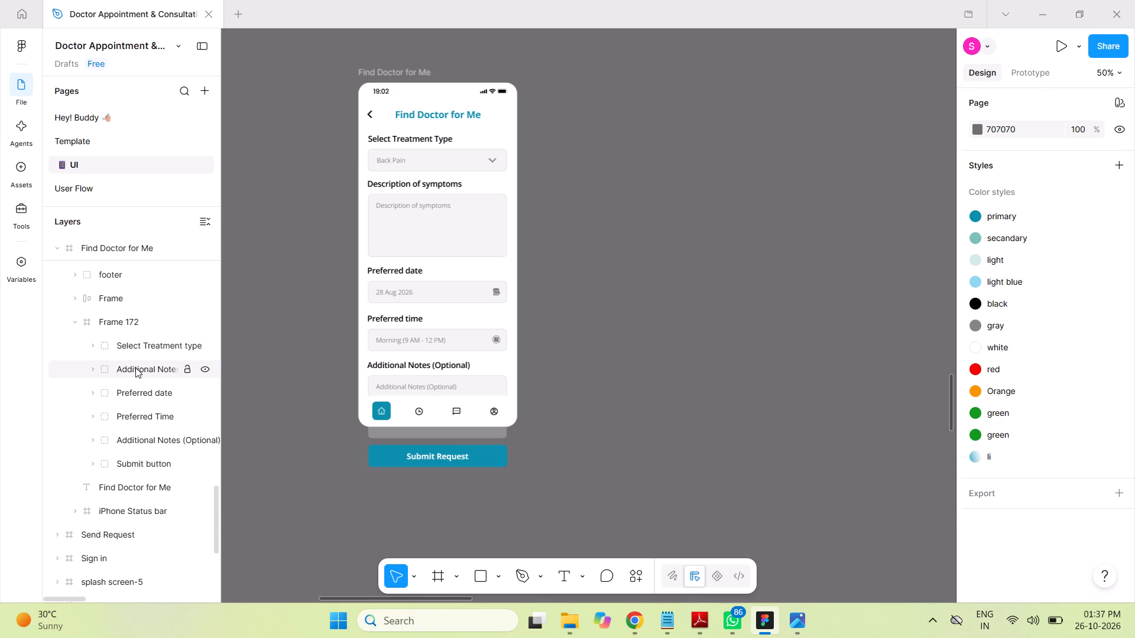
double_click(135, 367)
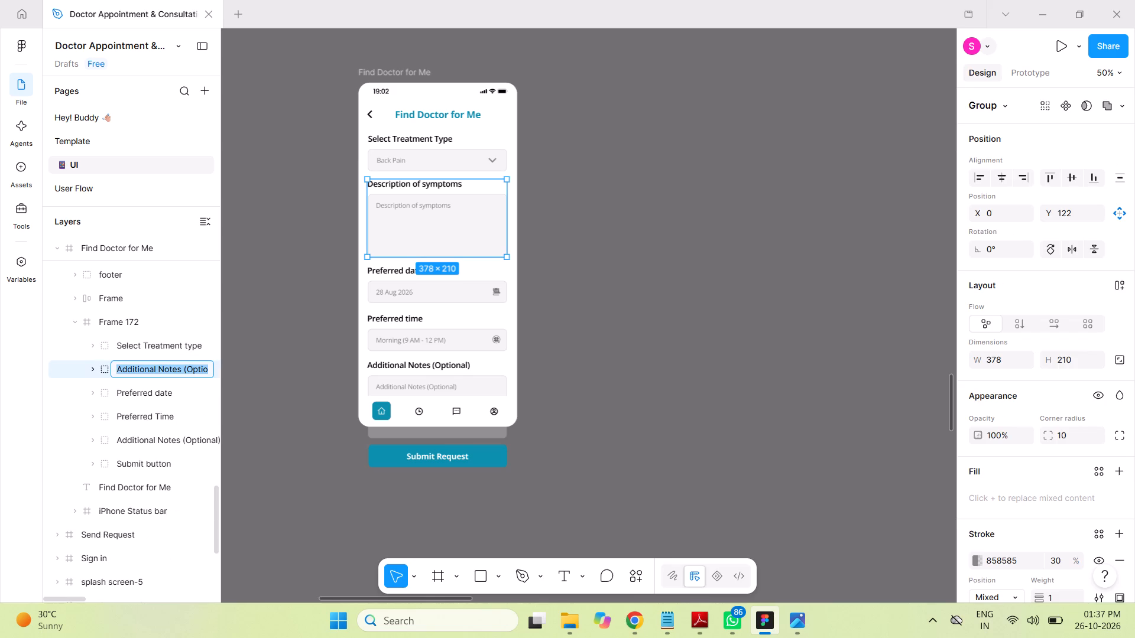
key("ctrl+v")
left_click(631, 300)
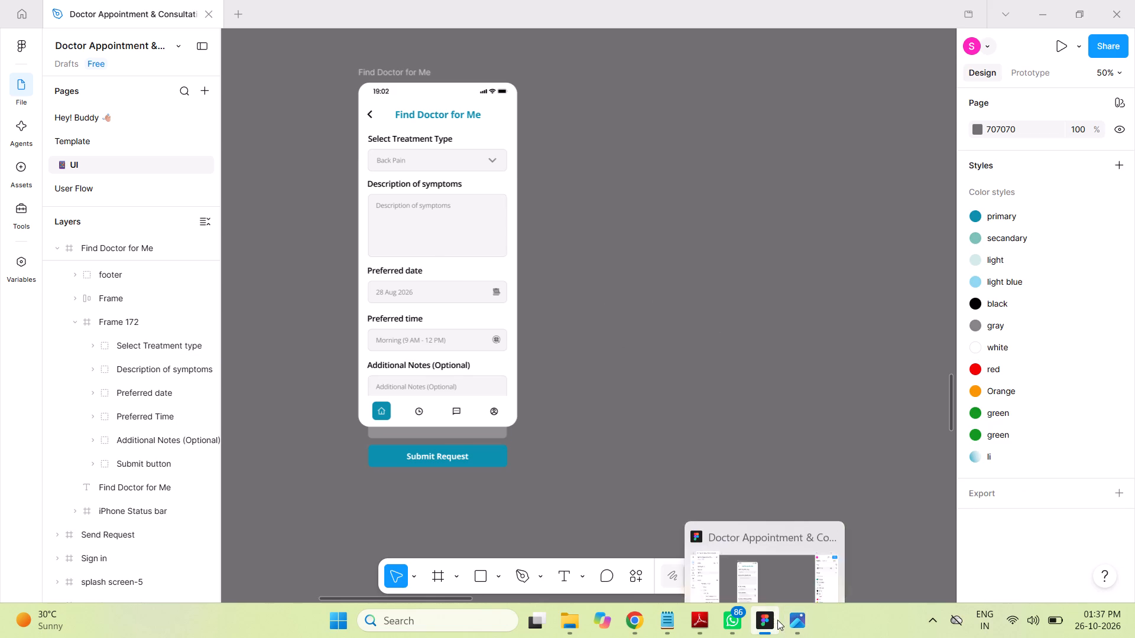
Switch to the PDF in Adobe Reader and copy "Previous consultation information" from the form list.
left_click(698, 623)
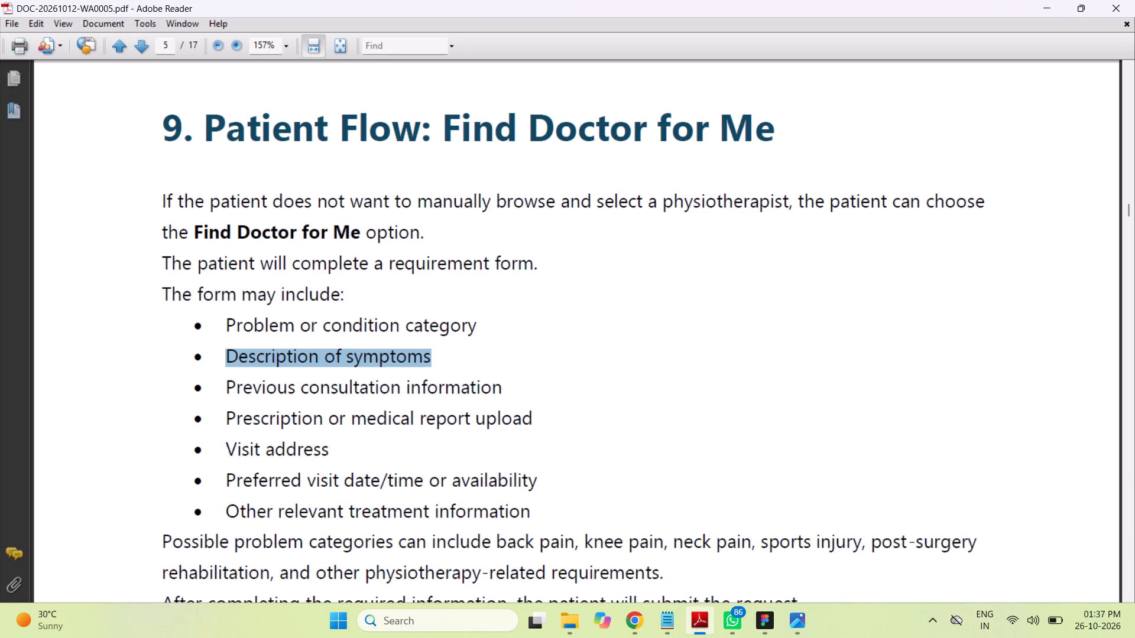
left_click_drag(227, 386, 472, 393)
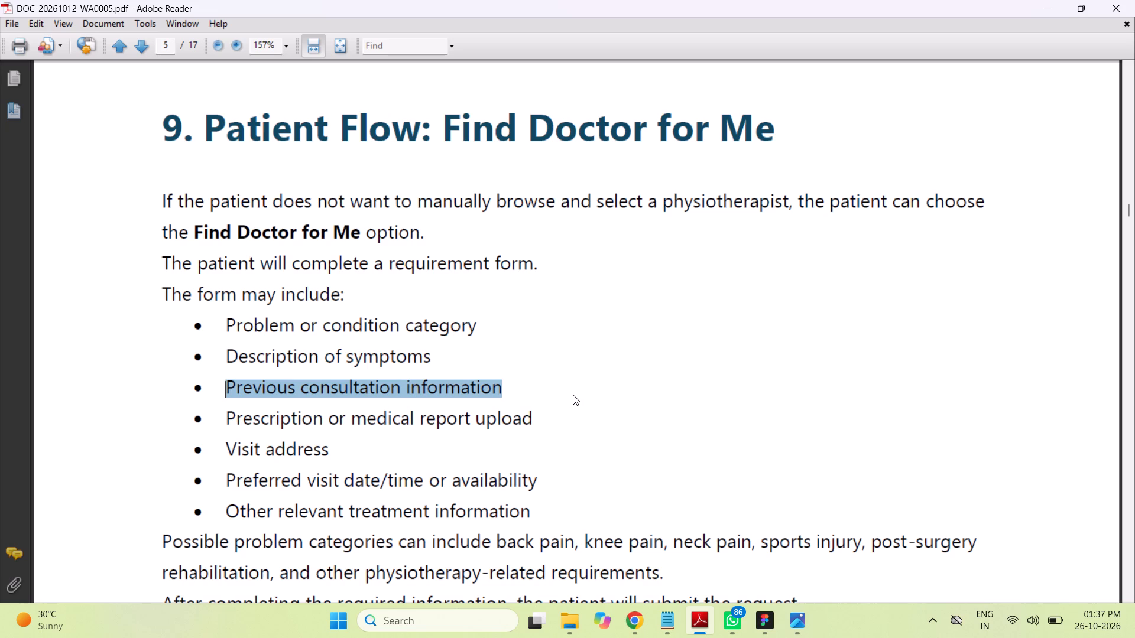
key("ctrl+c")
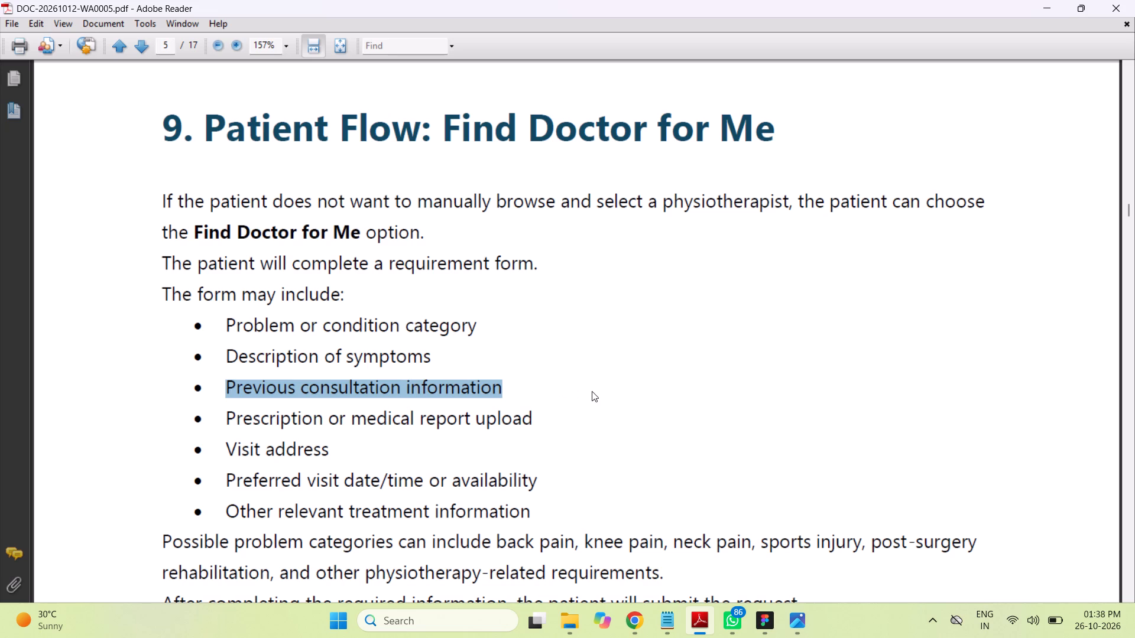
left_click(597, 391)
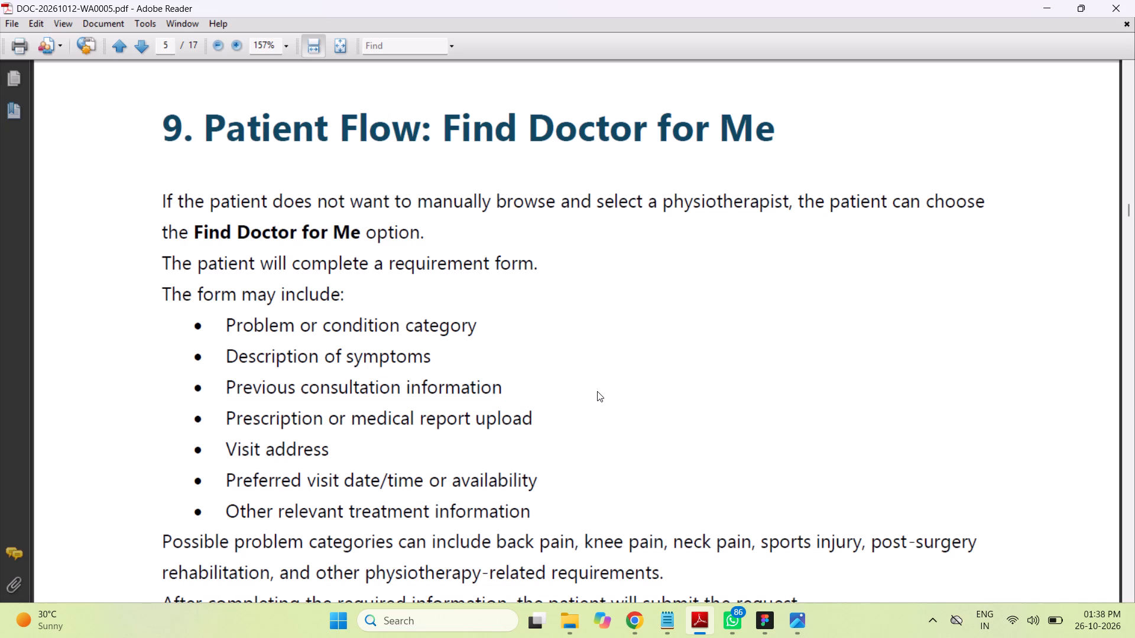
key("ctrl+s")
Back in Figma, duplicate the "Description of symptoms" field group inside Frame 172.
left_click(766, 625)
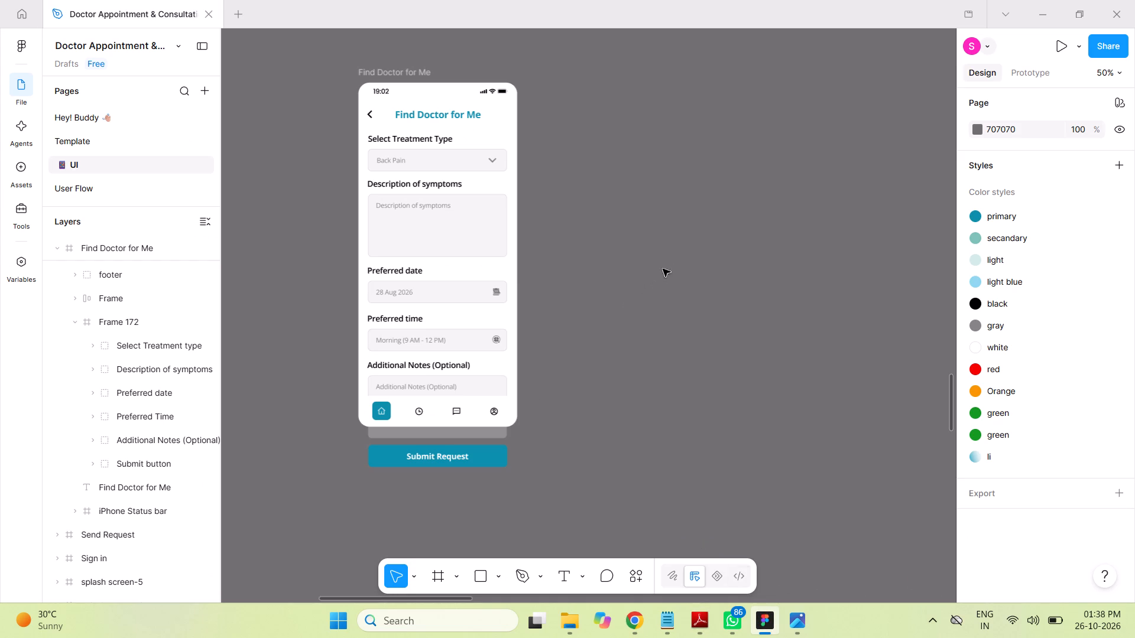
left_click(152, 370)
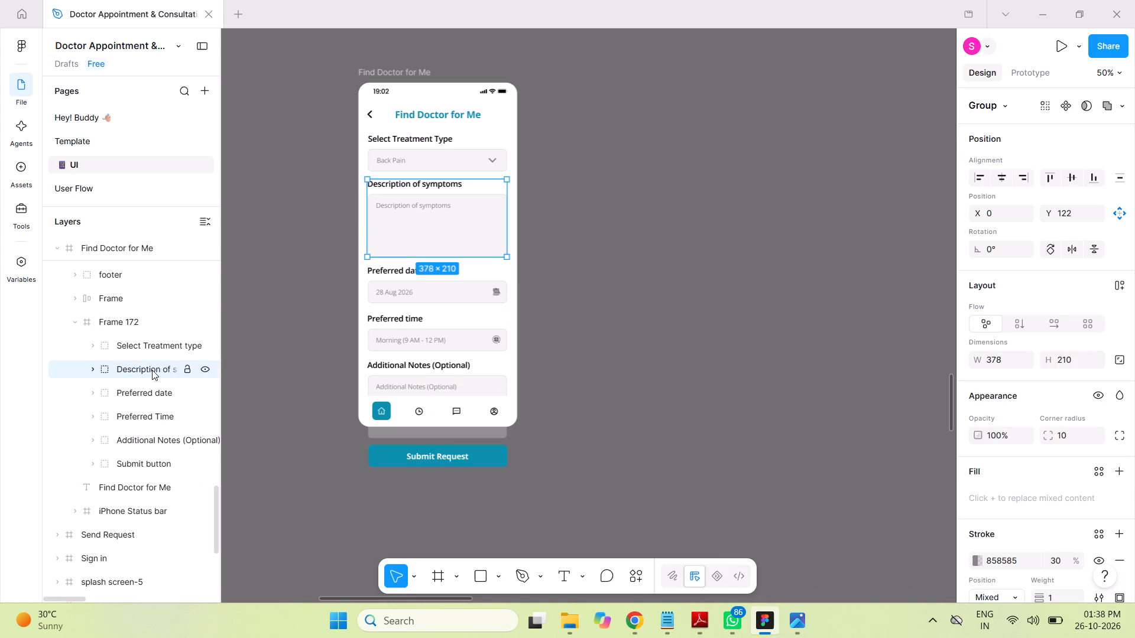
key("ctrl+c")
key("ctrl+v")
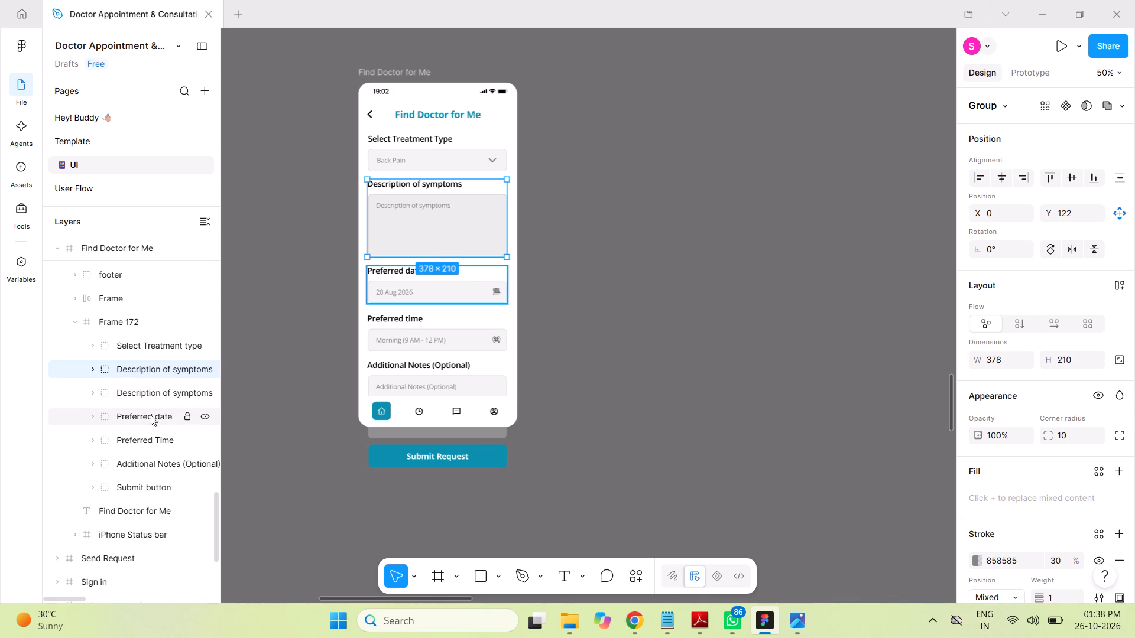
Move one Description of symptoms copy and all groups below it, through Submit button, down together so the copy sits at Y 352.
left_click(160, 393)
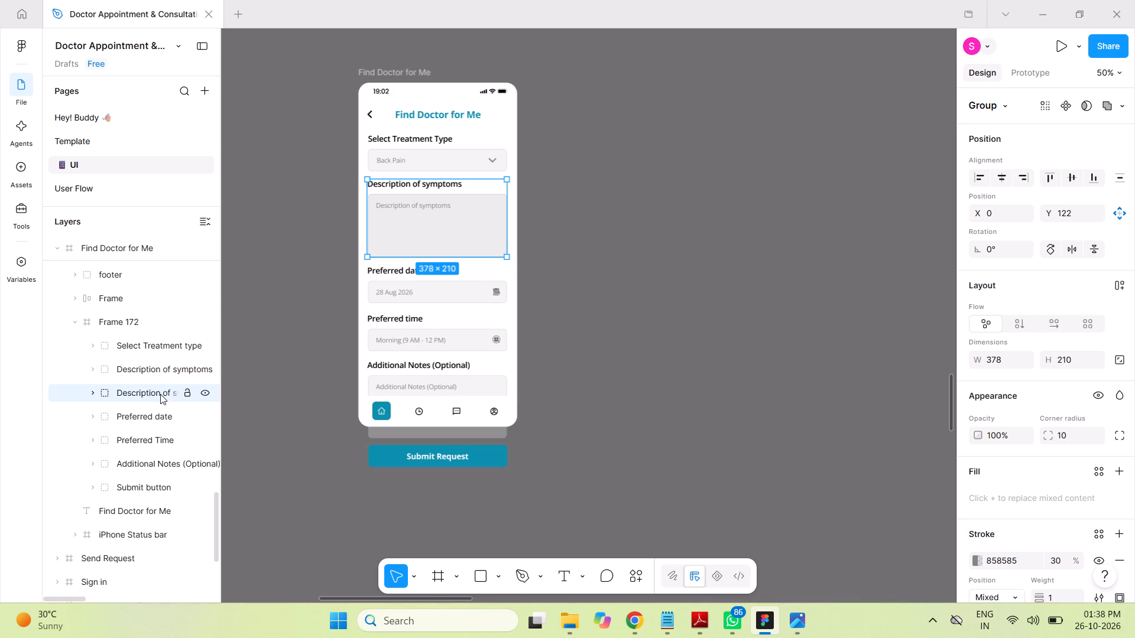
left_click(151, 486, "shift")
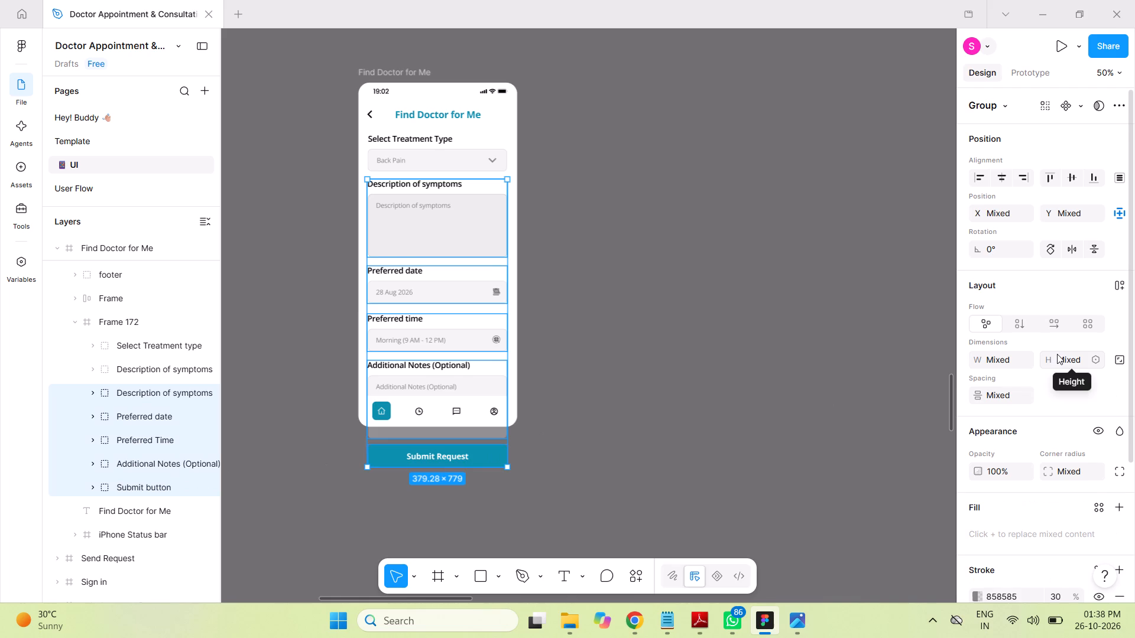
key("shift+Down")
key("shift+Down")
key("shift+Down")
key("shift+Down")
key("shift+Down")
key("shift+Down")
key("shift+Down")
key("shift+Down")
key("shift+Down")
key("shift+Down")
key("shift+Down")
key("shift+Down")
key("shift+Down")
key("shift+Down")
key("shift+Down")
key("shift+Down")
key("shift+Down")
key("shift+Down")
key("shift+Down")
key("shift+Down")
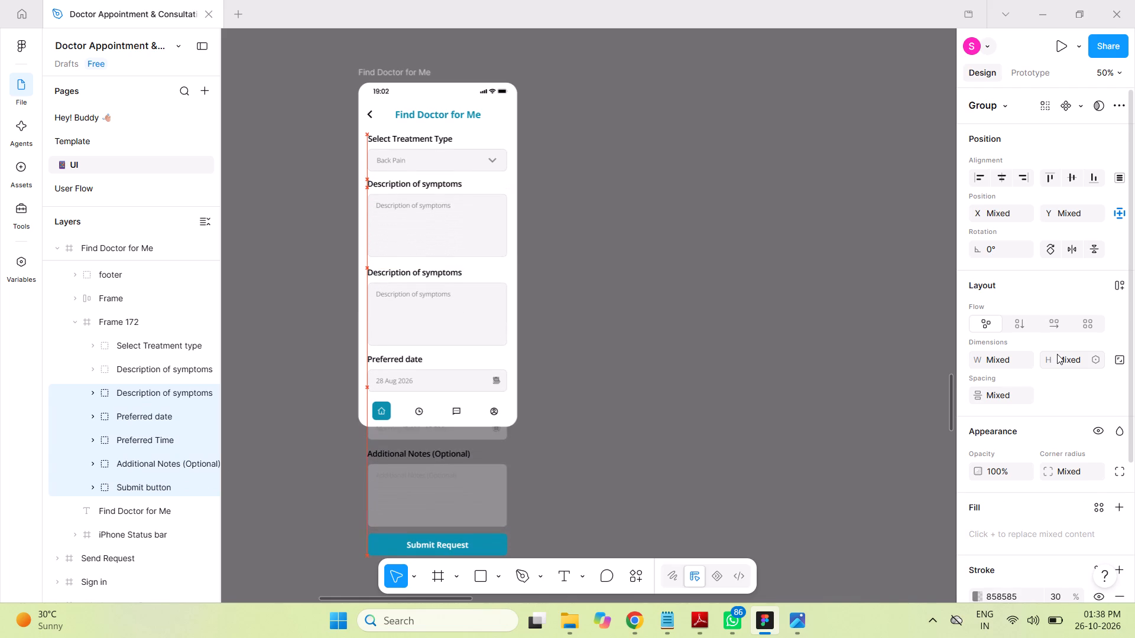
key("shift+Up")
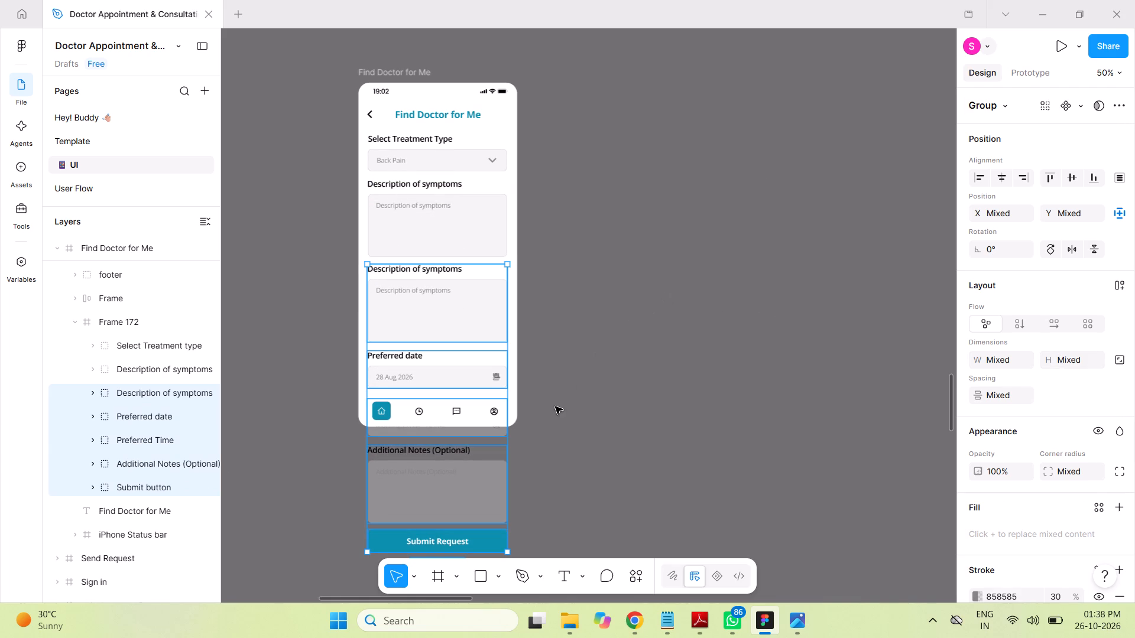
Switch to the requirements PDF in Adobe Reader and copy "Previous consultation information" from the form list.
left_click(142, 391)
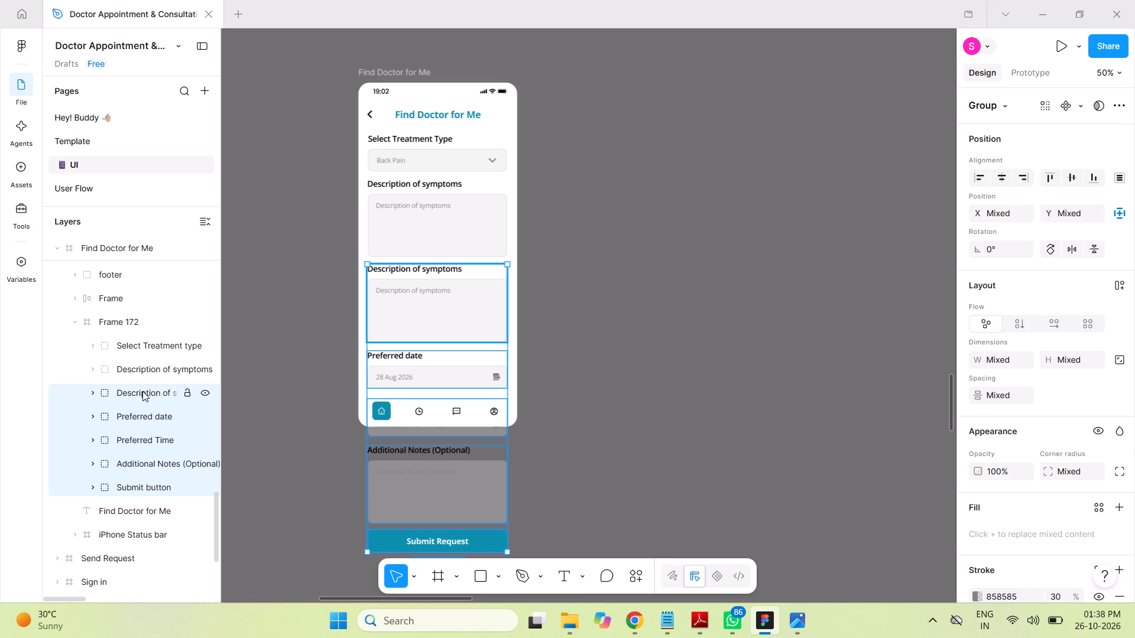
left_click(695, 623)
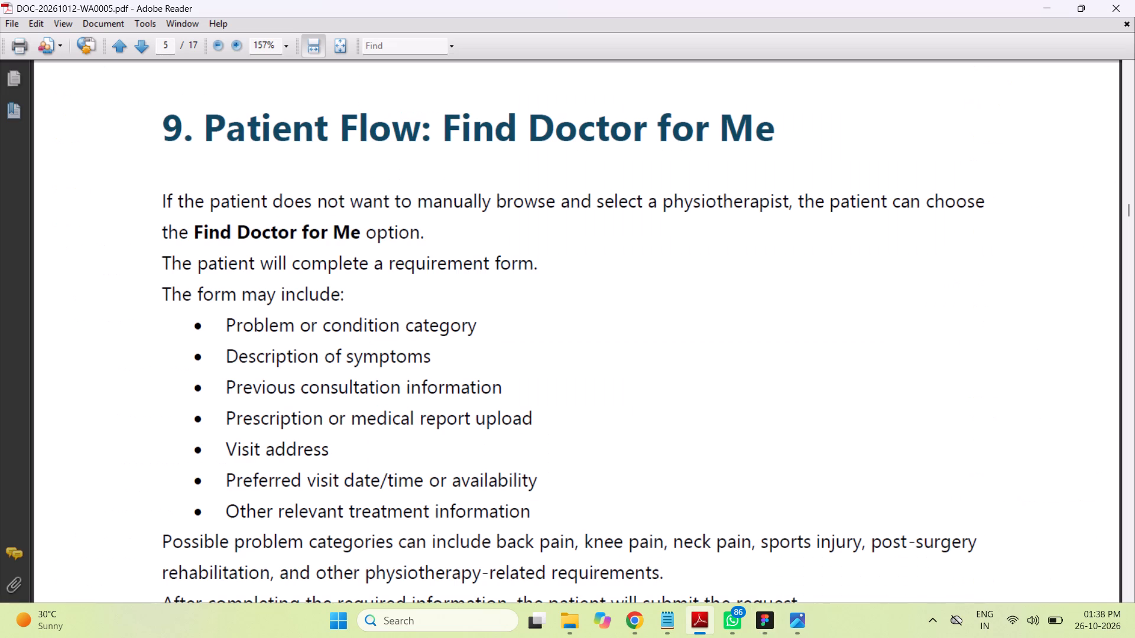
left_click_drag(509, 390, 252, 396)
key("ctrl+c")
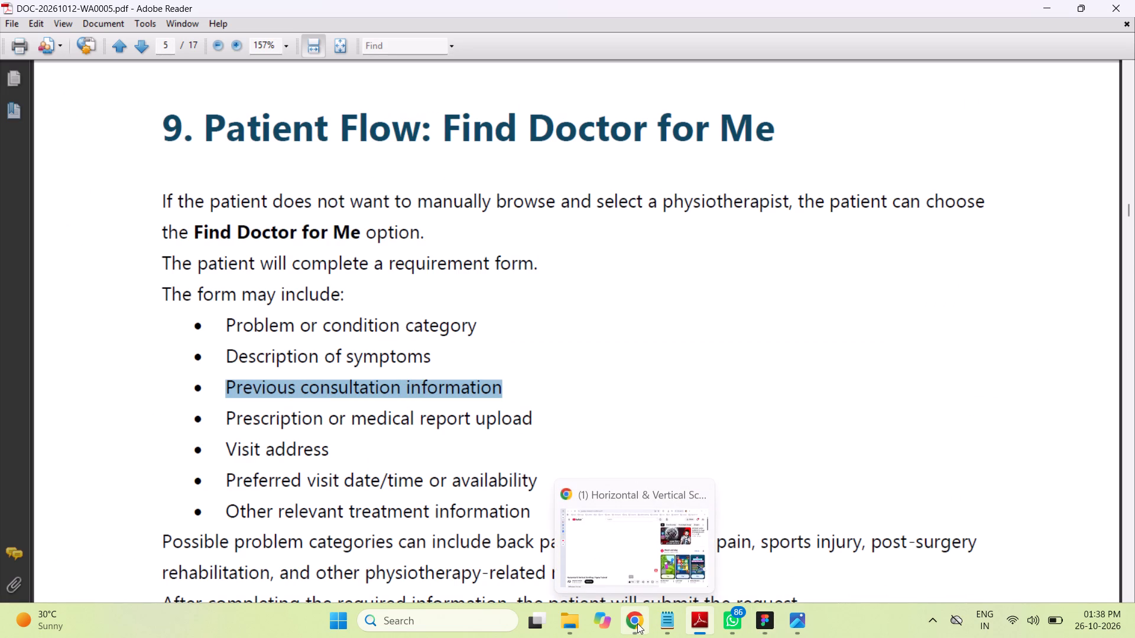
Back in Figma, rename the lower Description of symptoms layer group as "Previous consultation information".
left_click(763, 624)
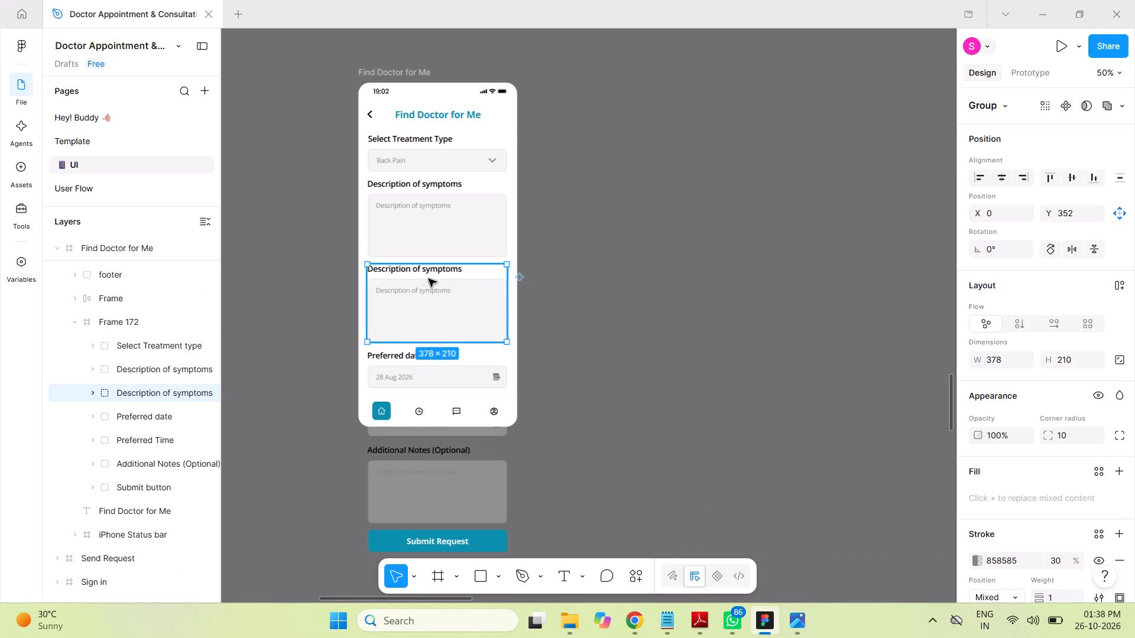
double_click(141, 390)
key("ctrl+v")
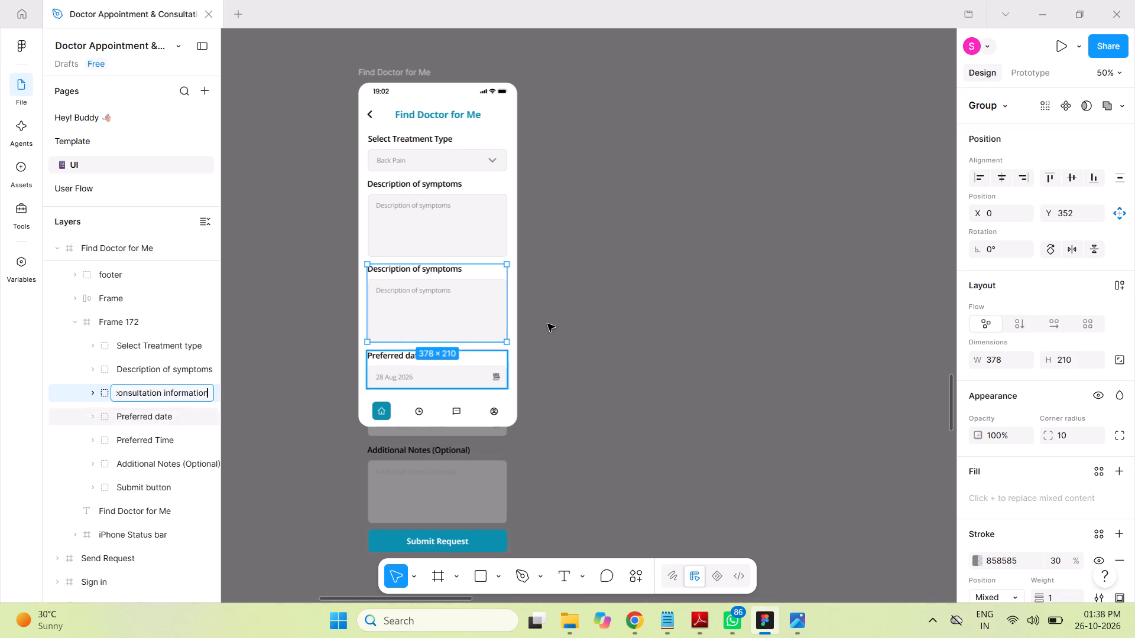
left_click(666, 274)
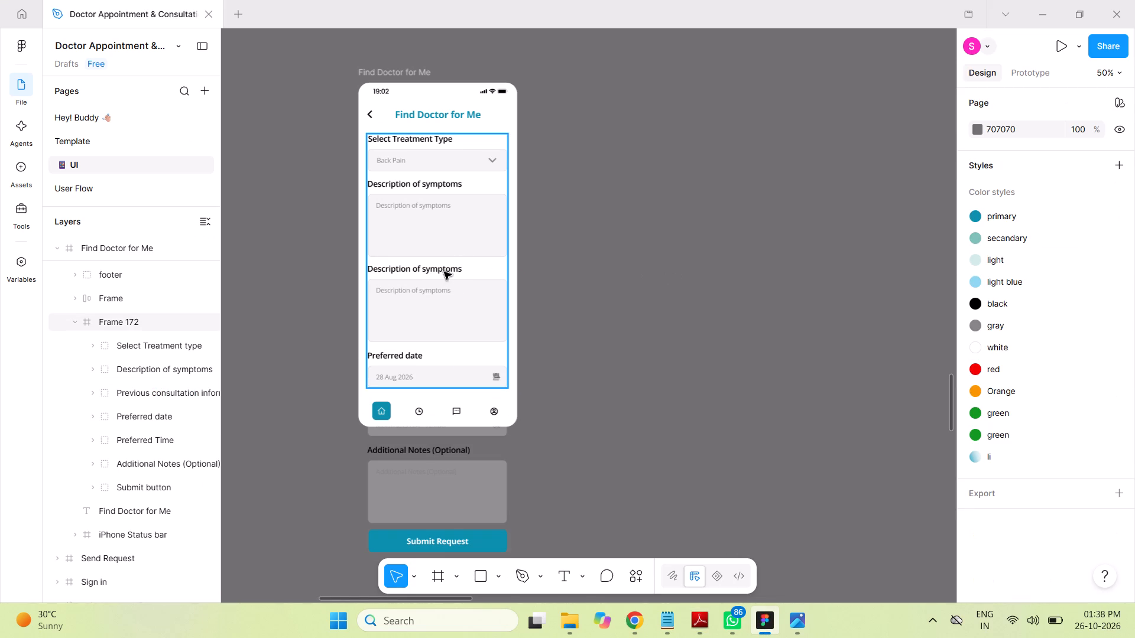
Replace the lower Description of symptoms field's heading and placeholder with "Previous consultation information" and save the file.
left_click(445, 271)
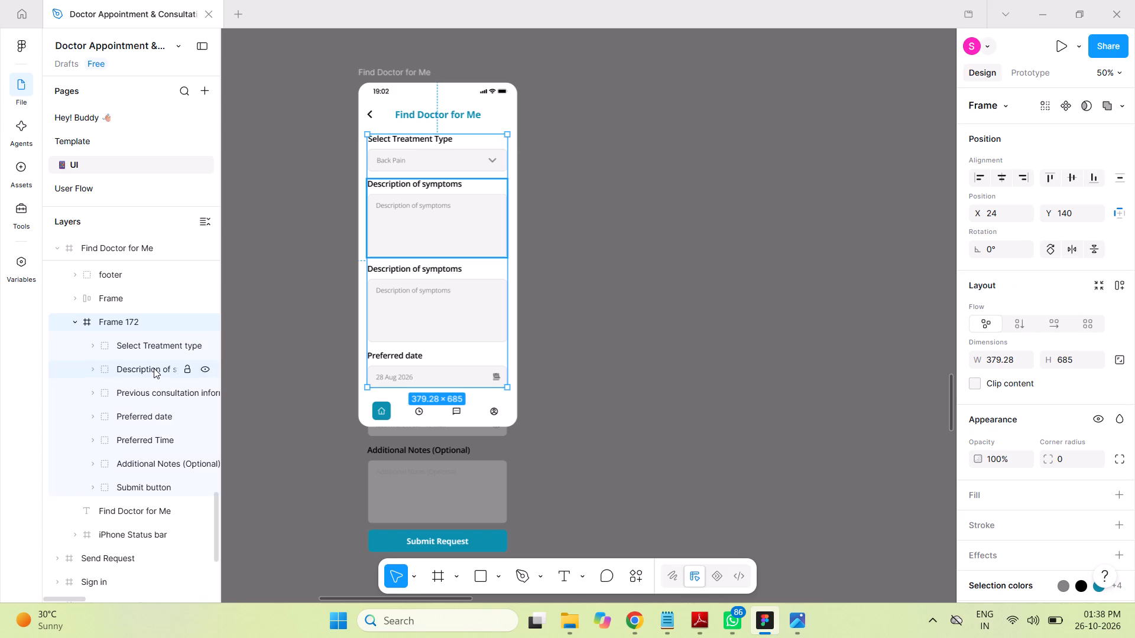
left_click(132, 394)
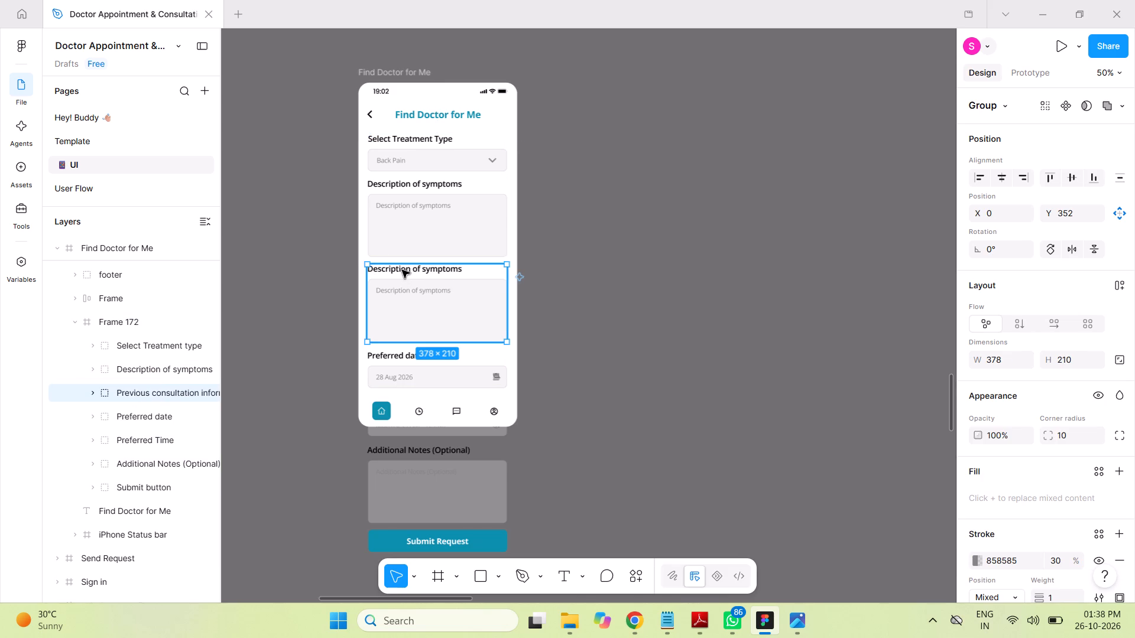
left_click(402, 270)
double_click(402, 270)
double_click(402, 270)
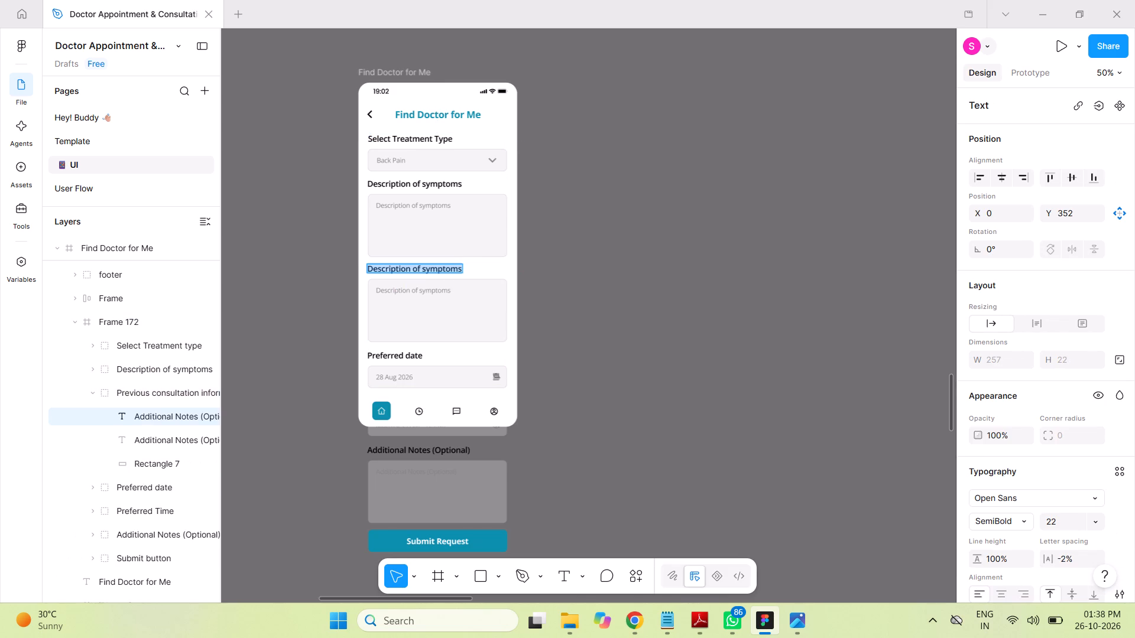
key("ctrl+v")
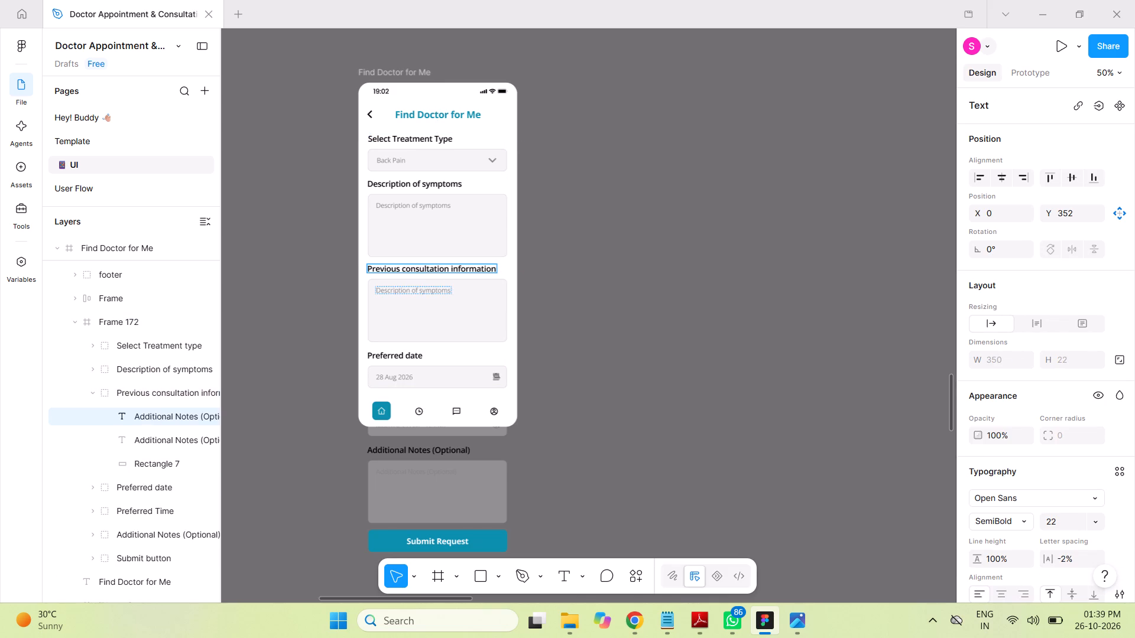
left_click(411, 293)
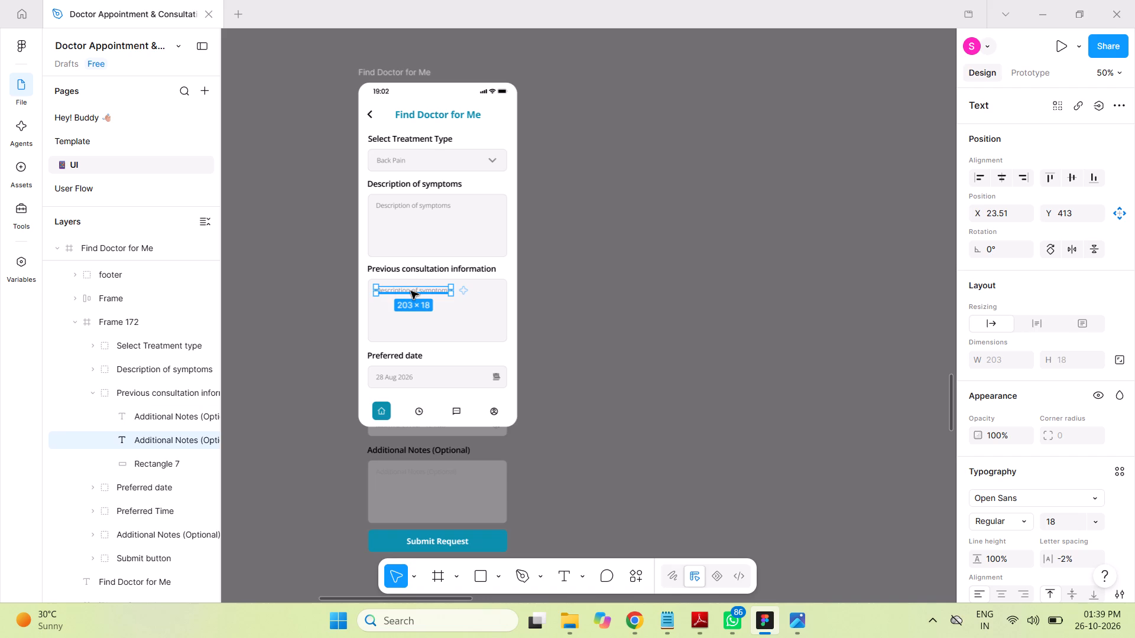
double_click(411, 291)
key("ctrl+v")
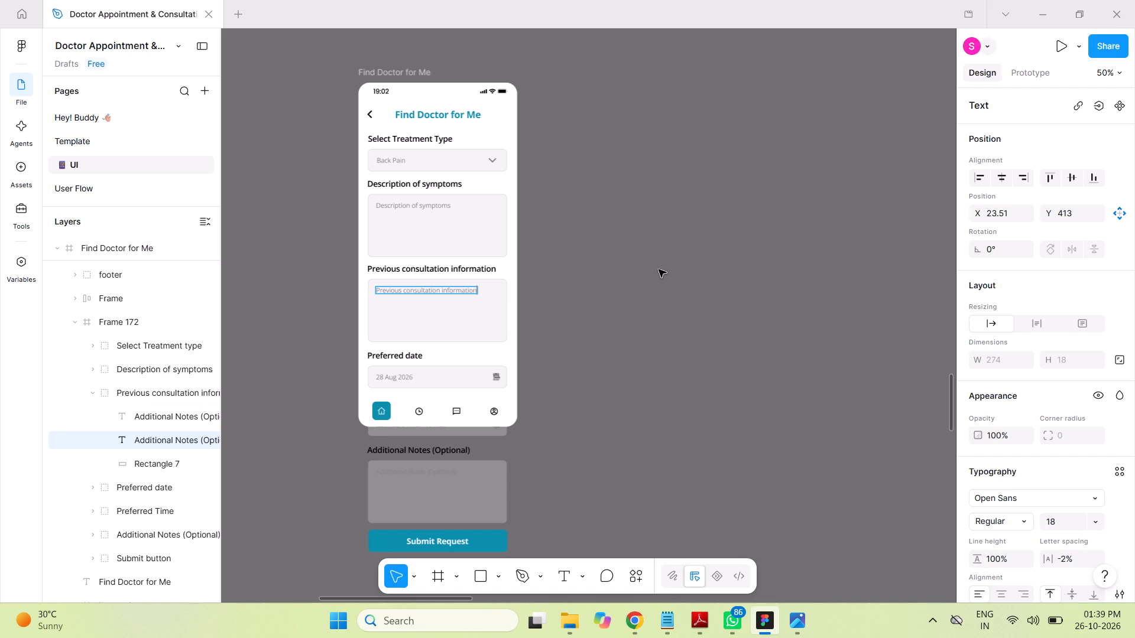
left_click(92, 392)
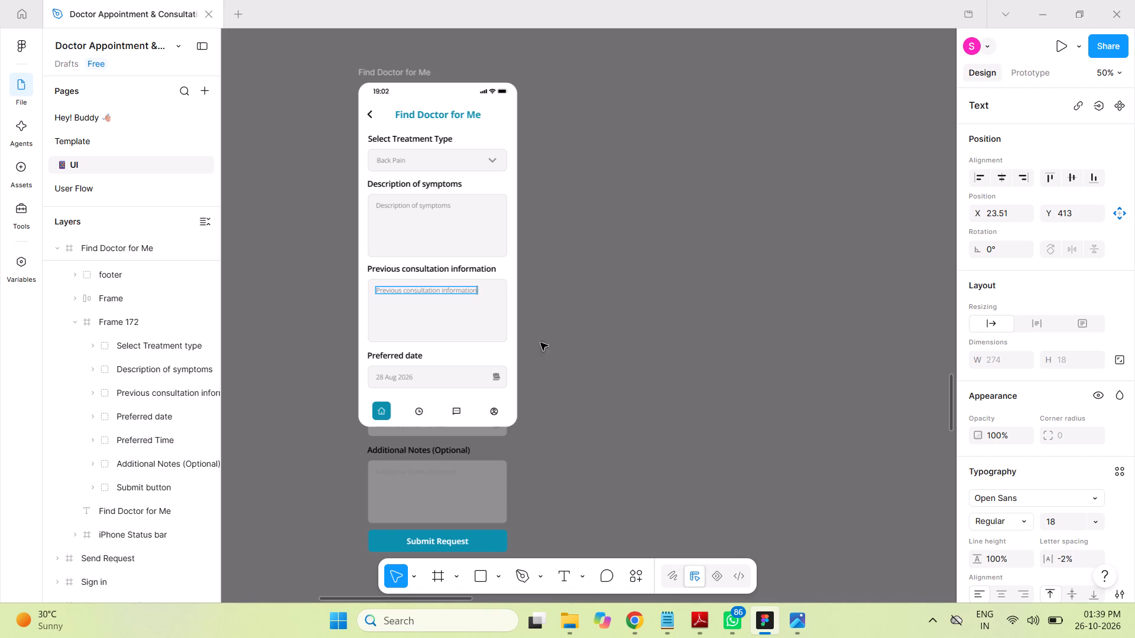
left_click(639, 304)
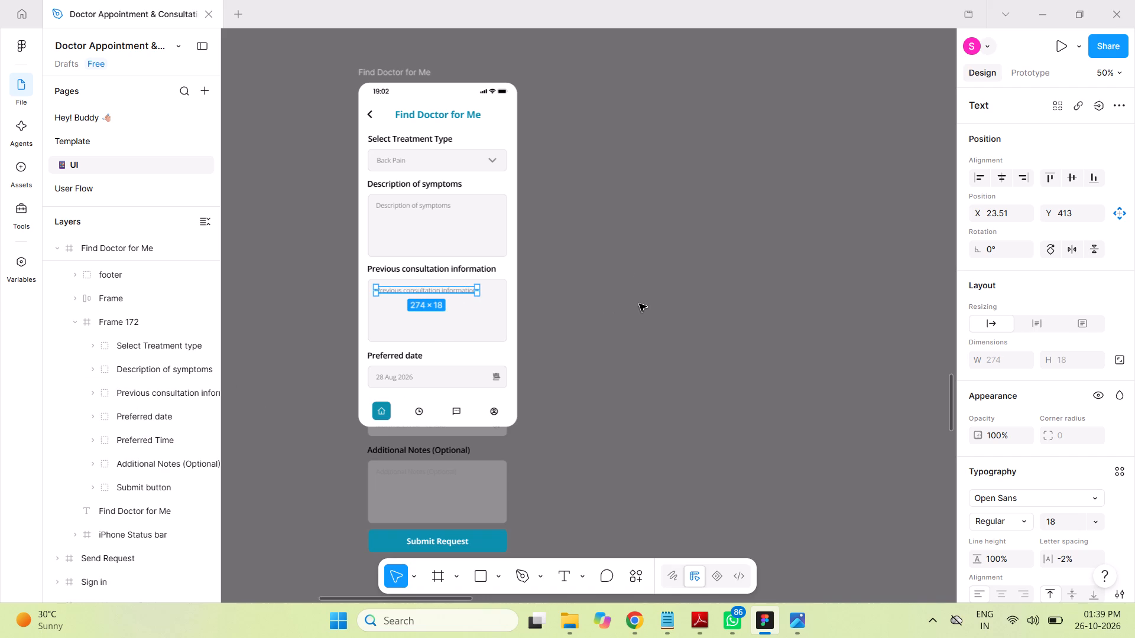
key("ctrl+s")
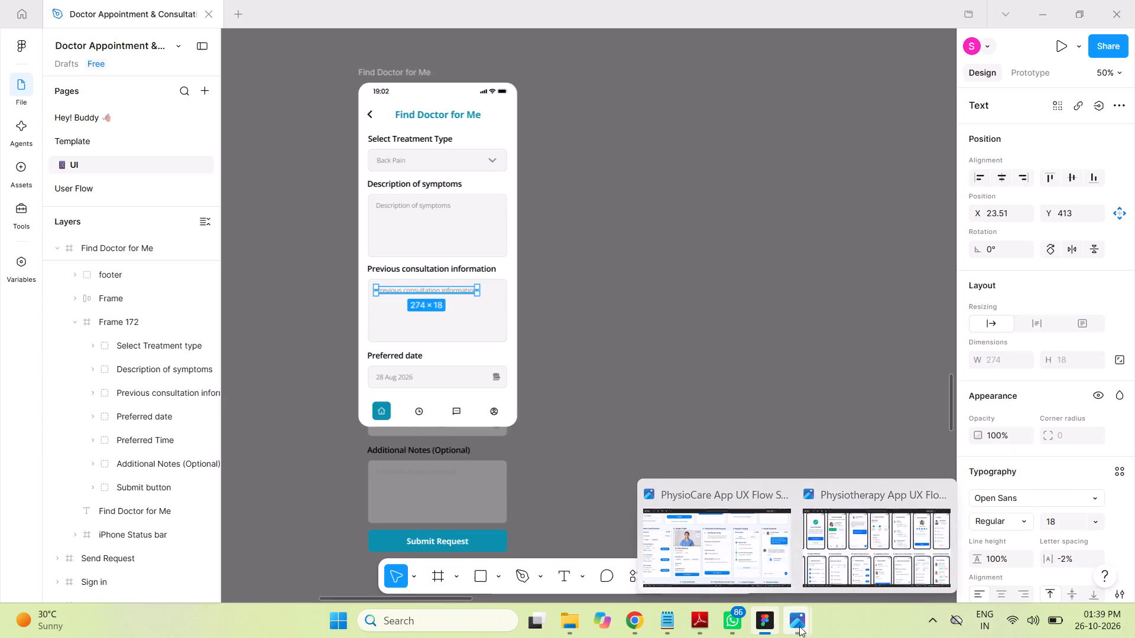
Switch to the PDF in Adobe Reader and highlight "report upload" in the prescription or medical report item.
left_click(700, 621)
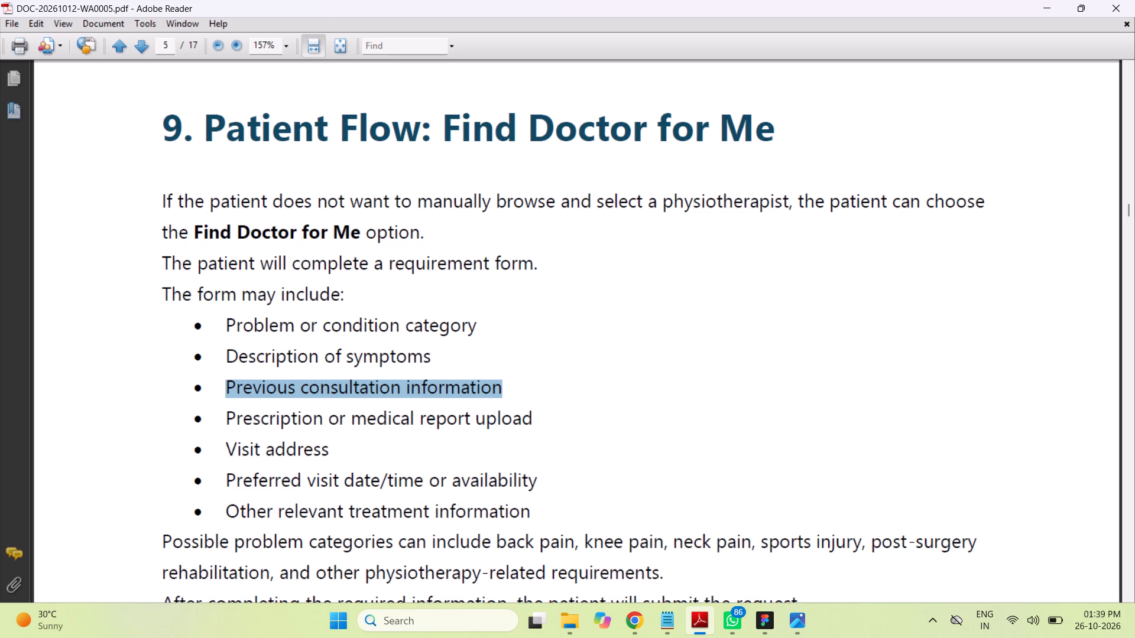
left_click_drag(539, 421, 419, 422)
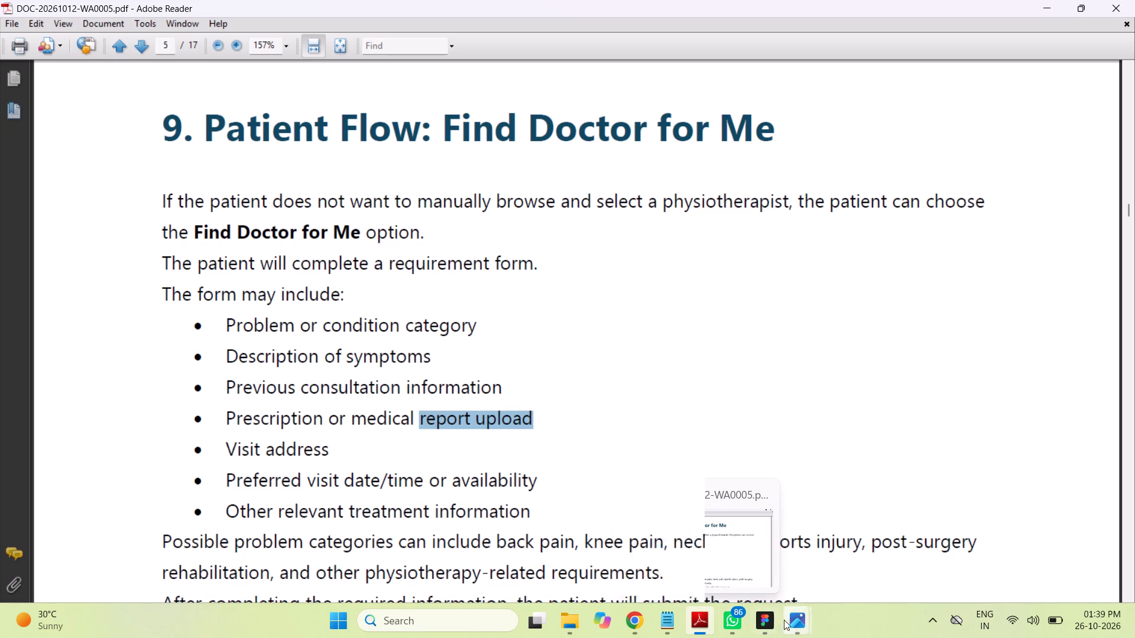
Switch to YouTube in Chrome and search for "upload file in figma".
left_click(632, 623)
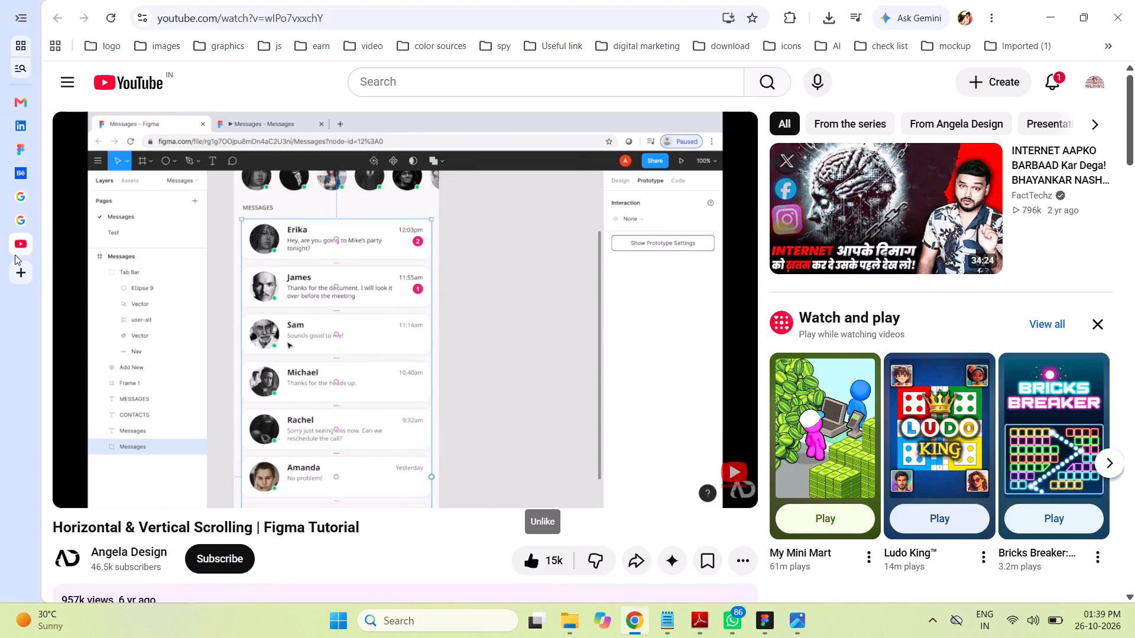
left_click(79, 243)
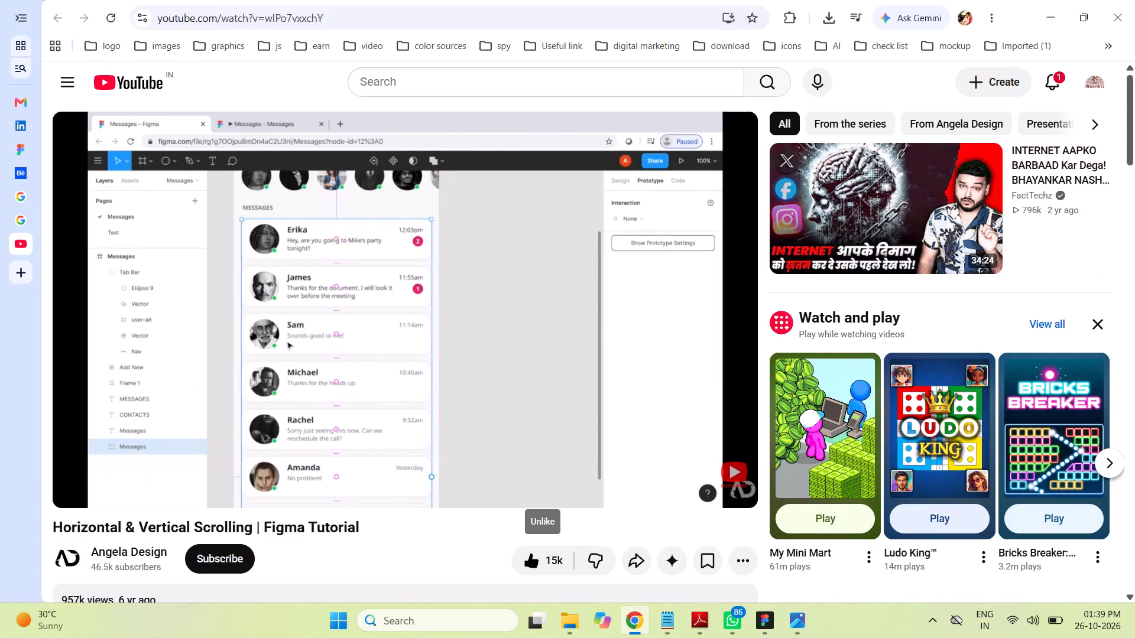
left_click(440, 86)
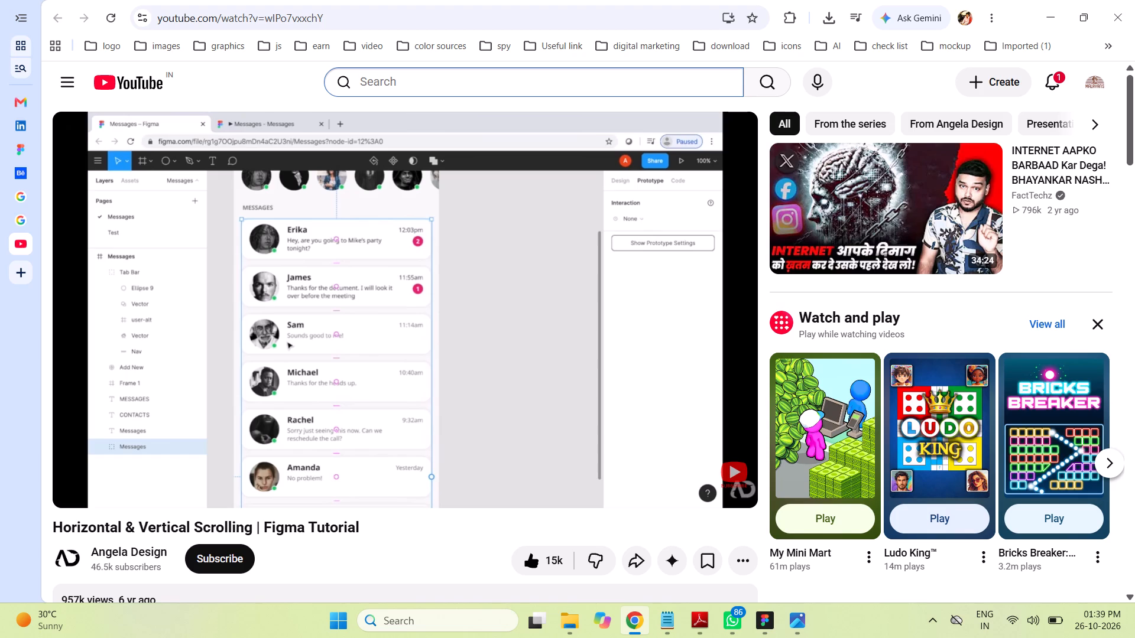
type("upload fi")
type("le in")
key("space")
type("figma")
key("space")
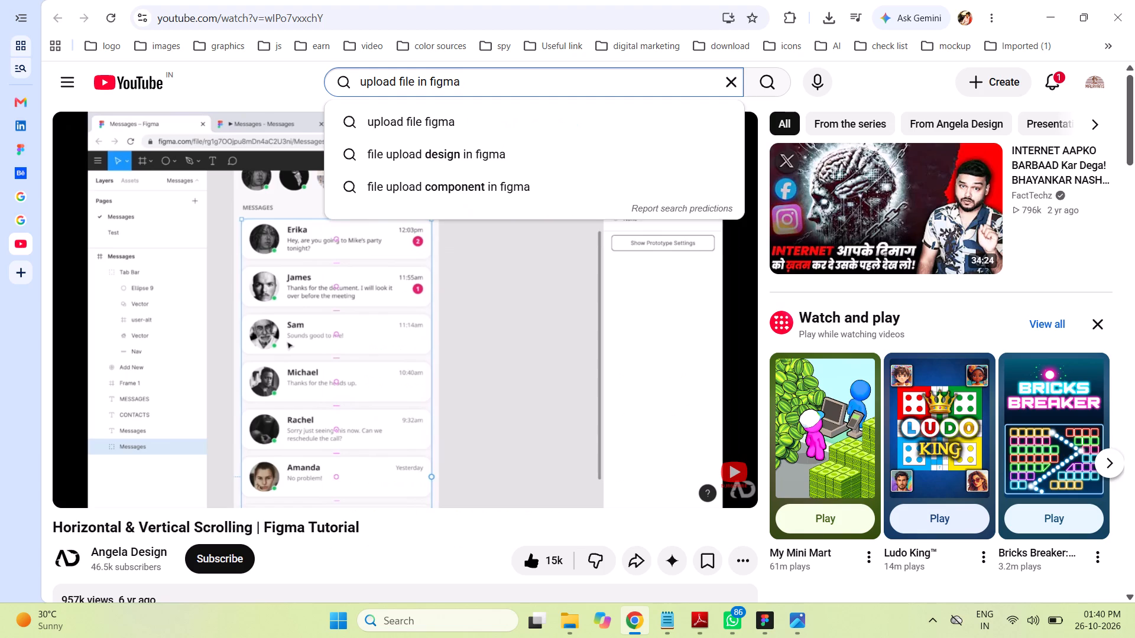
key("Return")
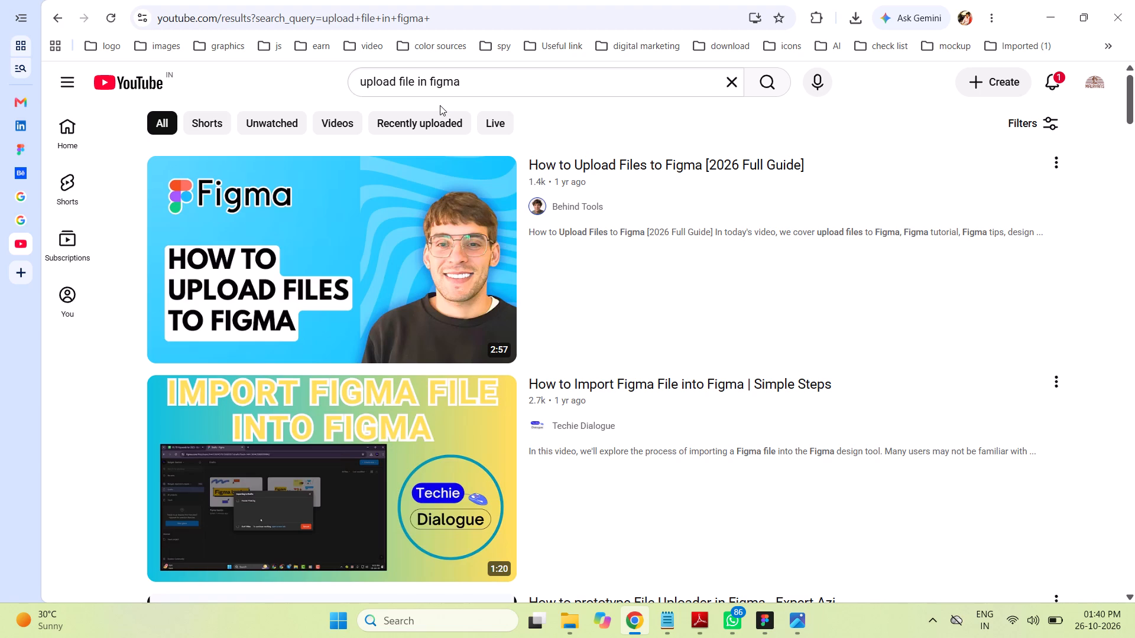
Refine the YouTube search to "upload file in figma prototype tutorial".
left_click(476, 83)
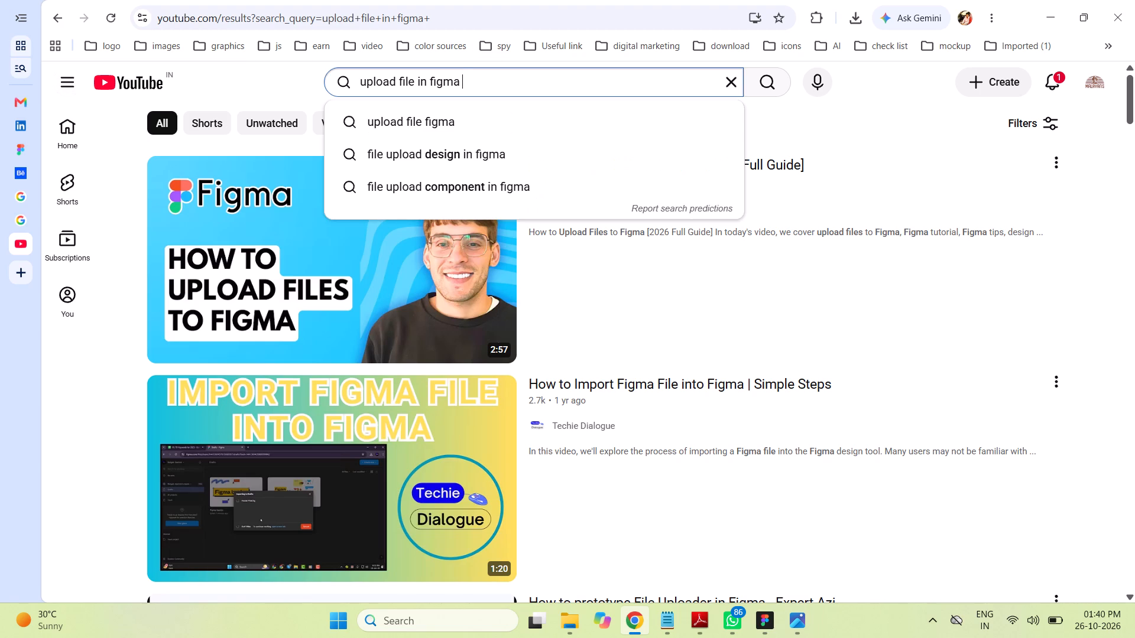
key("p")
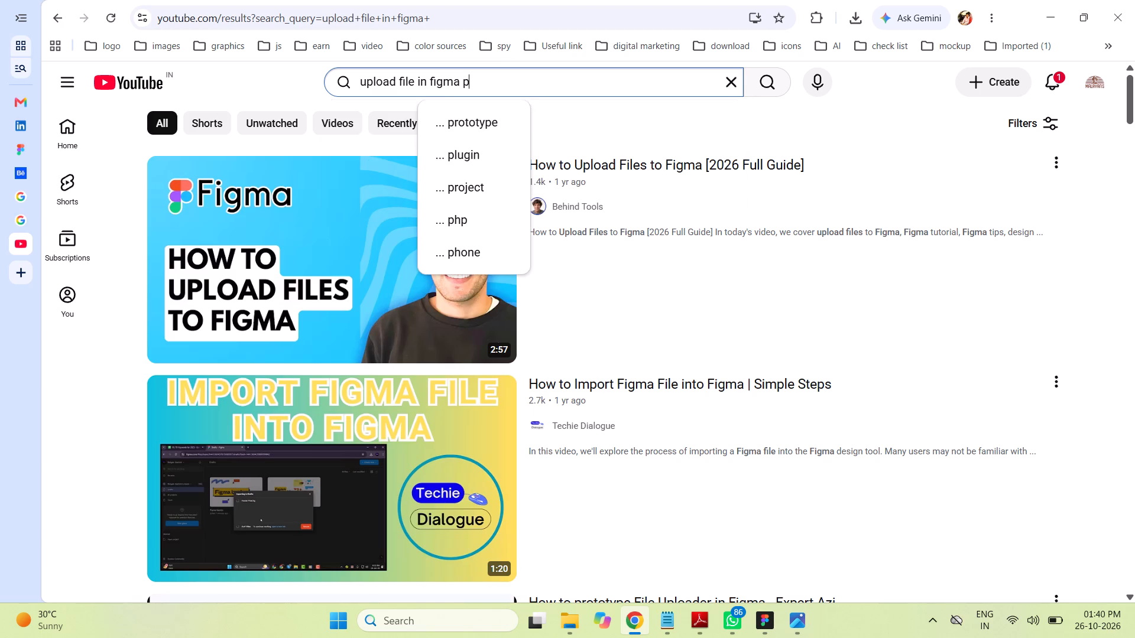
key("Down")
key("space")
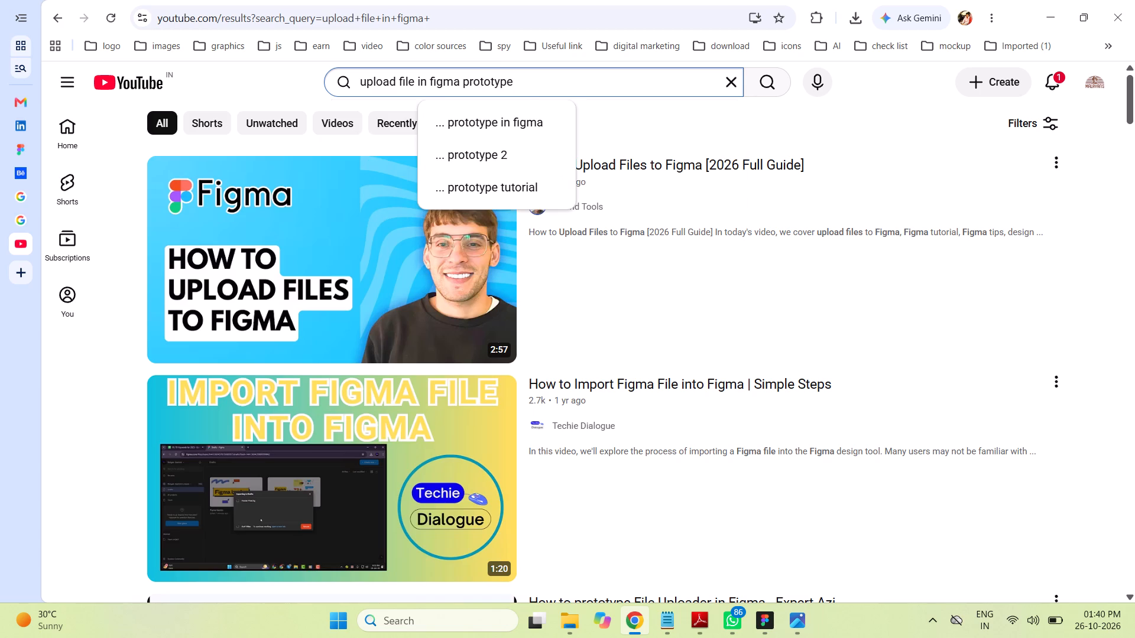
key("Down")
key("Down")
key("Down")
key("Down")
key("Return")
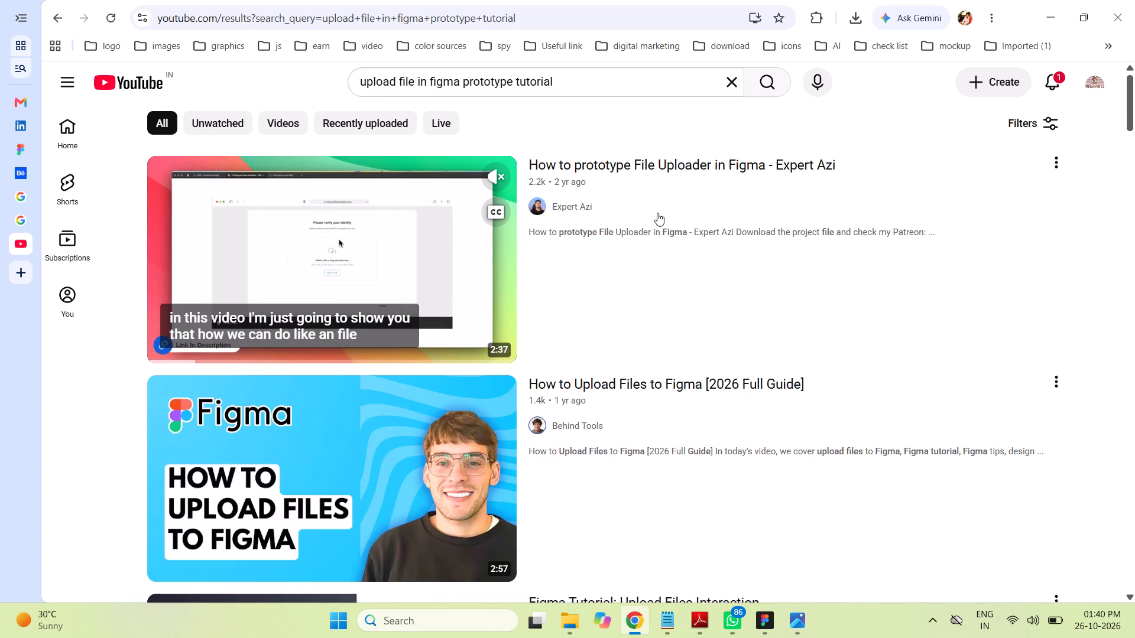
Look through the YouTube results for a tutorial on prototyping a file upload in Figma, returning to the top of the list.
scroll(739, 235, "down", 1)
scroll(741, 236, "up", 1)
scroll(742, 236, "down", 2)
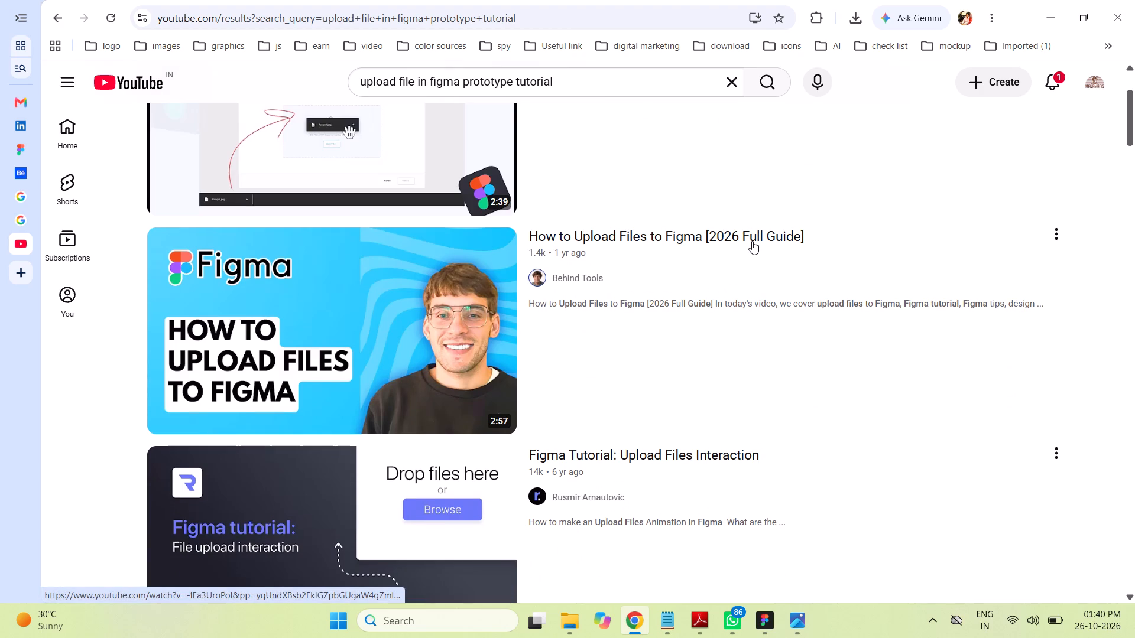
scroll(875, 250, "down", 2)
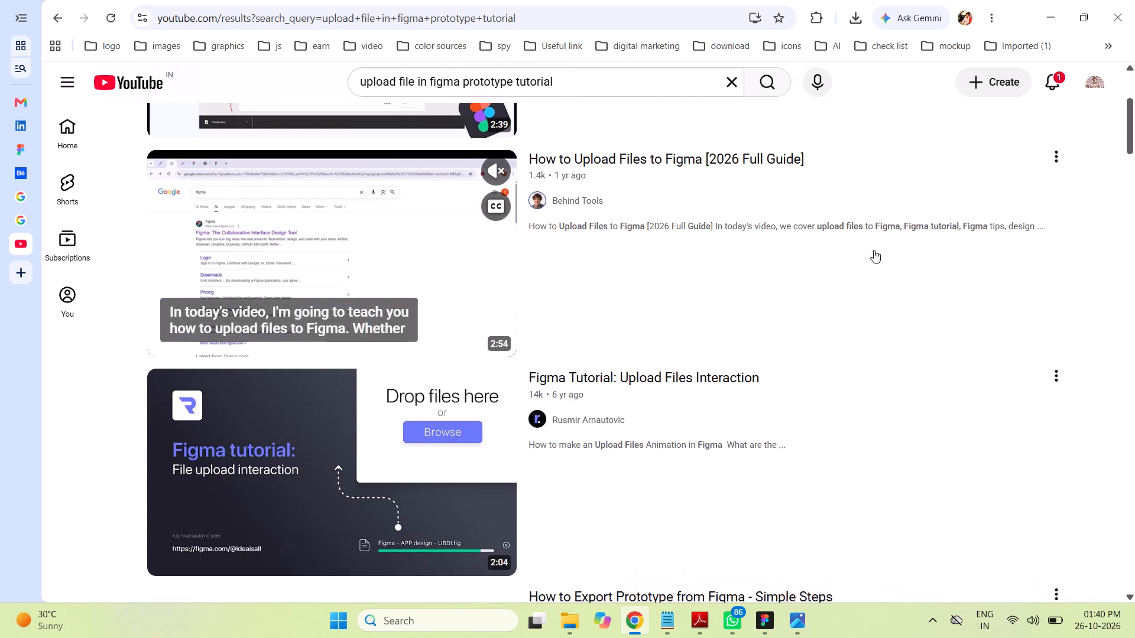
scroll(874, 250, "down", 1)
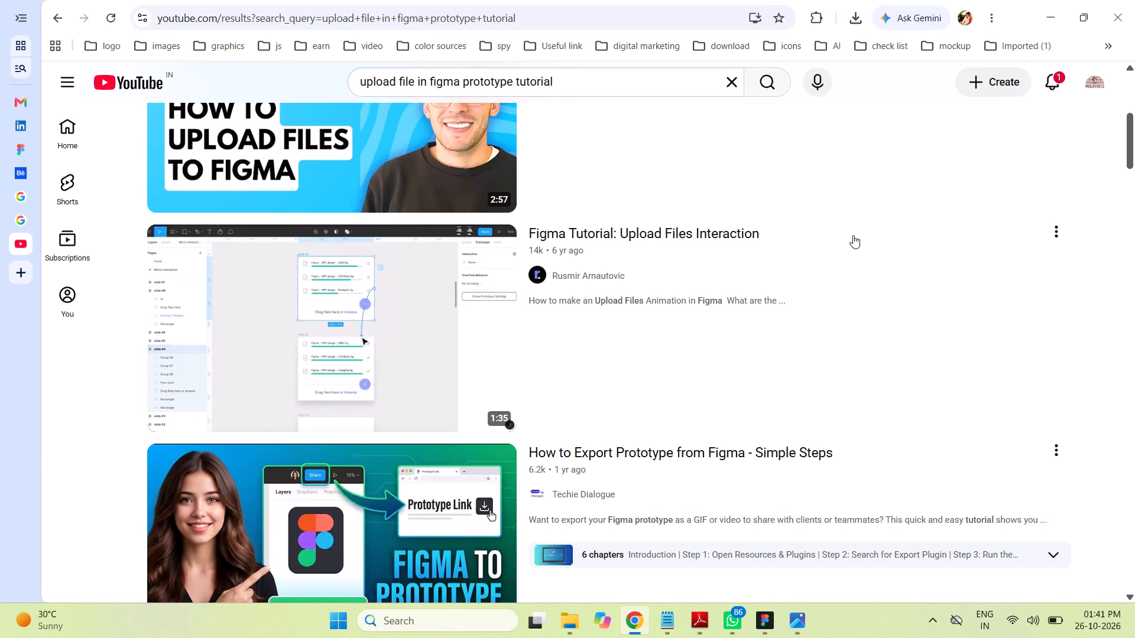
scroll(873, 226, "up", 2)
scroll(873, 226, "down", 1)
scroll(874, 226, "up", 1)
scroll(875, 225, "down", 7)
scroll(878, 224, "up", 3)
scroll(878, 224, "down", 1)
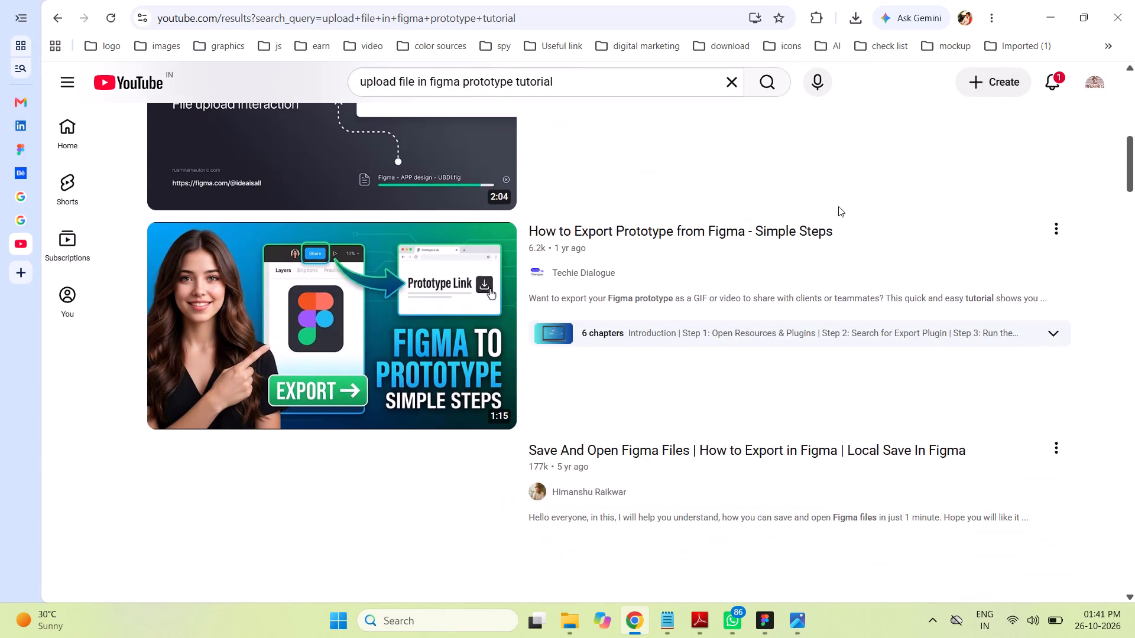
scroll(783, 212, "down", 1)
scroll(783, 212, "up", 1)
scroll(783, 212, "down", 4)
scroll(783, 212, "up", 2)
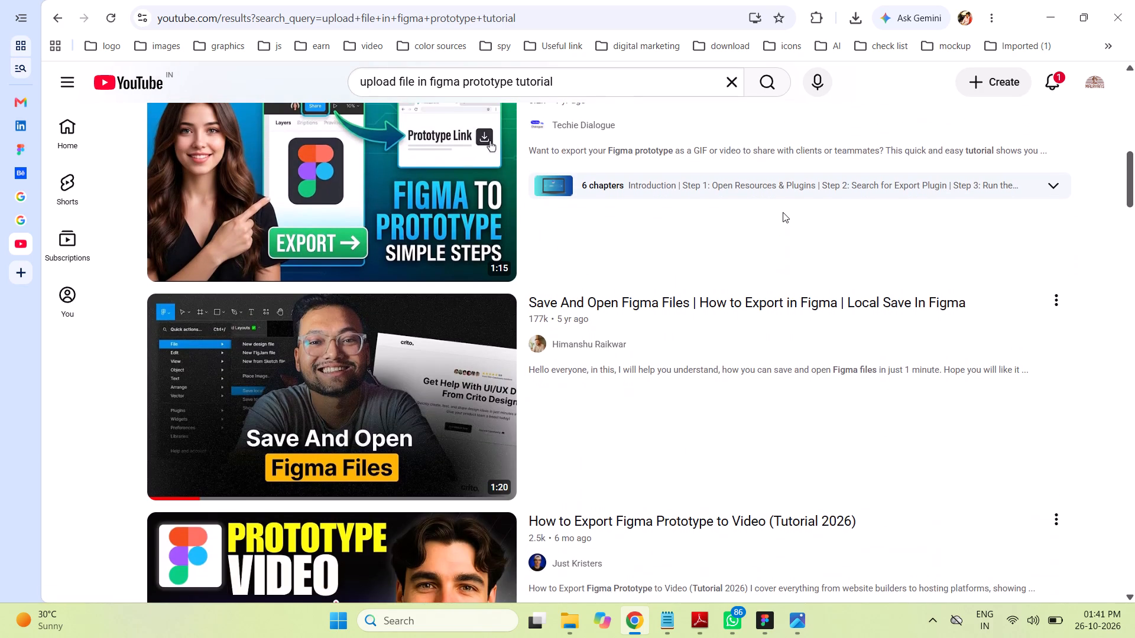
scroll(783, 212, "down", 3)
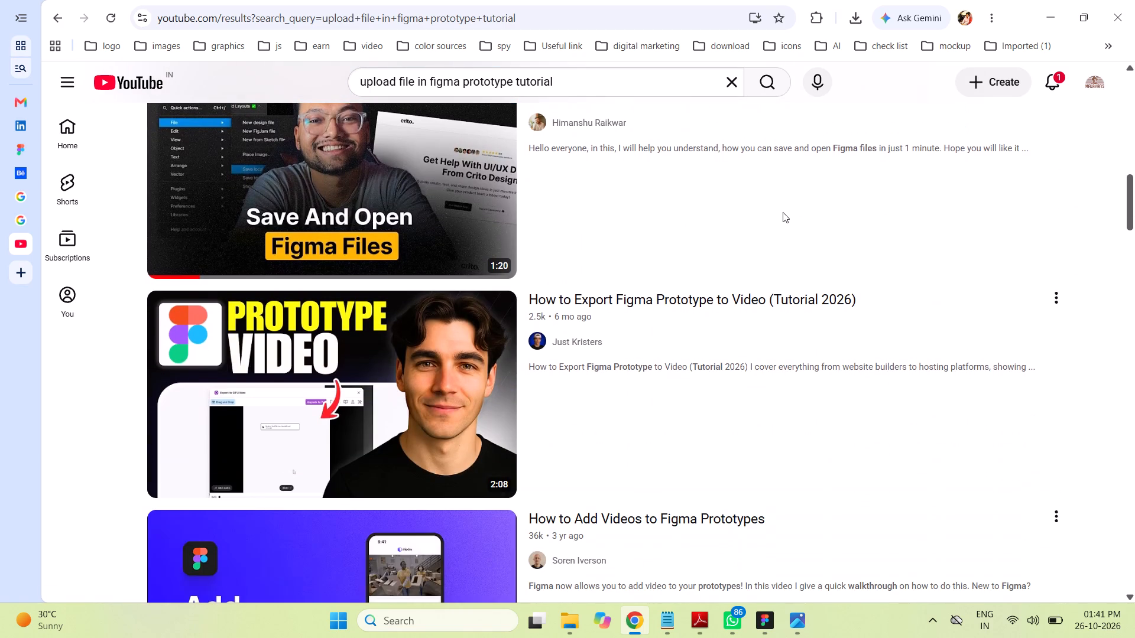
scroll(783, 212, "down", 5)
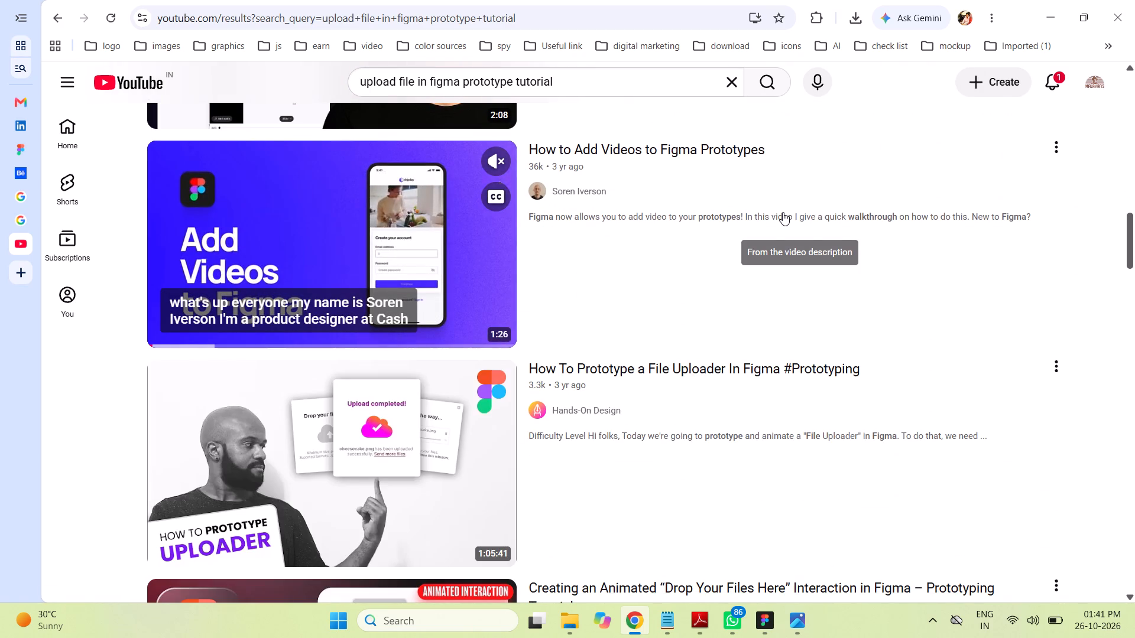
scroll(783, 212, "down", 3)
scroll(783, 212, "up", 1)
scroll(783, 212, "down", 8)
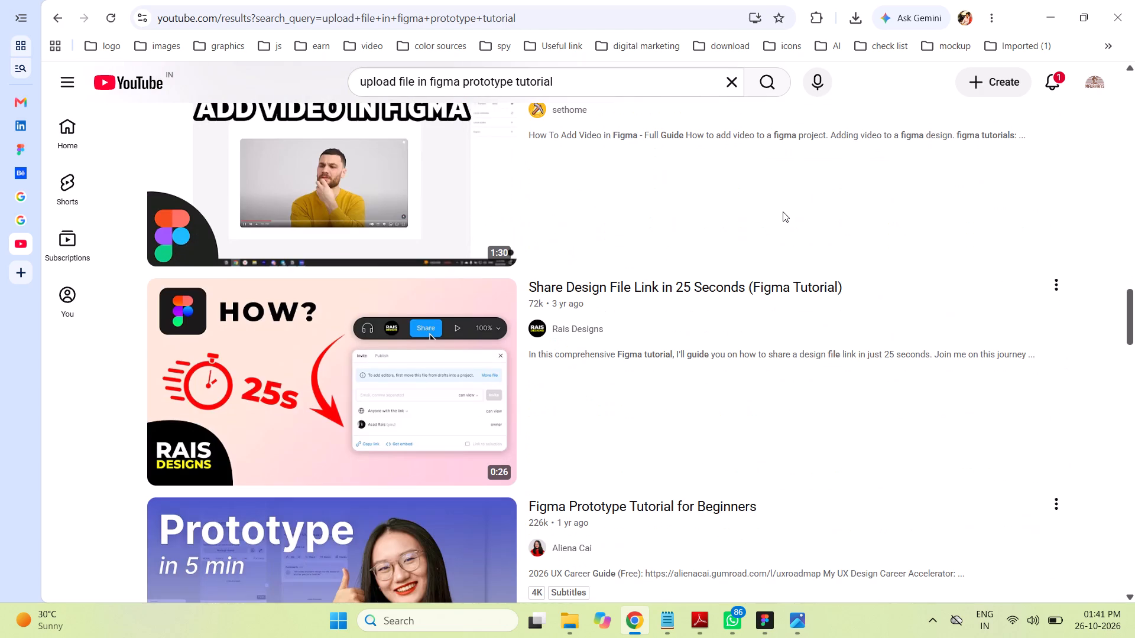
scroll(783, 211, "up", 2)
scroll(783, 211, "down", 2)
scroll(783, 211, "up", 3)
scroll(783, 211, "down", 1)
scroll(783, 211, "up", 1)
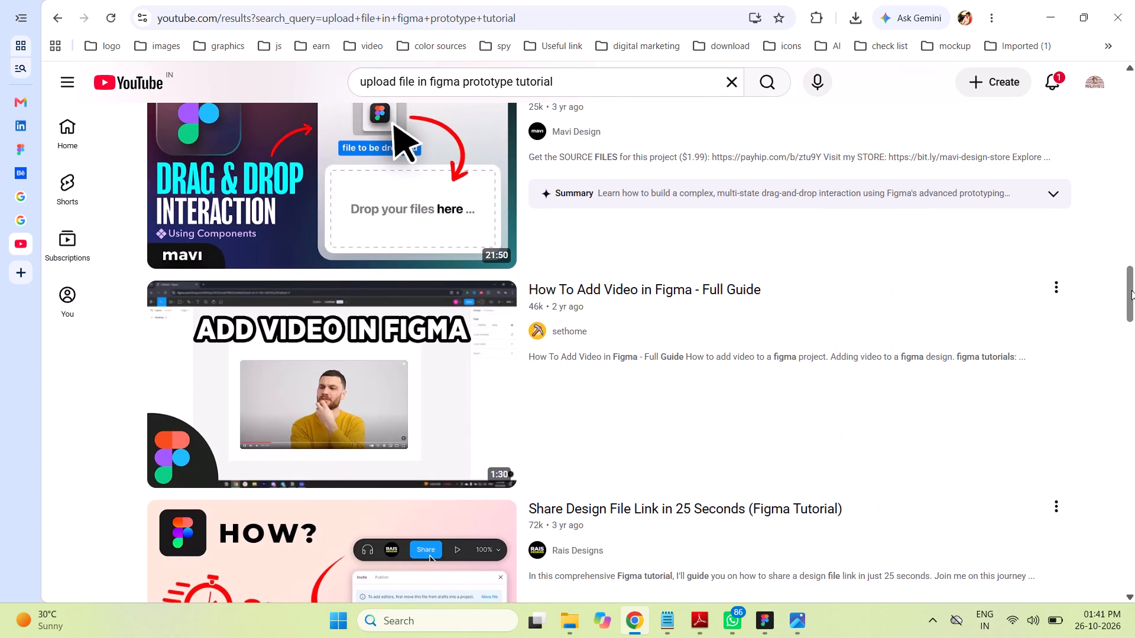
left_click_drag(1131, 288, 1134, 152)
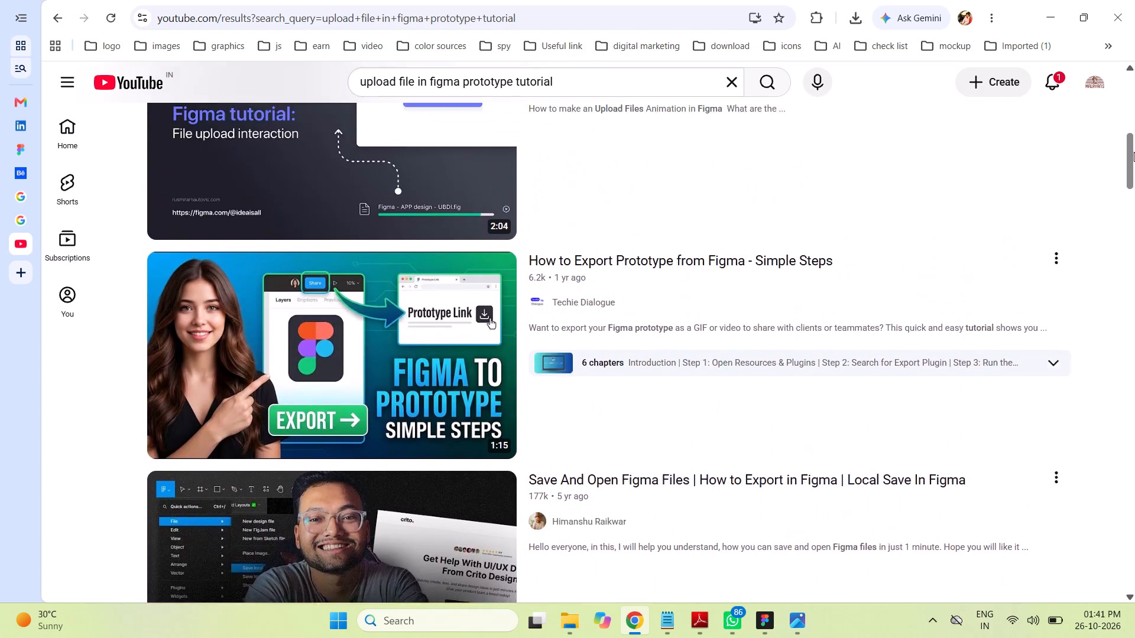
left_click_drag(1134, 152, 1126, 77)
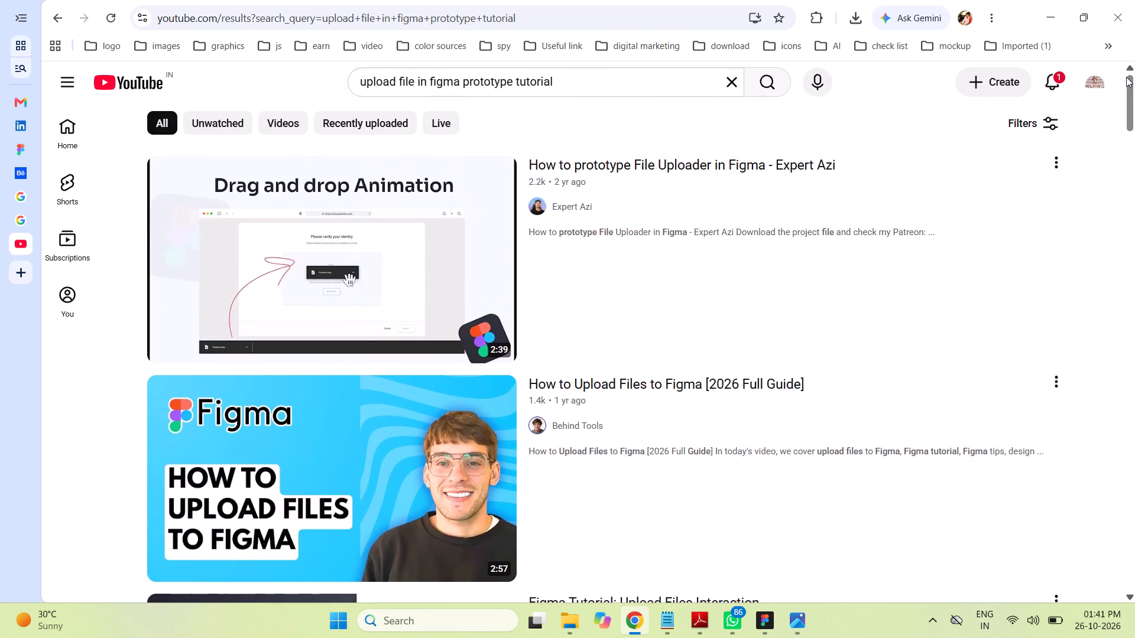
Switch to Photos and view the doctor verification and request screens in the Physiotherapy App UX Flow Atlas image.
left_click(799, 629)
left_click(877, 539)
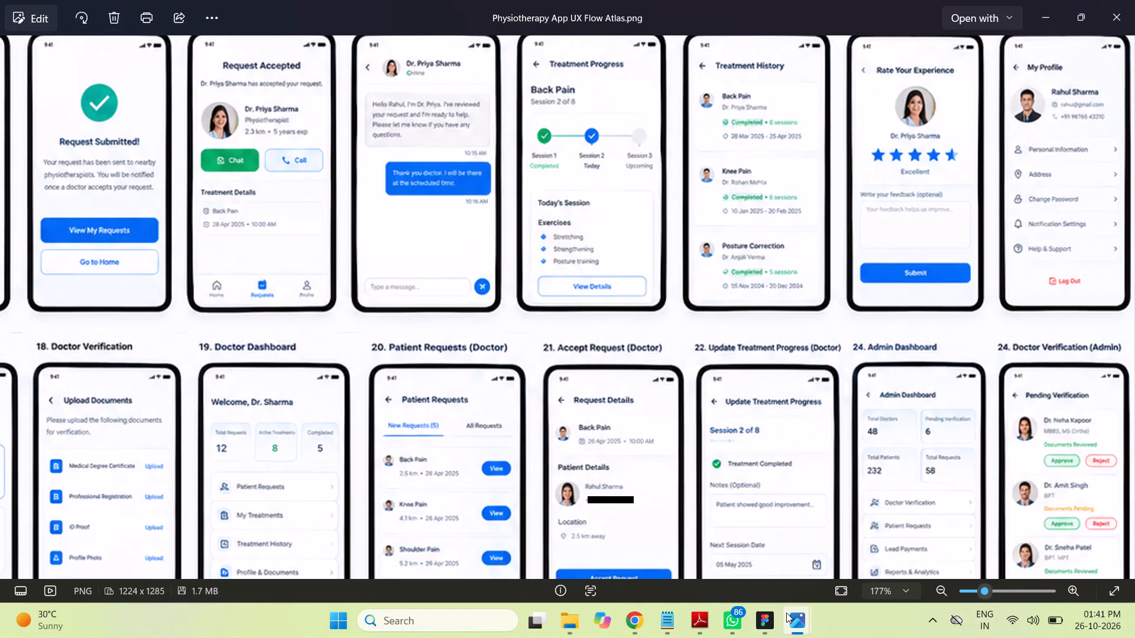
Switch to Figma and select the Preferred date group in the Find Doctor for Me form.
left_click(762, 623)
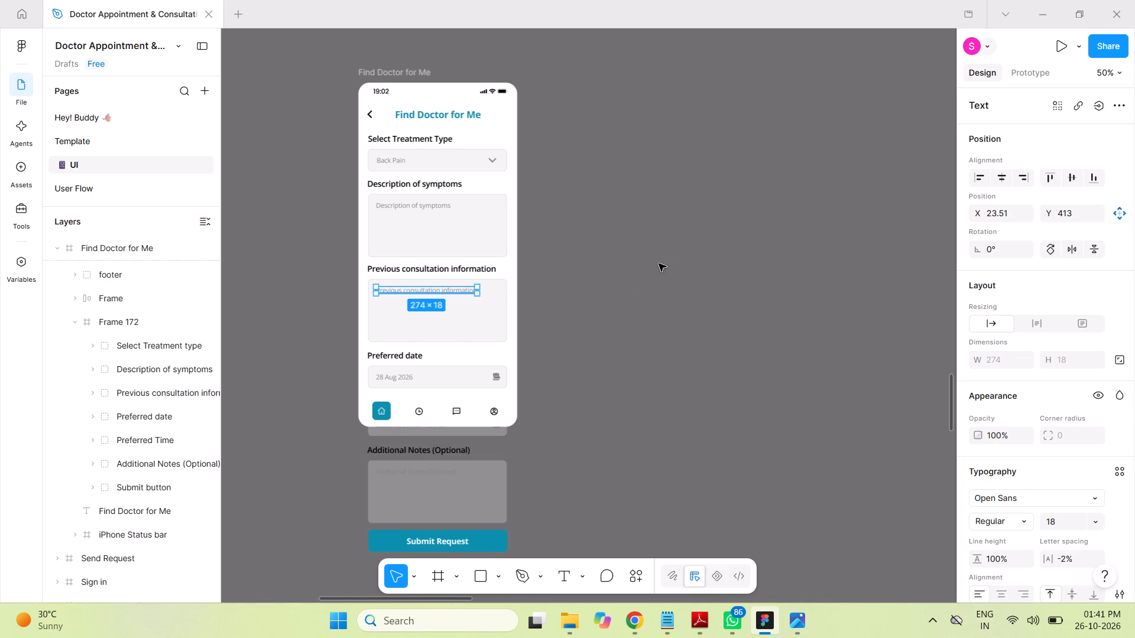
left_click(657, 266)
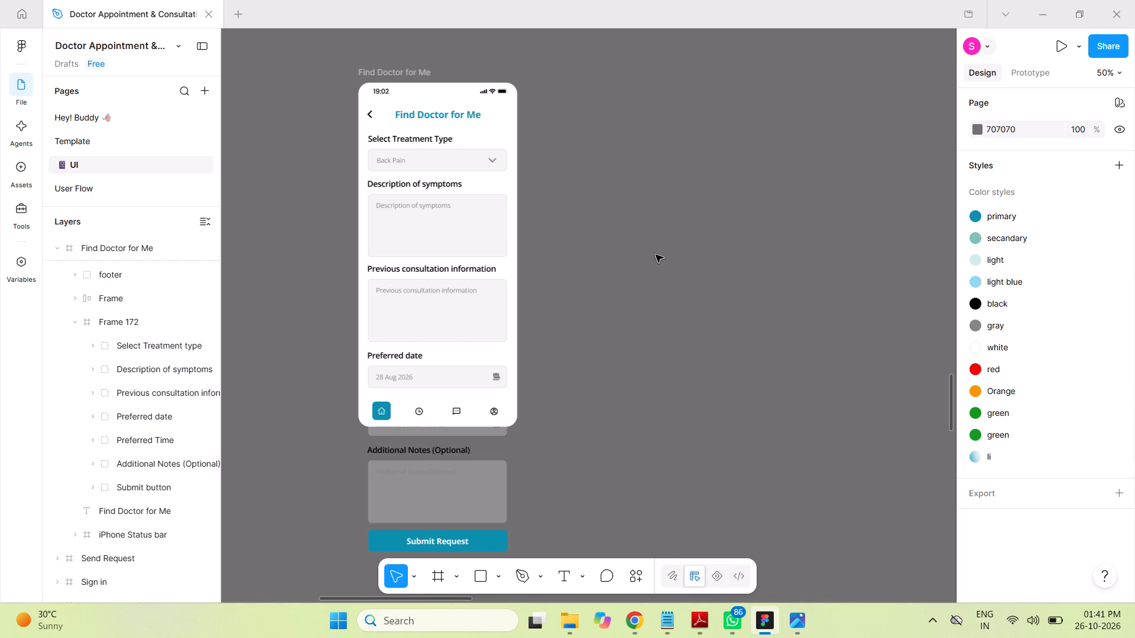
left_click(145, 412)
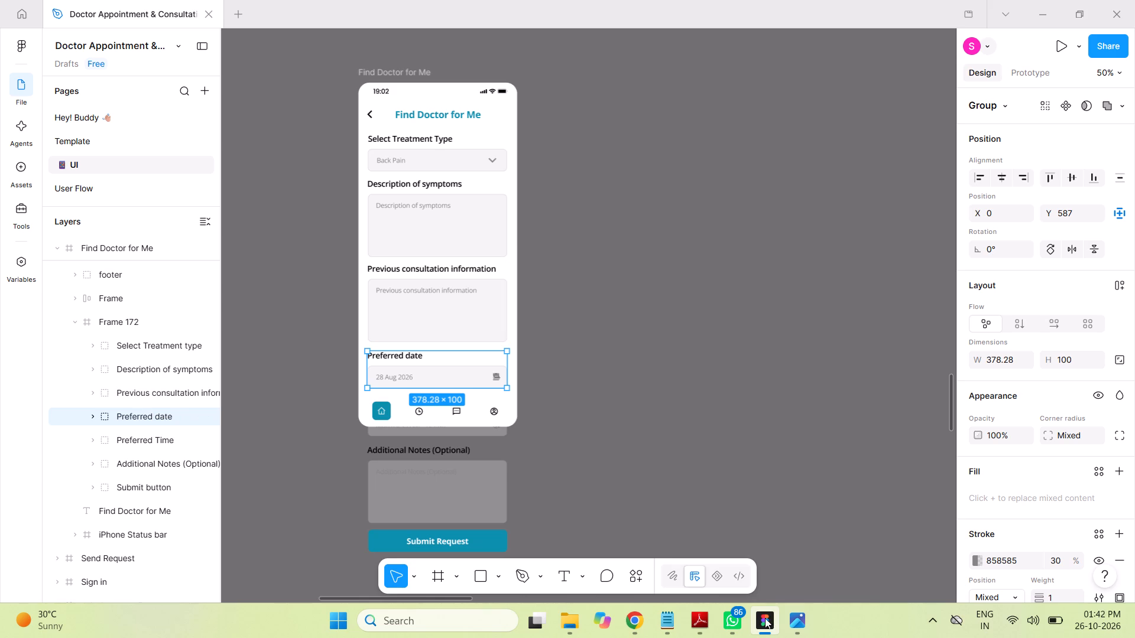
Switch to Chrome and replace the Google scrolling query with a search for "upload file input design".
left_click(637, 619)
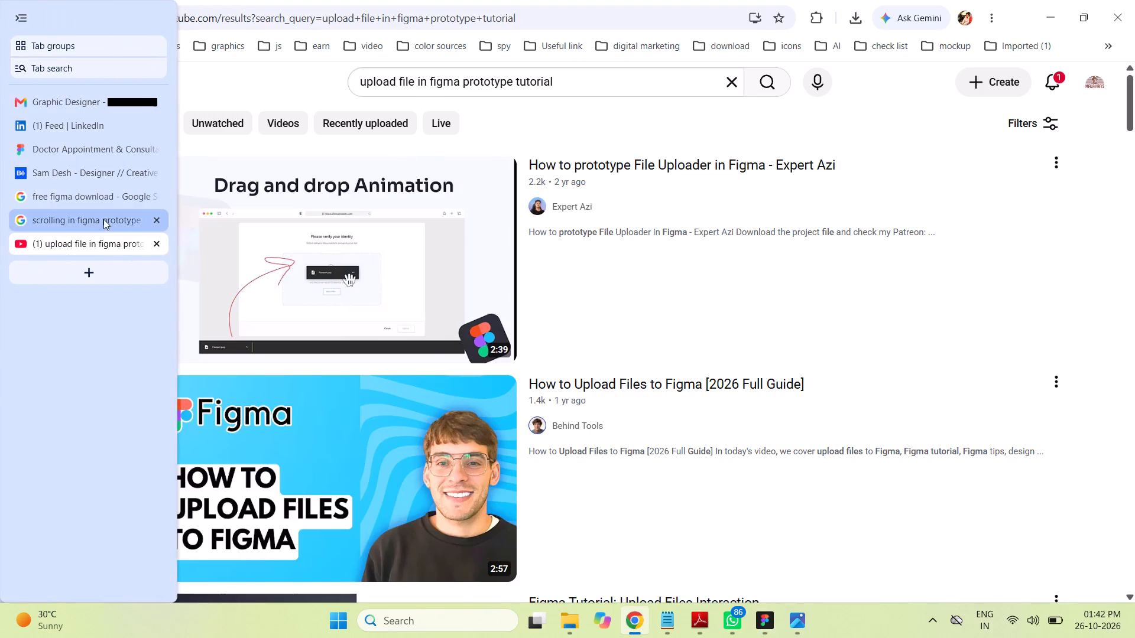
left_click(103, 219)
left_click_drag(387, 103, 18, 102)
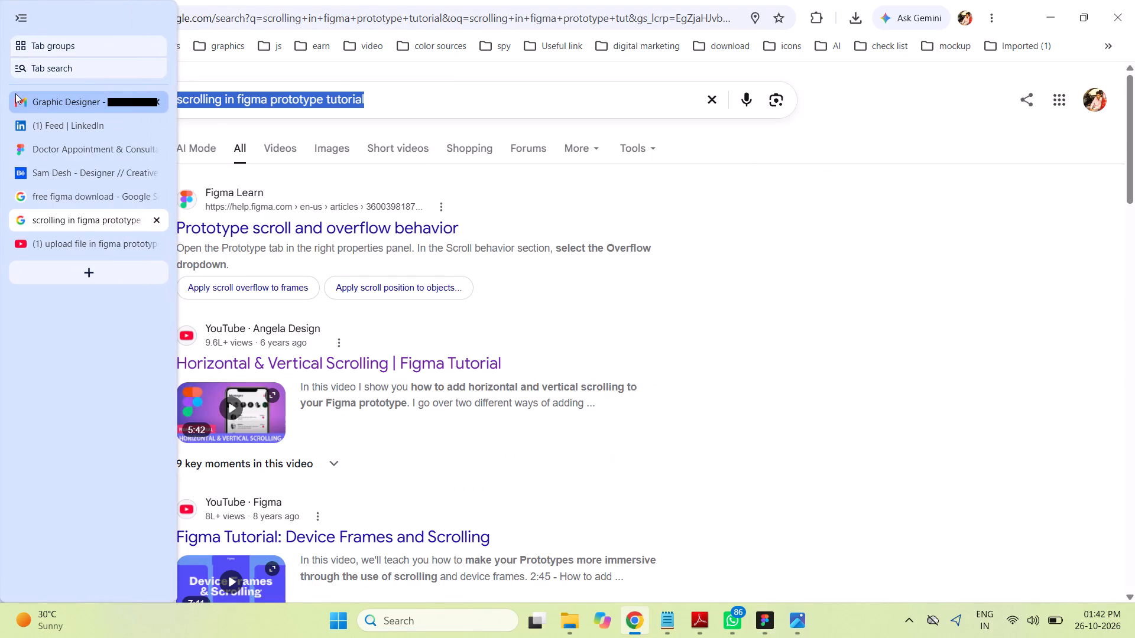
type("upload")
key("space")
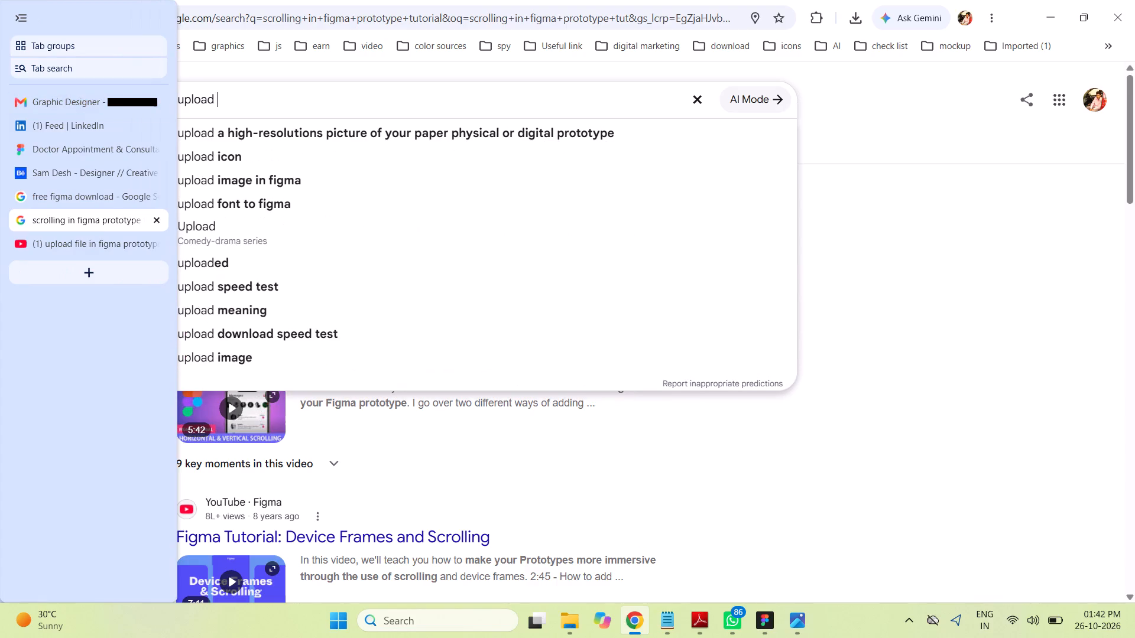
type("input")
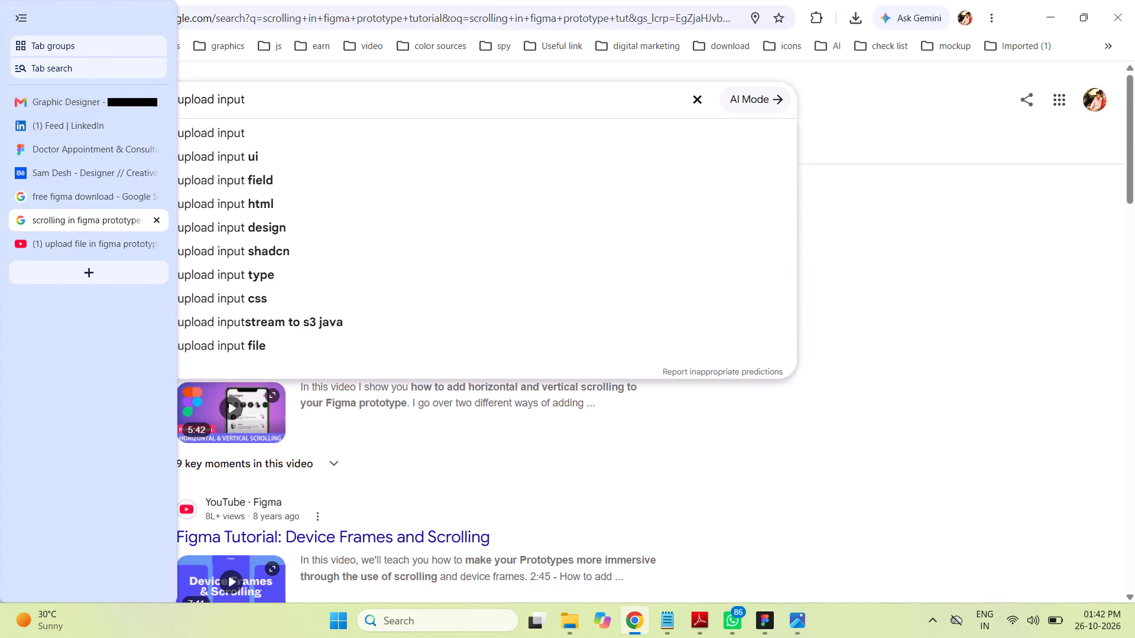
key("space")
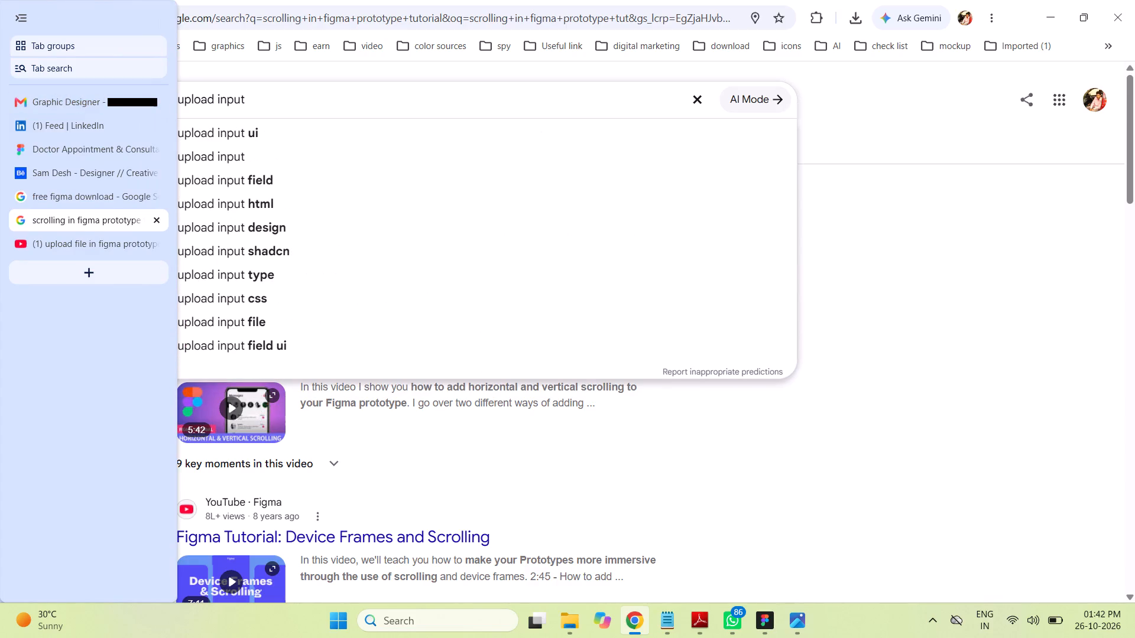
type("file")
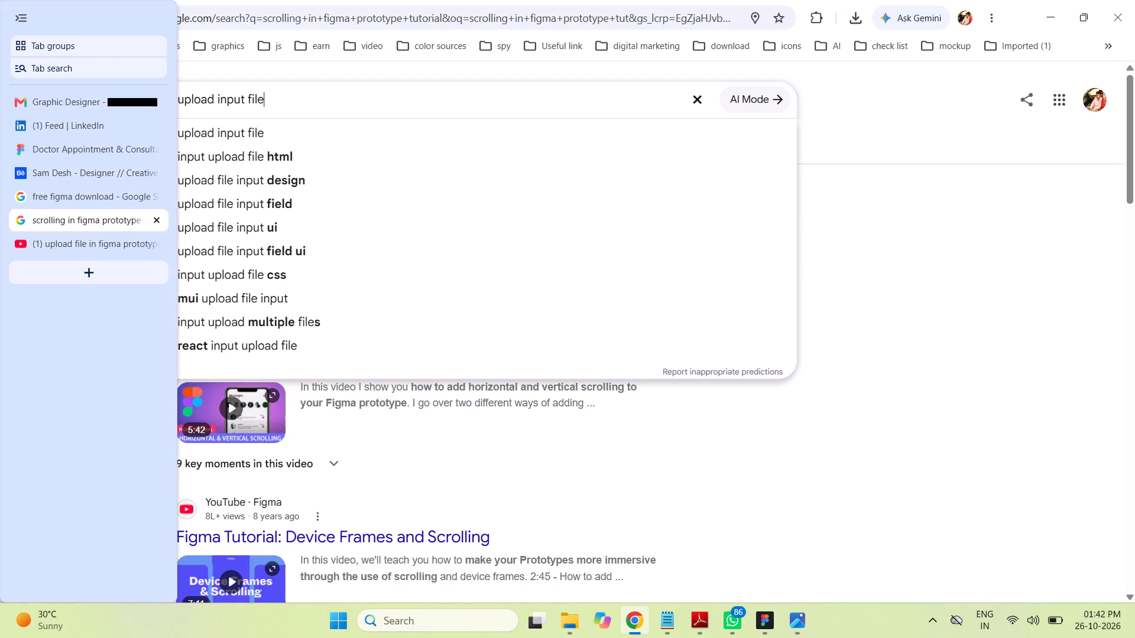
key("Down")
key("Down")
key("Down")
key("Return")
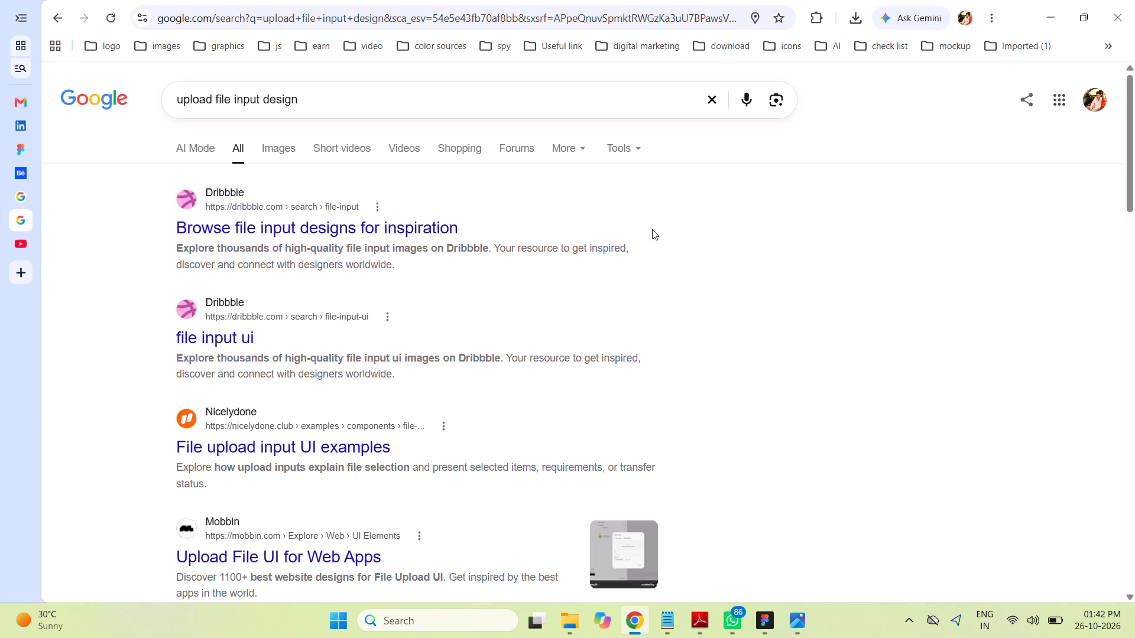
Open Dribbble's "Browse file input designs for inspiration" result in a new tab and switch to it.
right_click(403, 226)
left_click(489, 250)
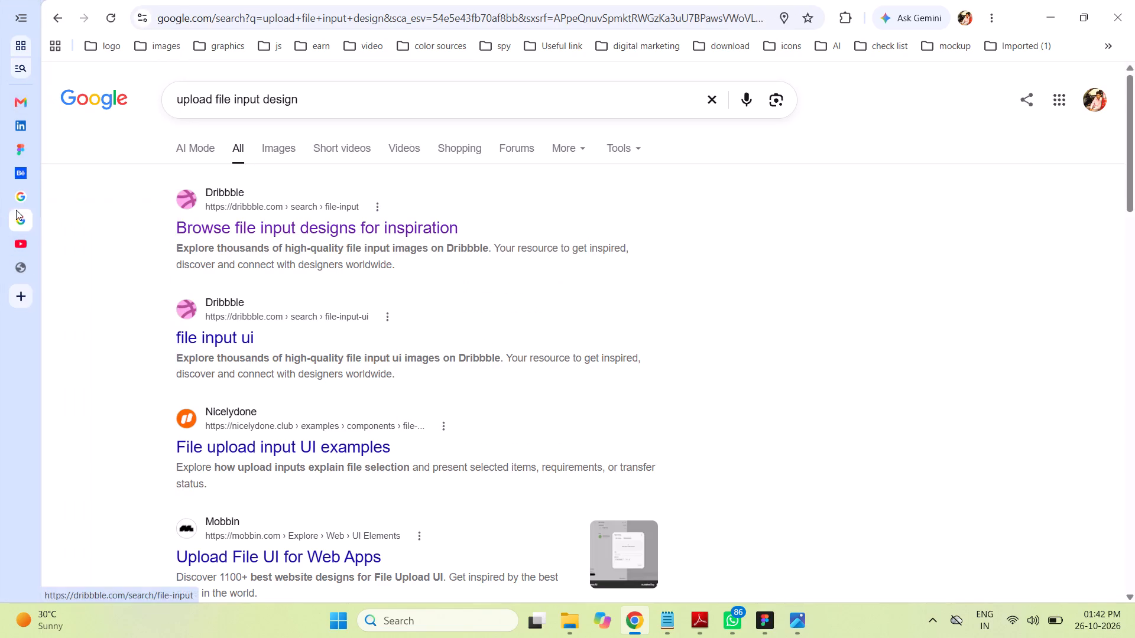
left_click(54, 271)
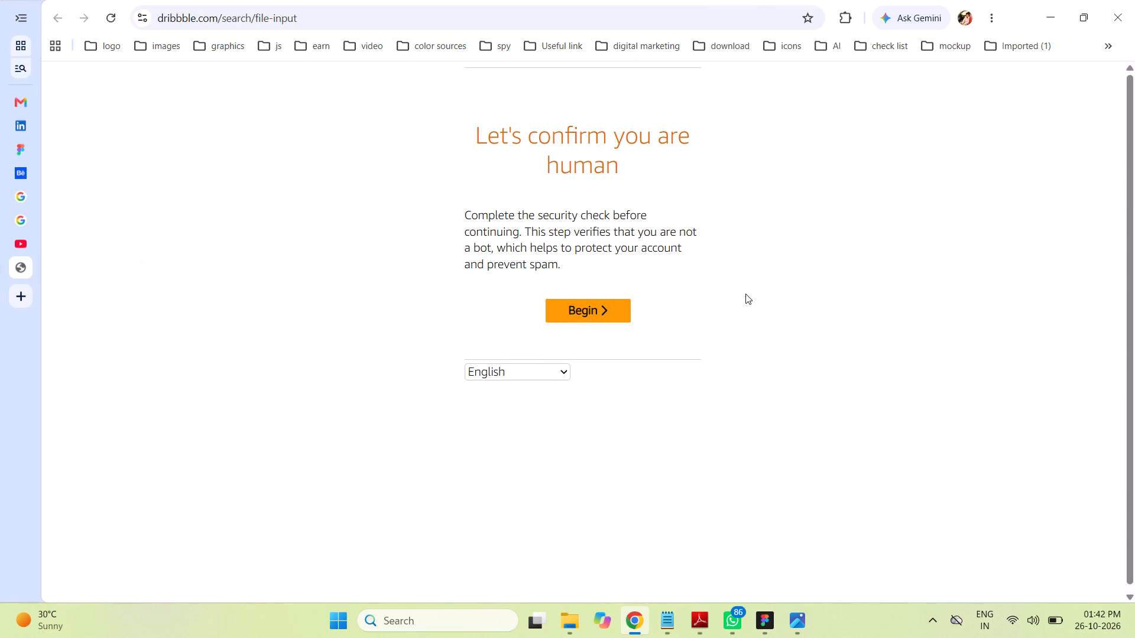
Complete Dribbble's human verification by choosing all the bucket images and submitting the selection.
left_click(586, 312)
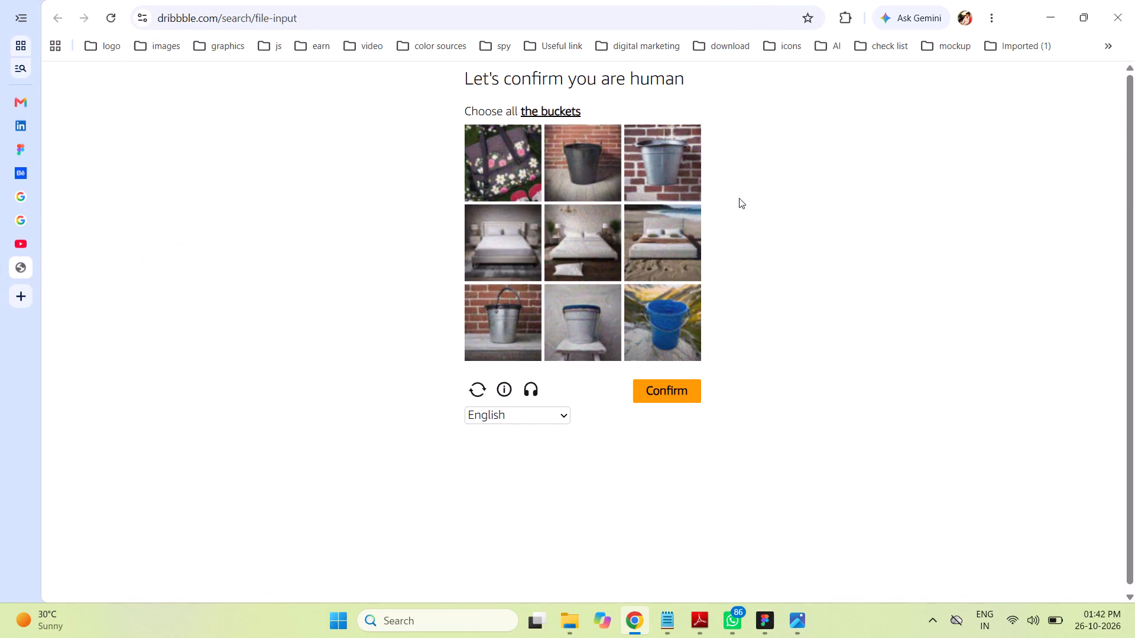
left_click(586, 170)
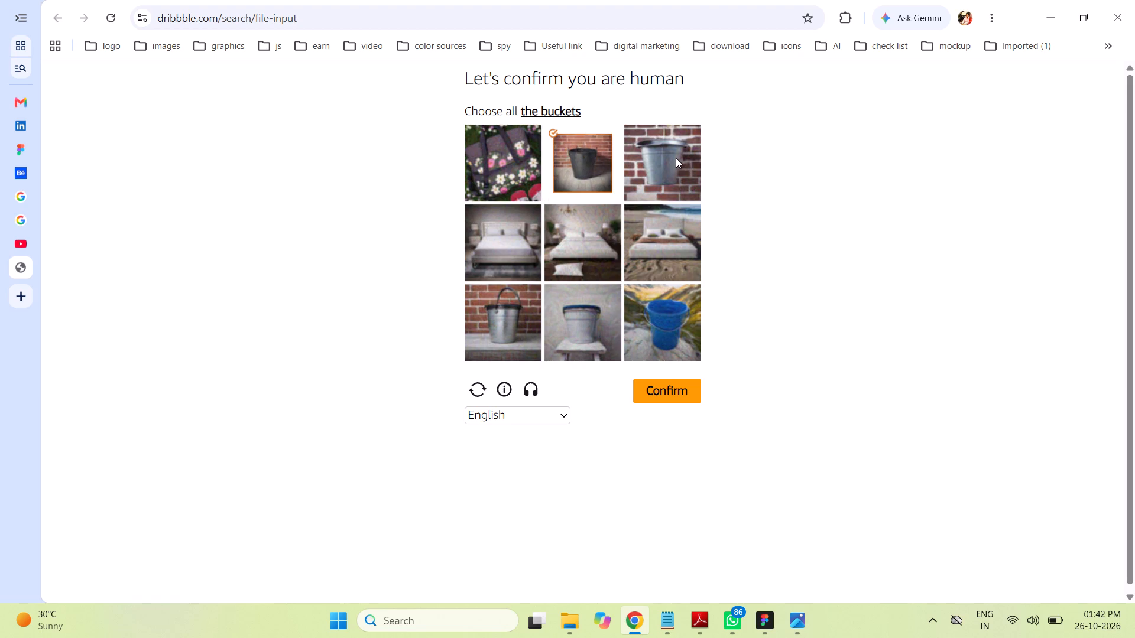
left_click(676, 158)
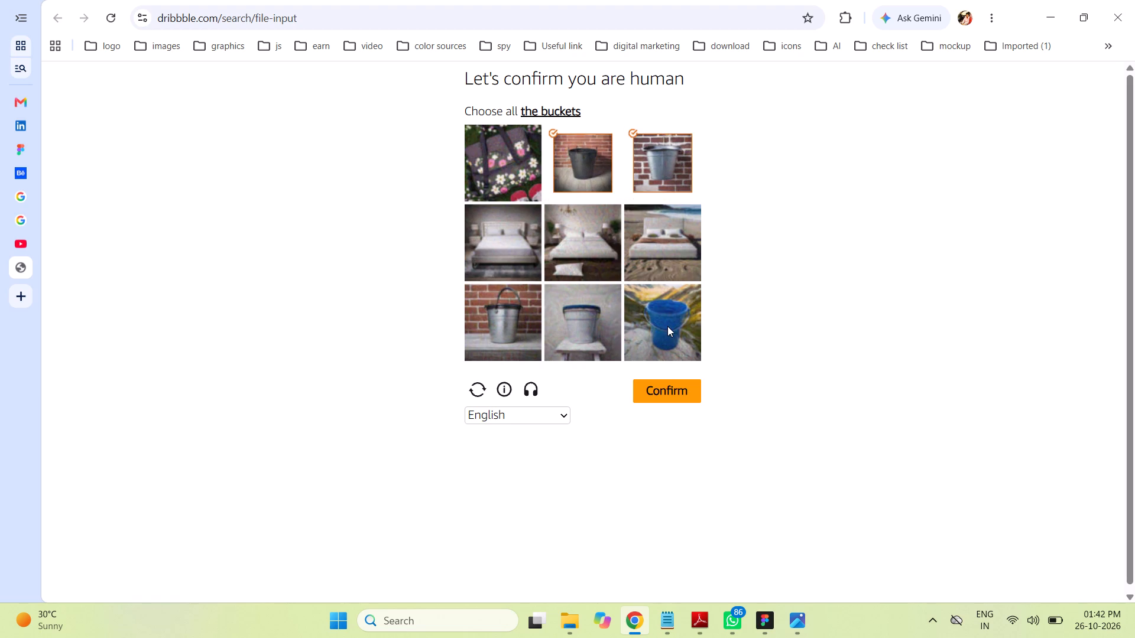
left_click(667, 326)
left_click(571, 328)
left_click(514, 327)
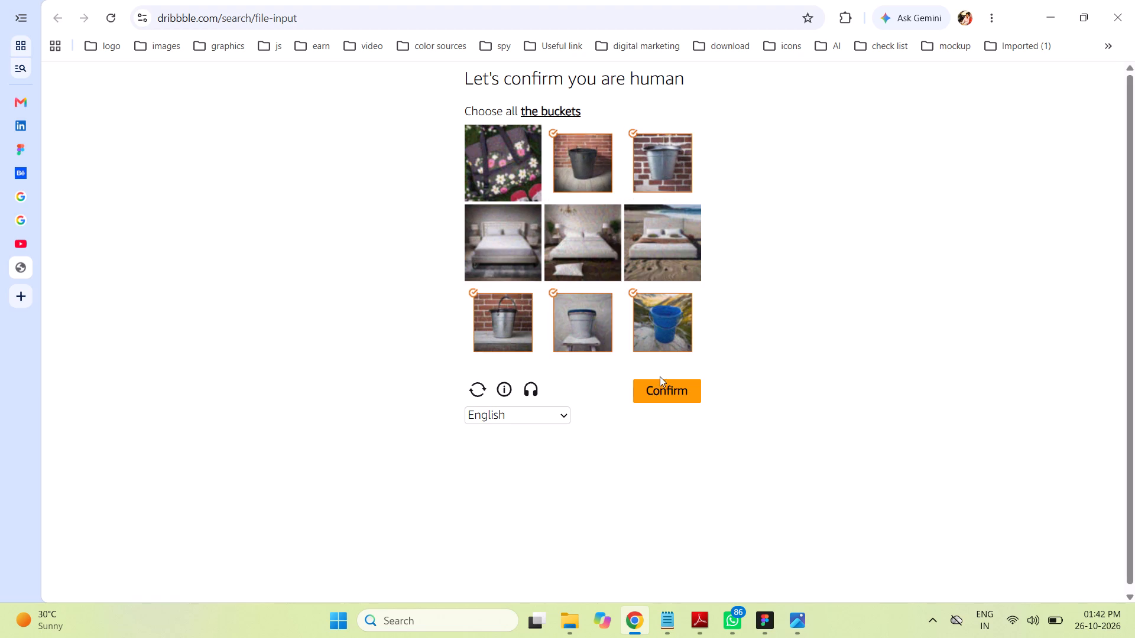
left_click(676, 393)
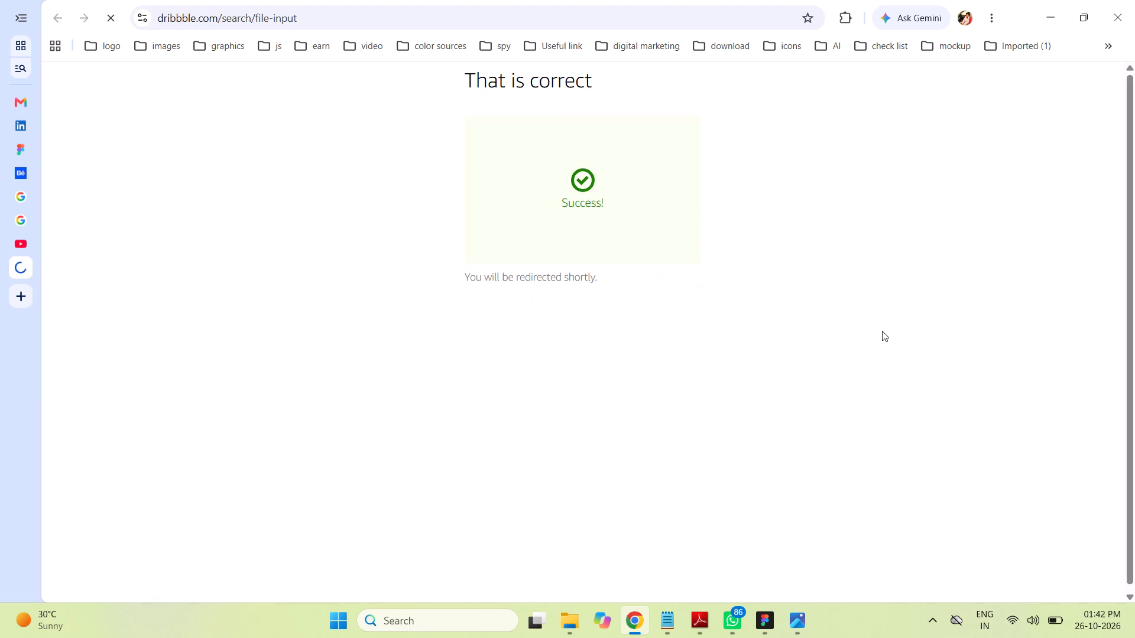
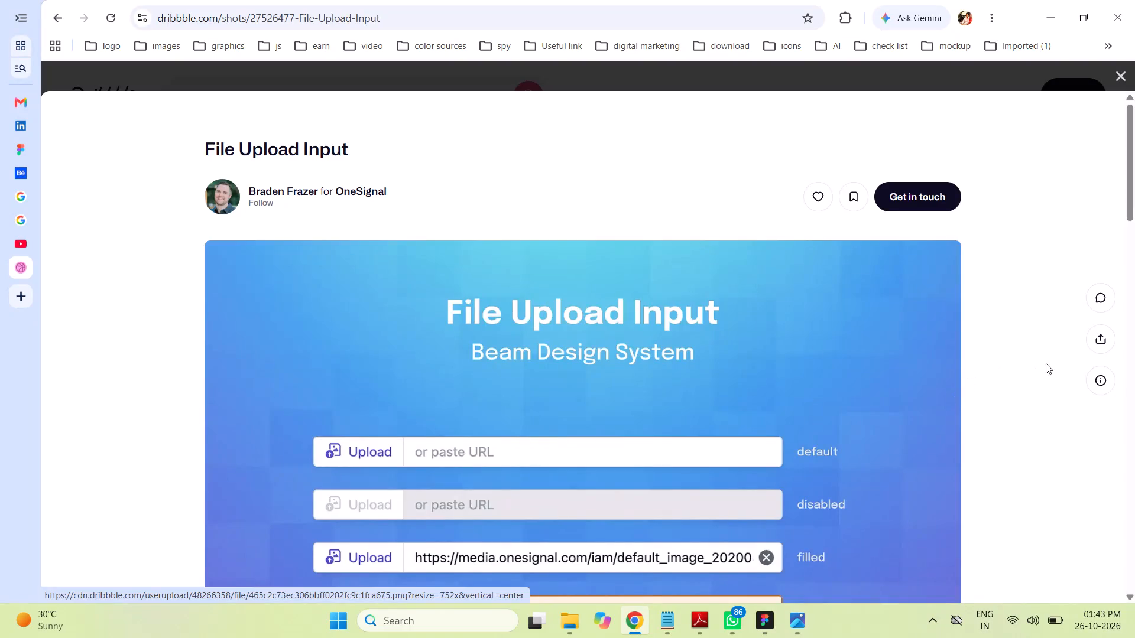
Switch to Figma and duplicate the selected Preferred date group in place in the Find Doctor for Me form.
scroll(1048, 363, "down", 2)
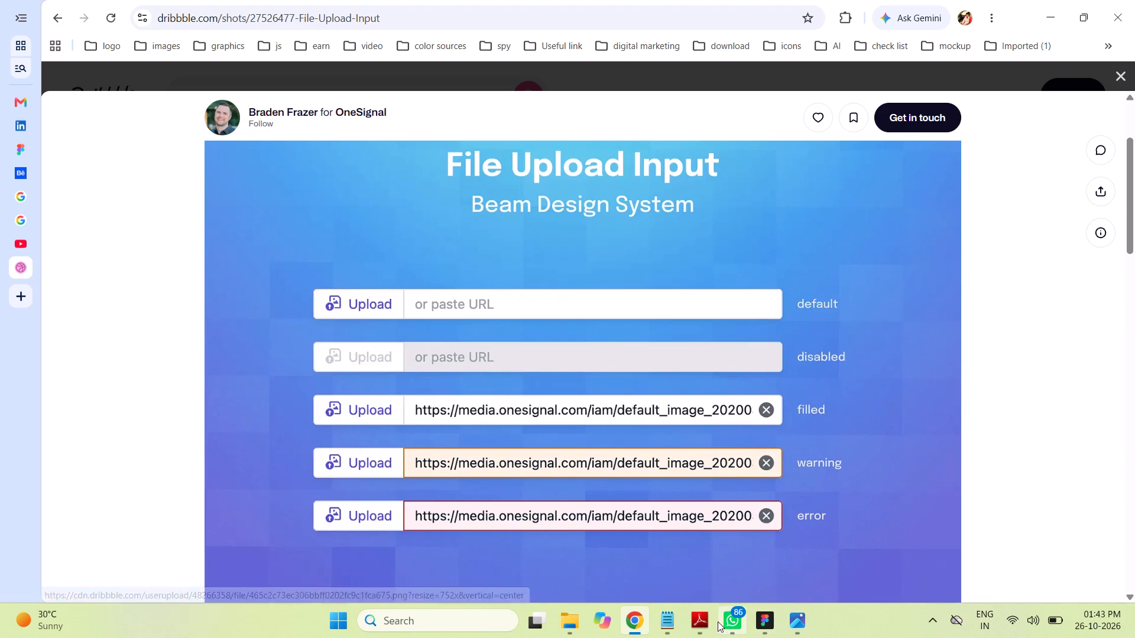
left_click(767, 623)
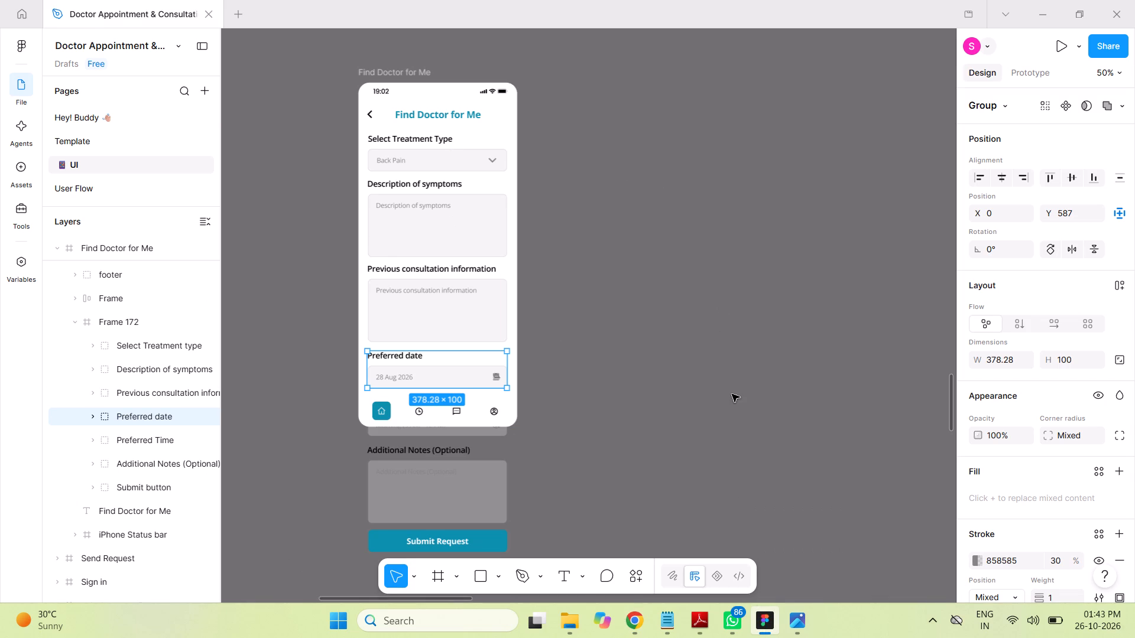
key("ctrl+c")
key("ctrl+v")
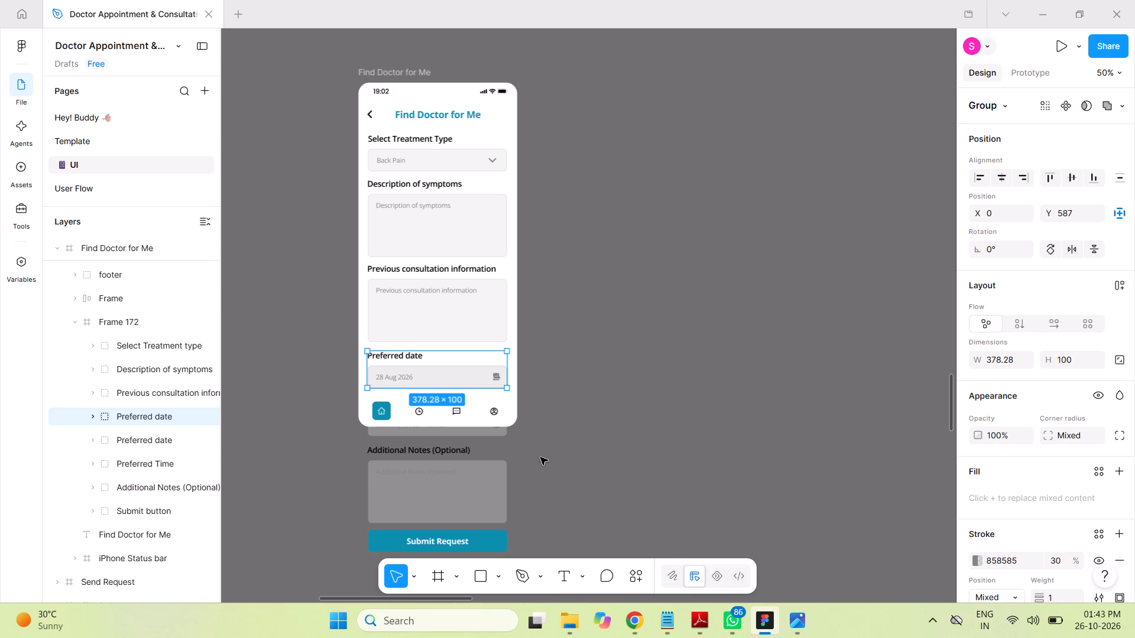
Move the original Preferred date, Preferred Time, Additional Notes (Optional) and Submit button groups down together by about 120 px.
left_click(157, 439)
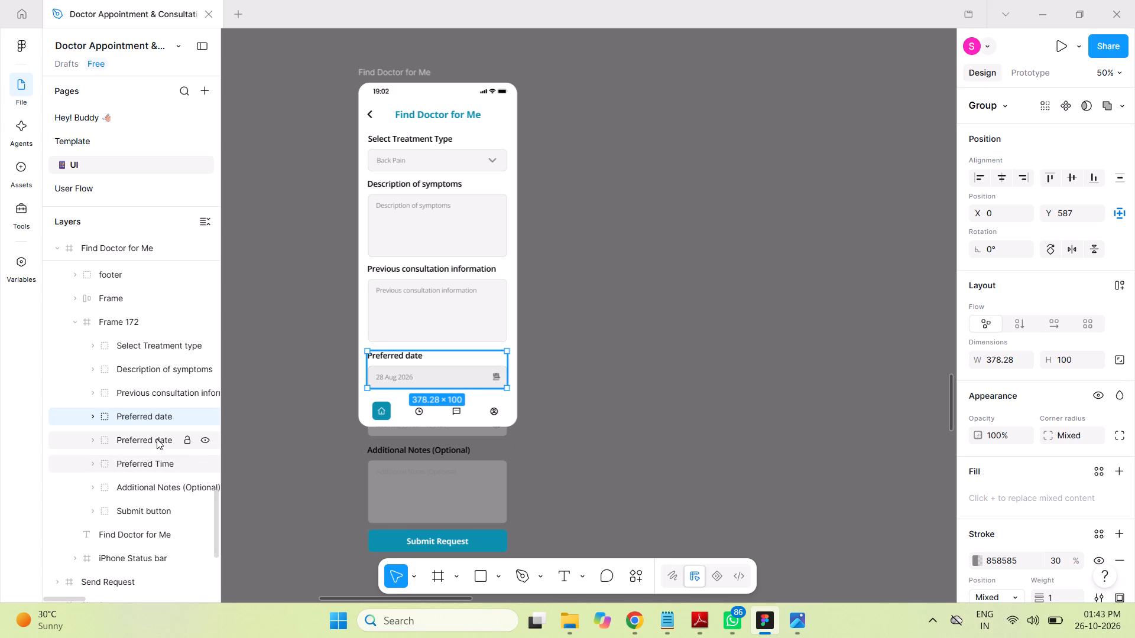
left_click(154, 512, "shift")
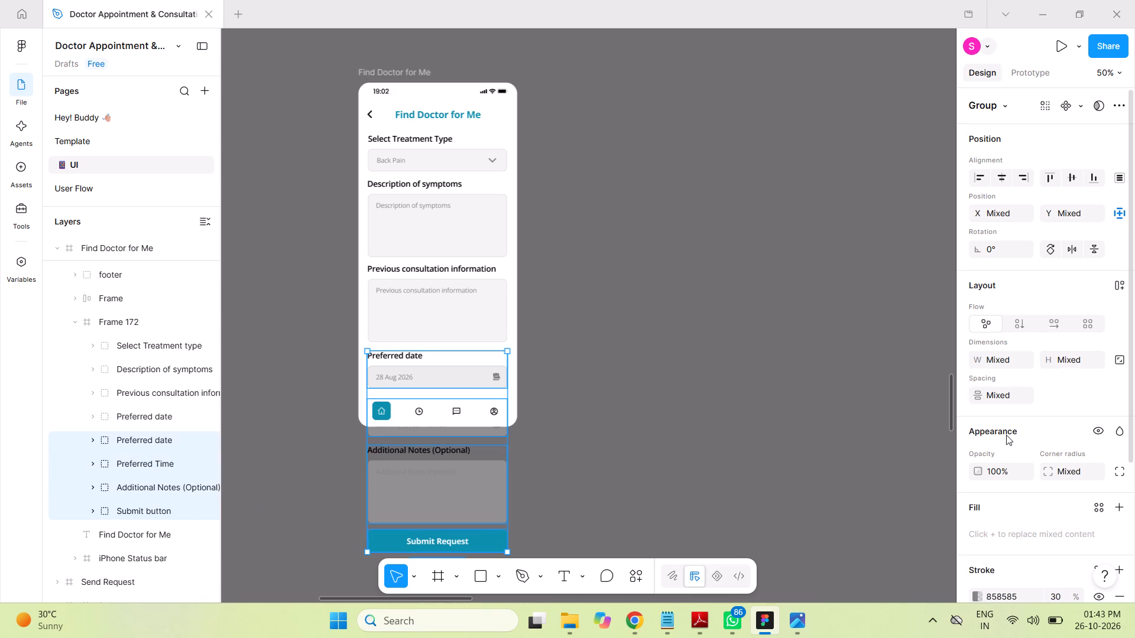
scroll(1016, 375, "down", 1)
scroll(714, 289, "down", 2)
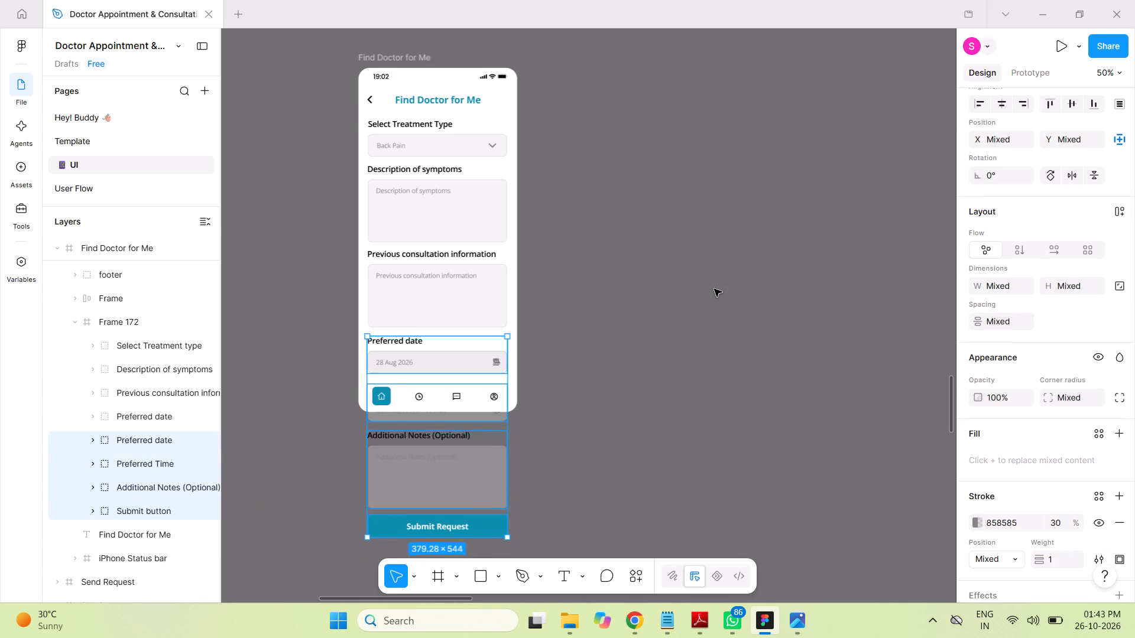
scroll(714, 289, "down", 1)
scroll(714, 289, "up", 4)
scroll(714, 289, "down", 2)
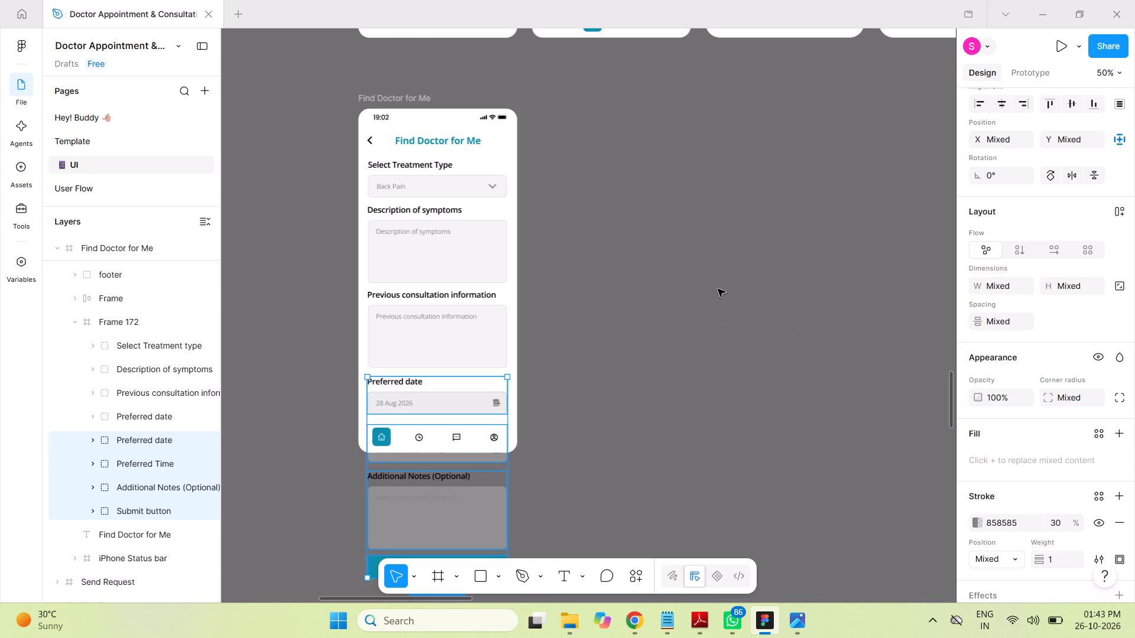
key("shift+Down")
key("shift+Down")
key("shift+Down")
key("shift+Down")
key("shift+Down")
key("shift+Down")
key("shift+Down")
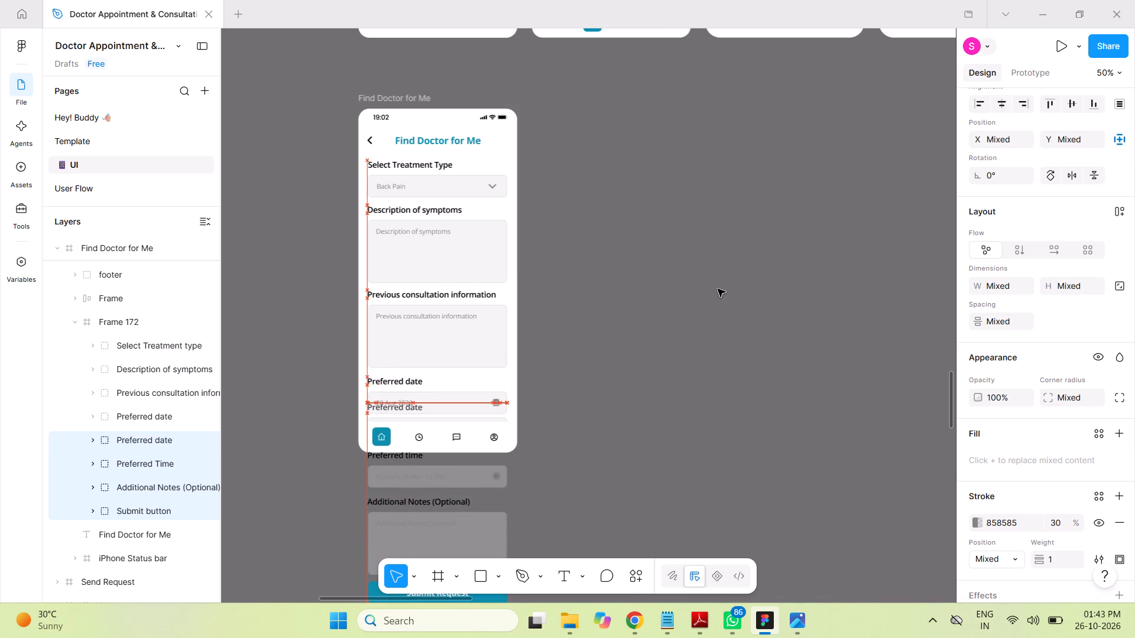
key("shift+Down")
key("shift+Down")
key("shift+Down")
key("shift+Down")
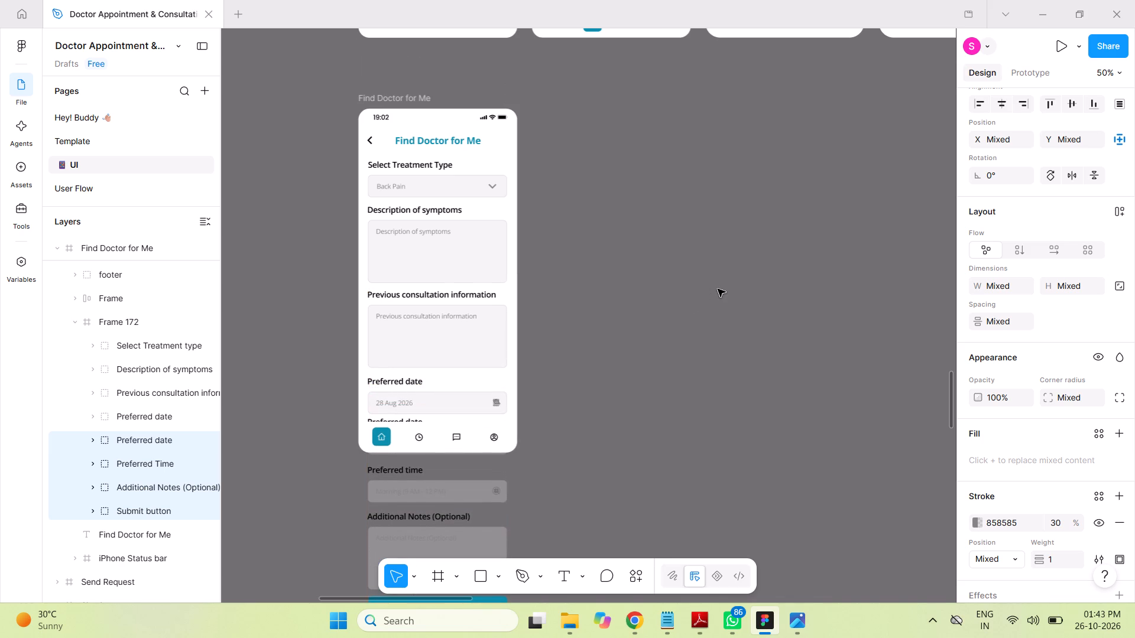
key("shift+Down")
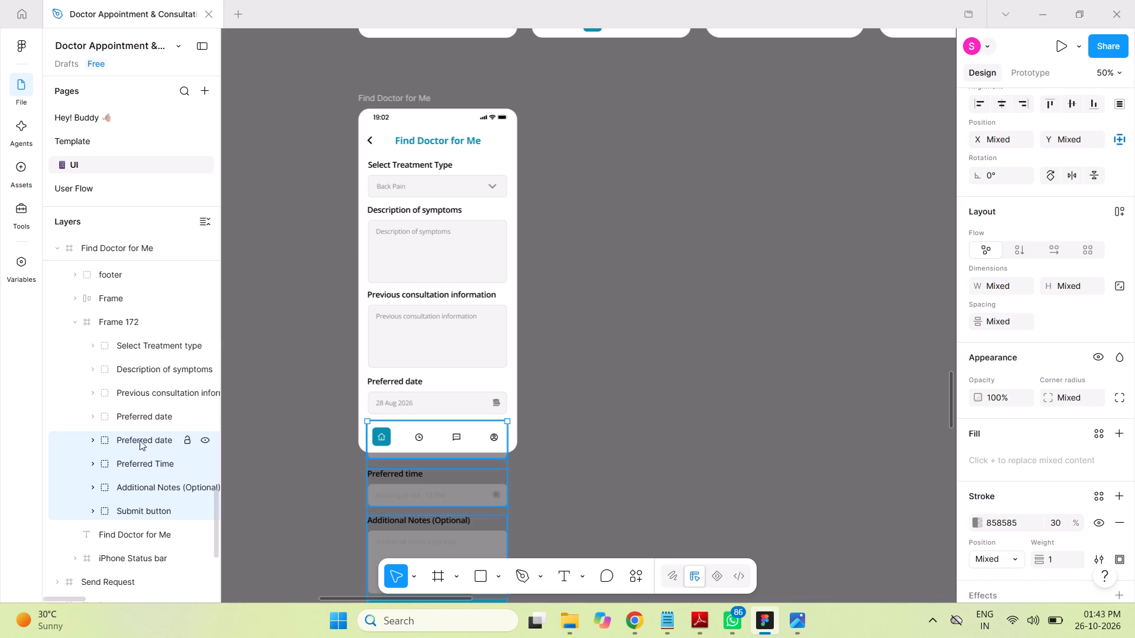
Copy "report upload" from the PDF in Adobe Reader and rename the upper Preferred date group in Figma with it.
left_click(137, 415)
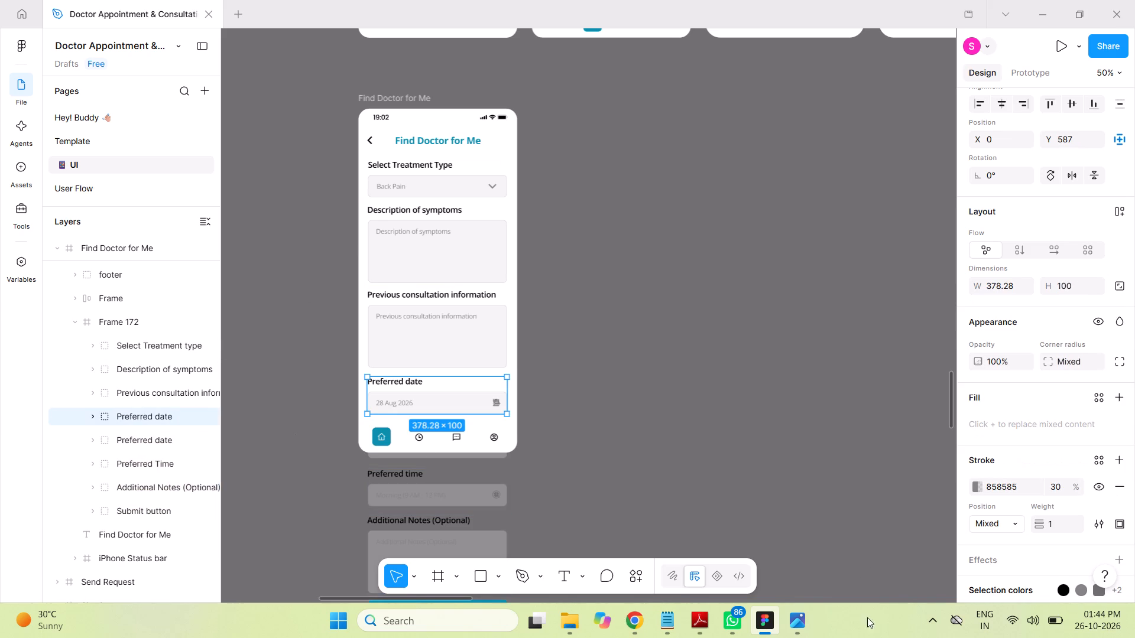
left_click(712, 621)
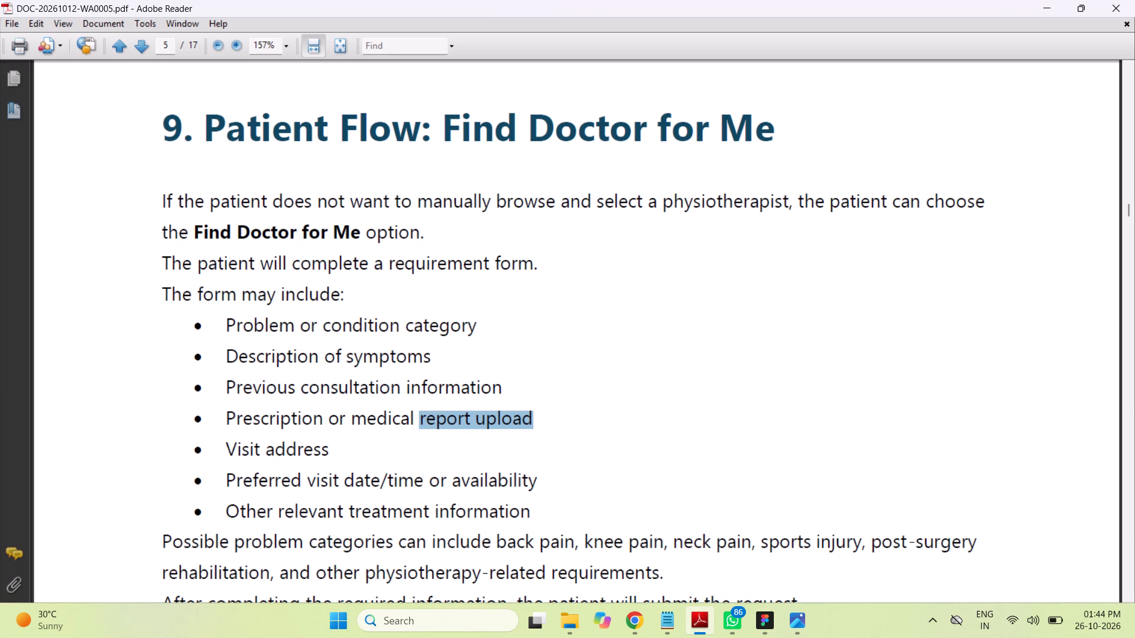
right_click(511, 422)
left_click(533, 432)
left_click(764, 623)
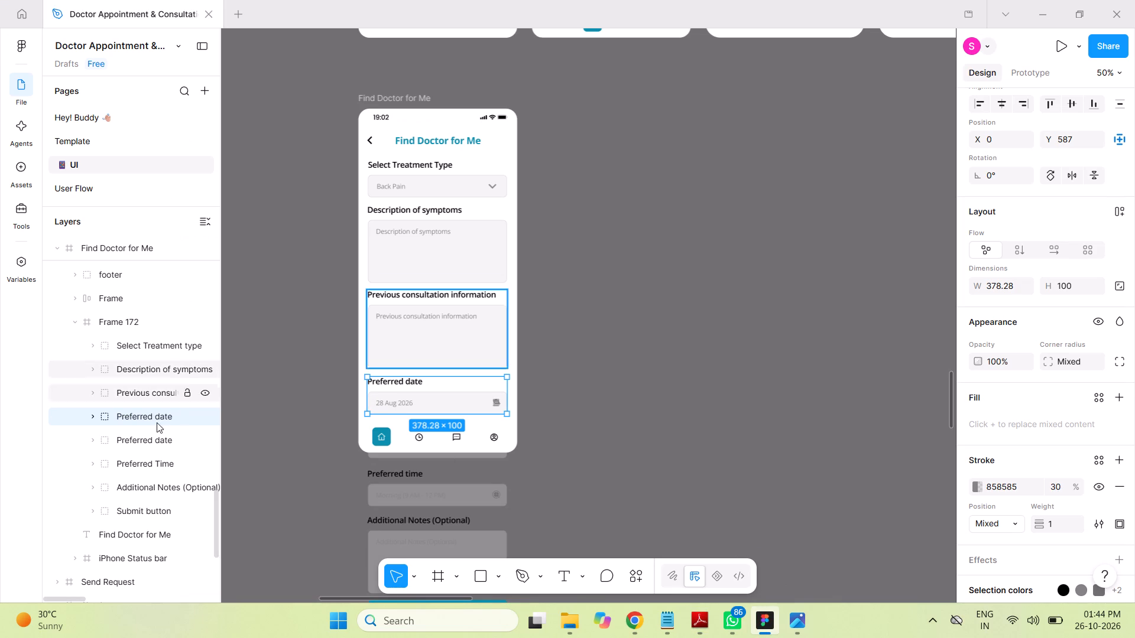
double_click(138, 417)
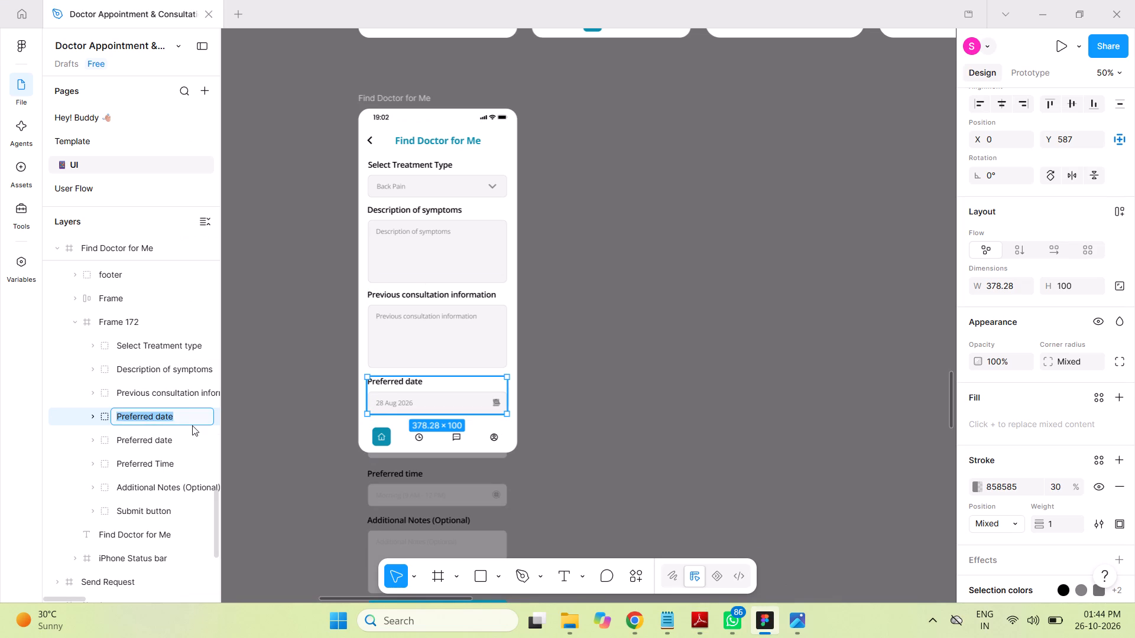
key("ctrl+v")
left_click(682, 376)
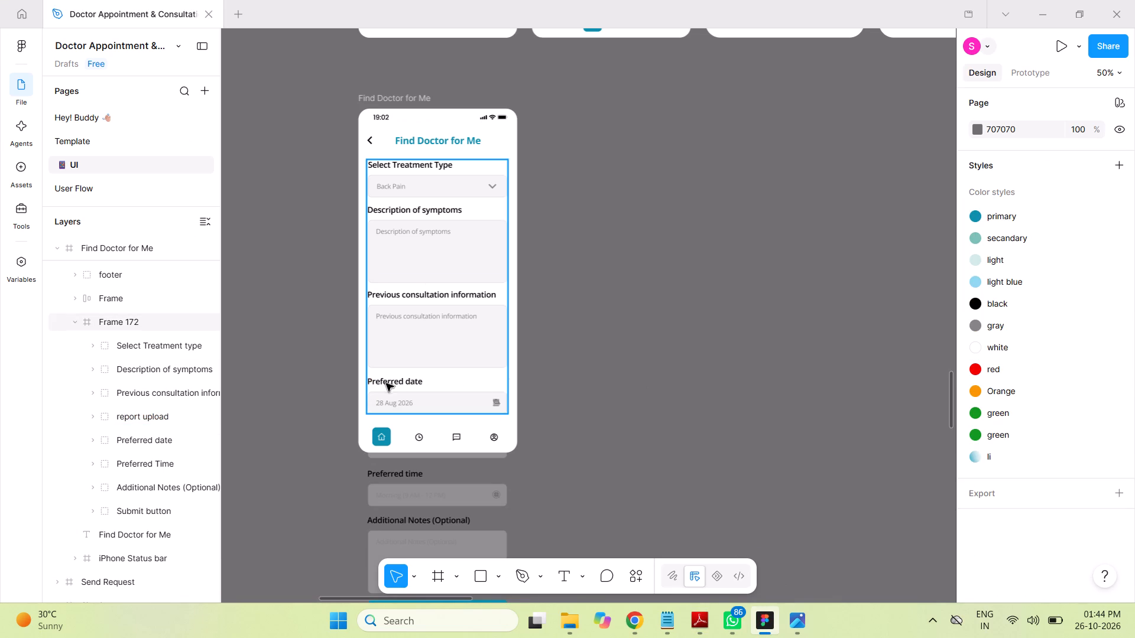
Change the heading text inside the report upload group to "Report upload".
left_click(406, 383)
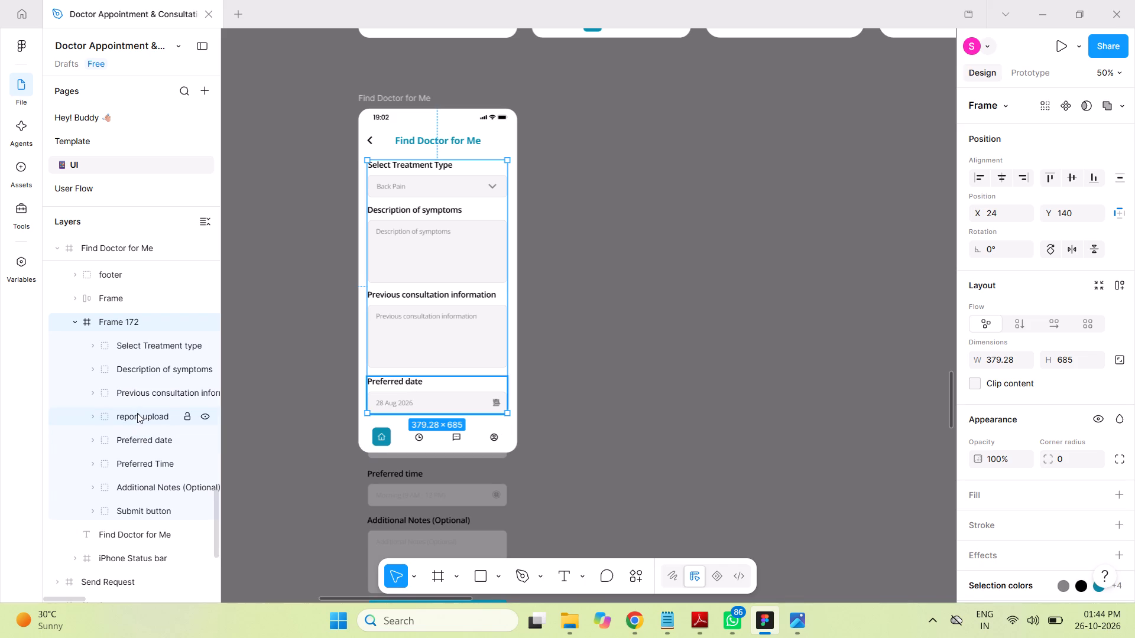
left_click(137, 413)
double_click(408, 381)
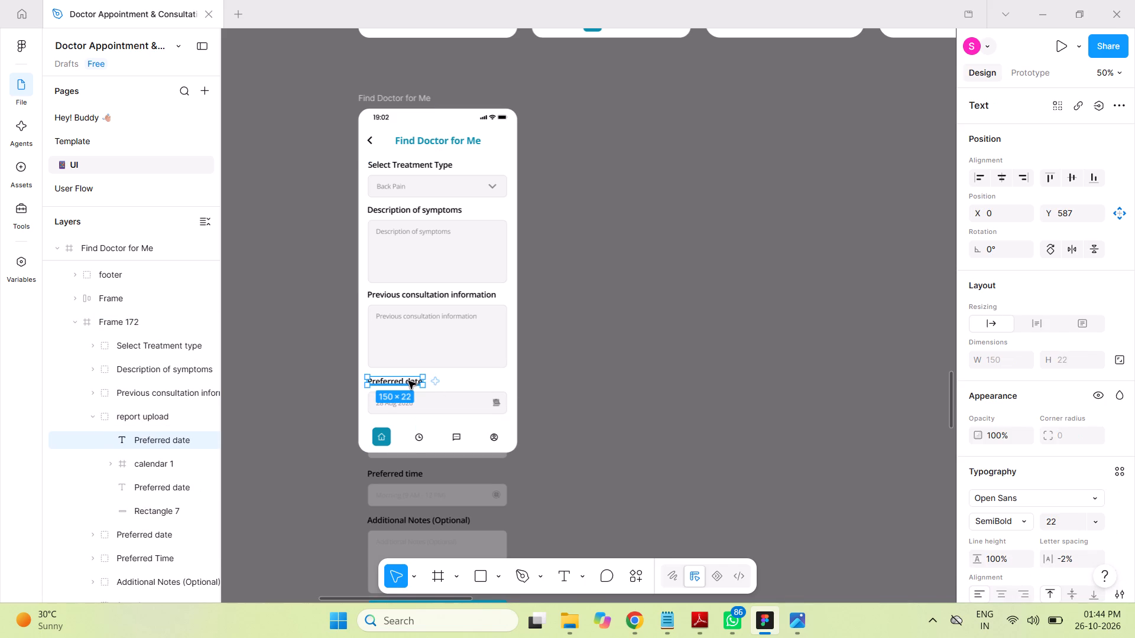
double_click(408, 381)
key("ctrl+v")
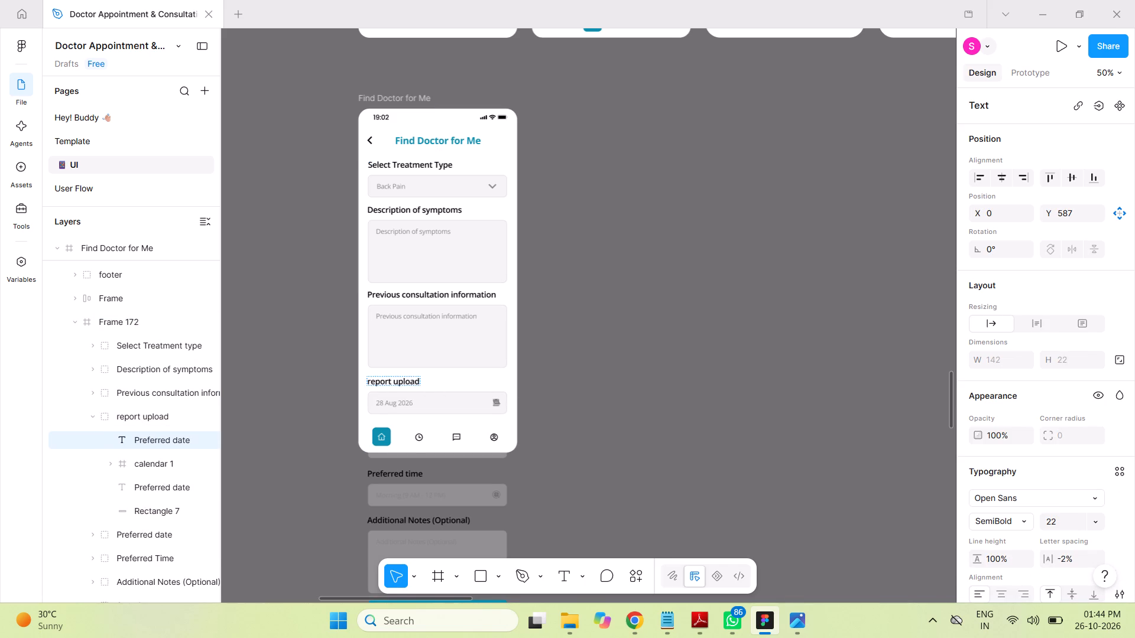
left_click_drag(370, 382, 365, 381)
left_click_drag(365, 381, 365, 381)
key("shift+r")
key("ctrl+equal")
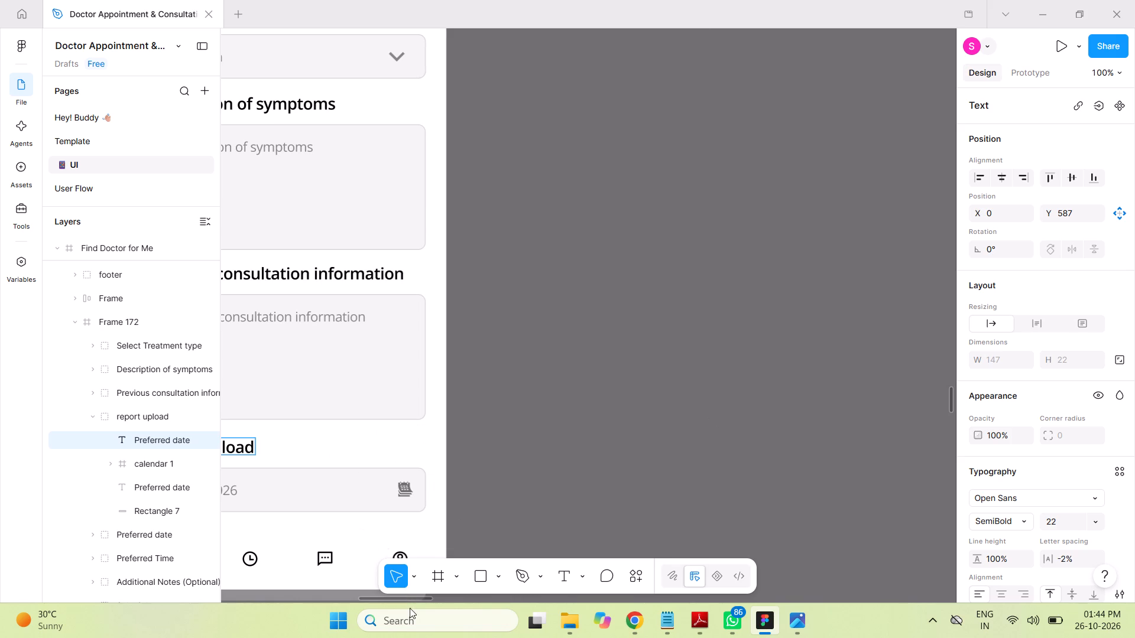
left_click_drag(406, 598, 371, 601)
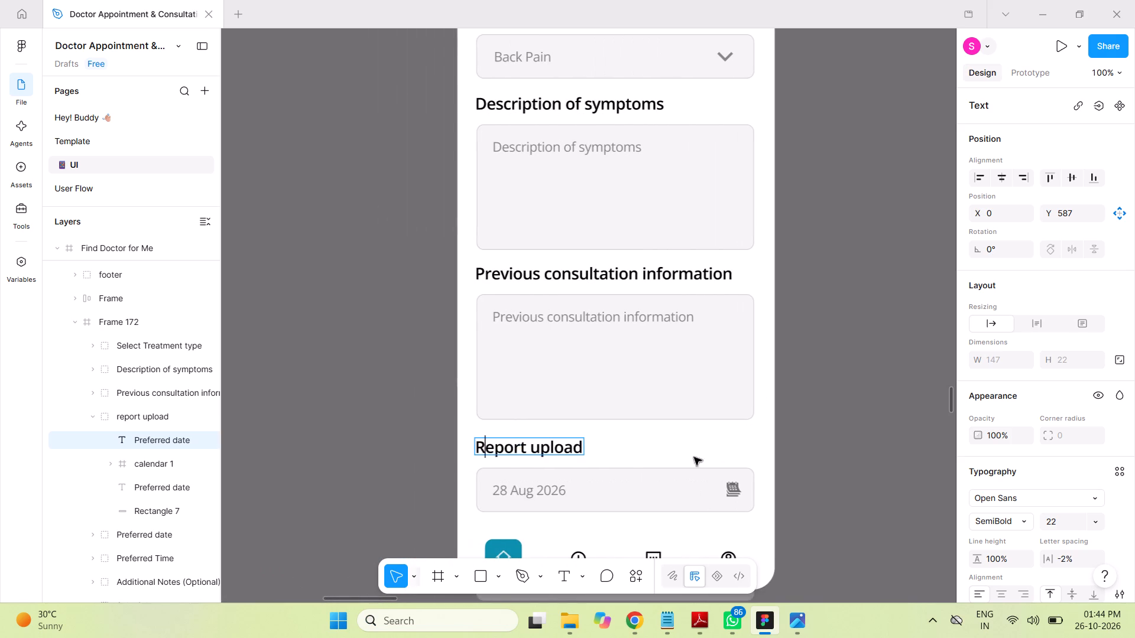
scroll(822, 351, "down", 3)
scroll(823, 351, "up", 2)
scroll(823, 351, "down", 1)
scroll(823, 351, "up", 1)
scroll(823, 351, "down", 2)
scroll(821, 356, "up", 1)
scroll(819, 357, "down", 6)
scroll(823, 367, "up", 1)
scroll(823, 367, "down", 1)
scroll(823, 367, "up", 1)
scroll(823, 368, "down", 1)
scroll(820, 370, "up", 1)
scroll(820, 370, "down", 4)
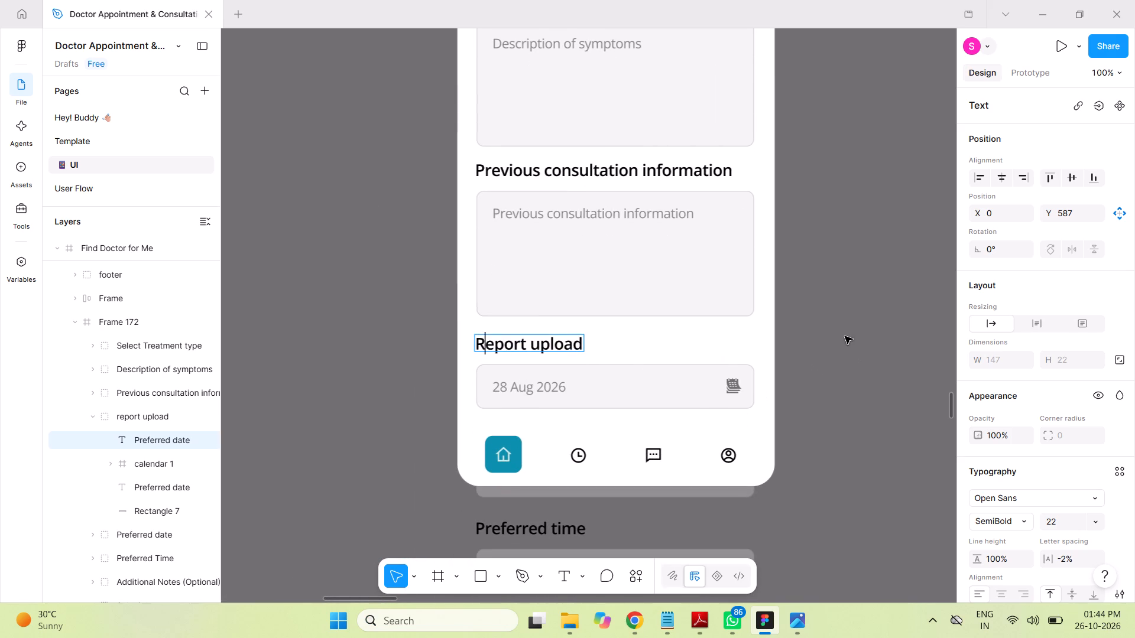
left_click(841, 334)
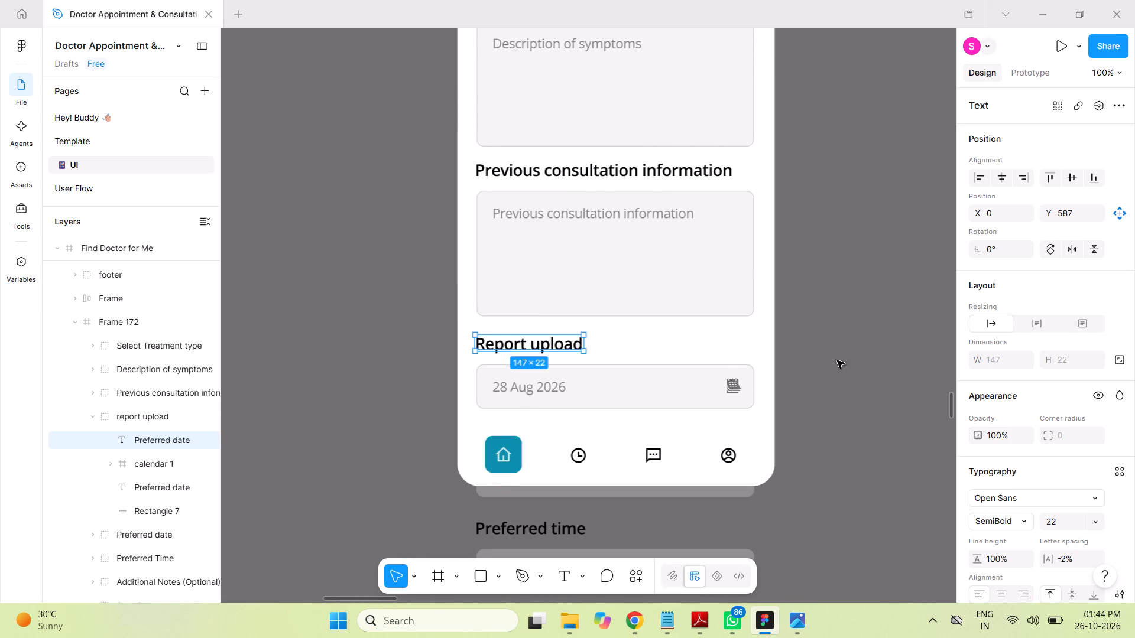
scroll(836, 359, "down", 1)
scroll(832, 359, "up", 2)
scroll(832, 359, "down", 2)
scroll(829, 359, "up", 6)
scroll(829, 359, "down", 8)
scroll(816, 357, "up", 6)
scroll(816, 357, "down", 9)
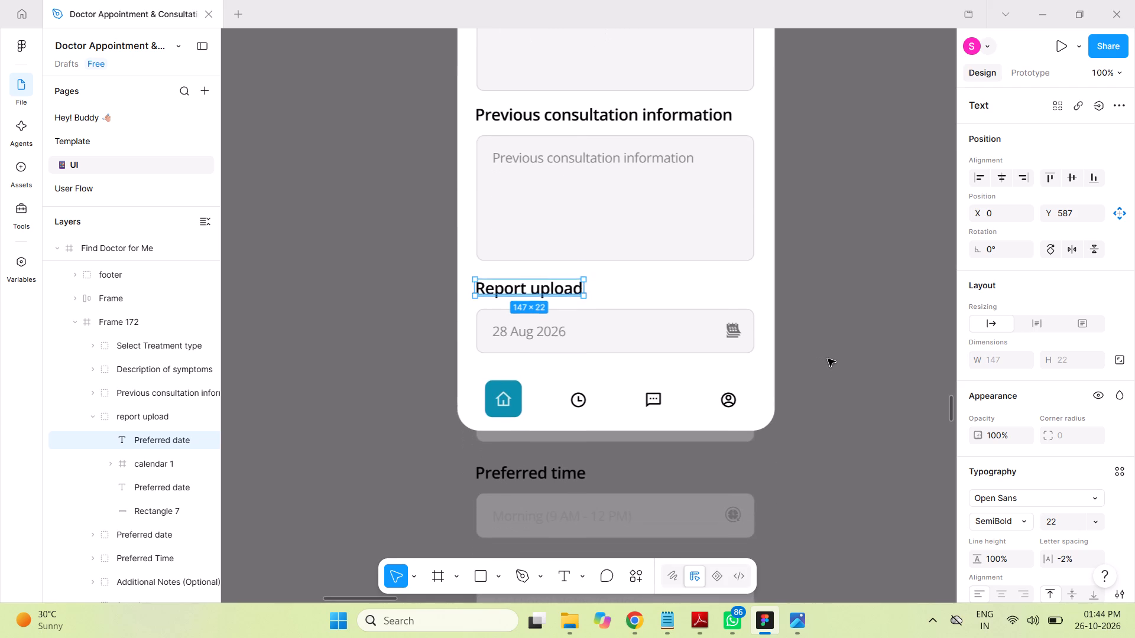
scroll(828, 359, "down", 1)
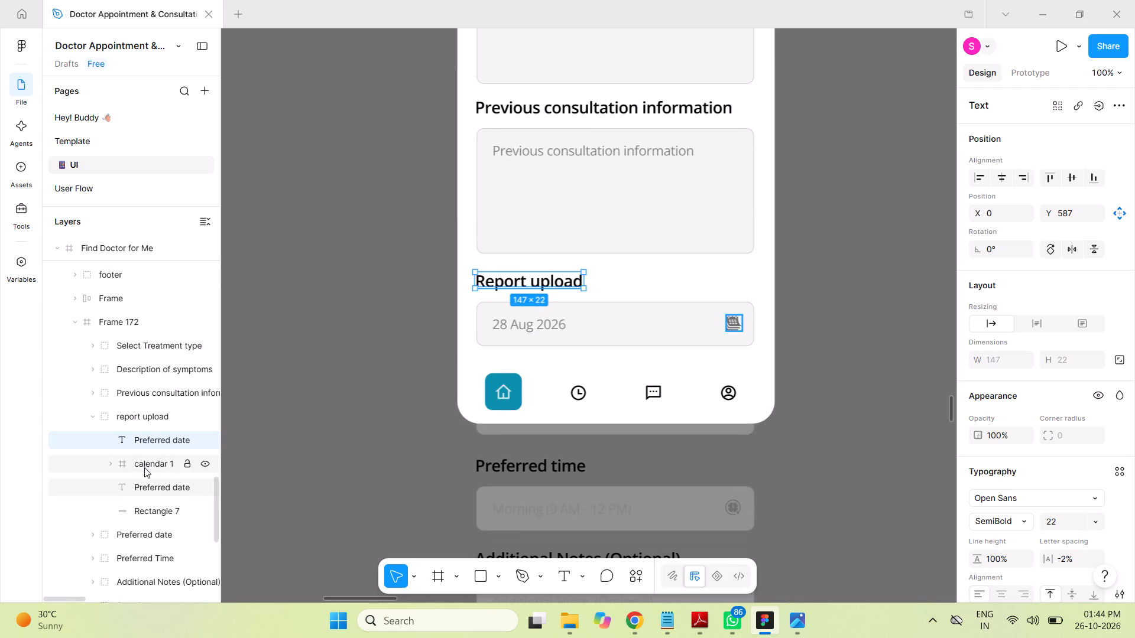
Select the report upload field's placeholder date, then replace the Notepad text with "or paste URL" and copy it.
left_click(145, 487)
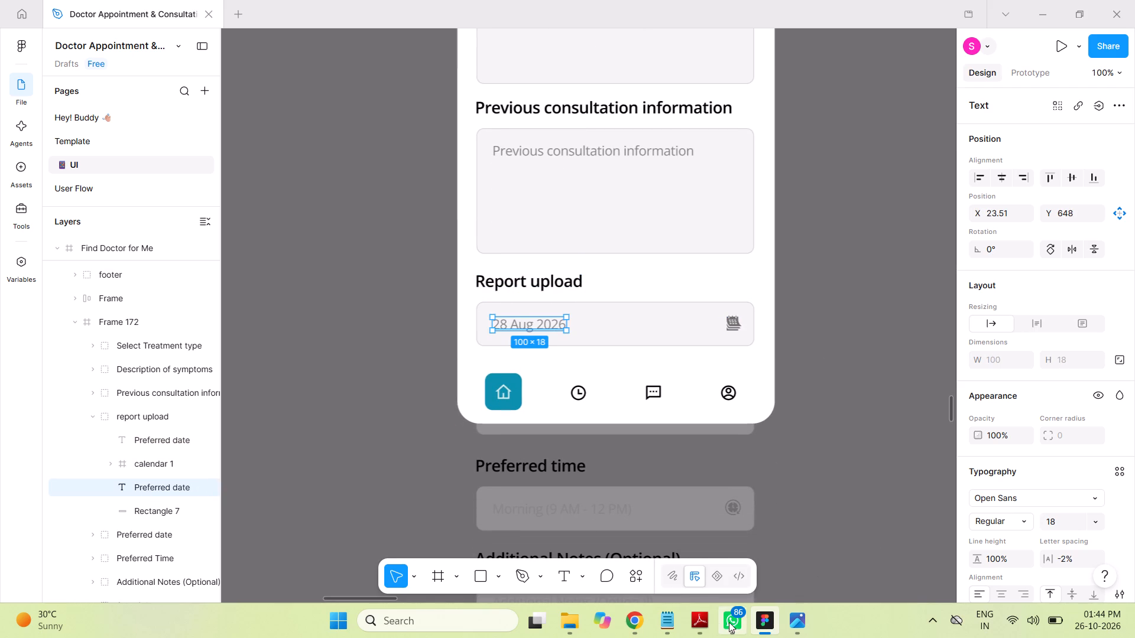
left_click(629, 624)
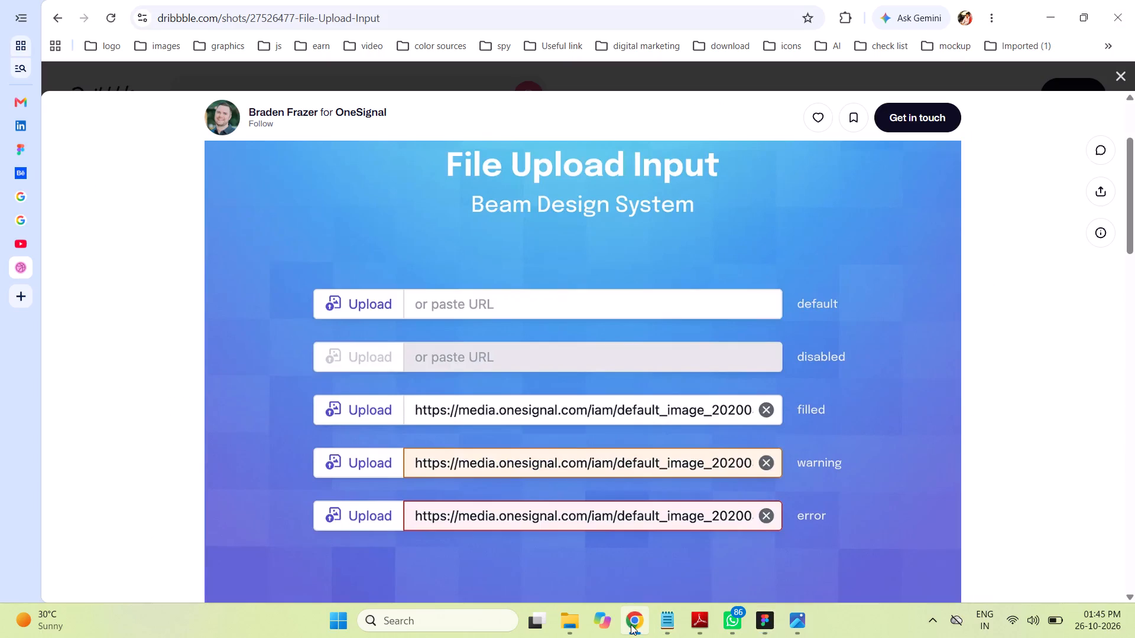
left_click(672, 623)
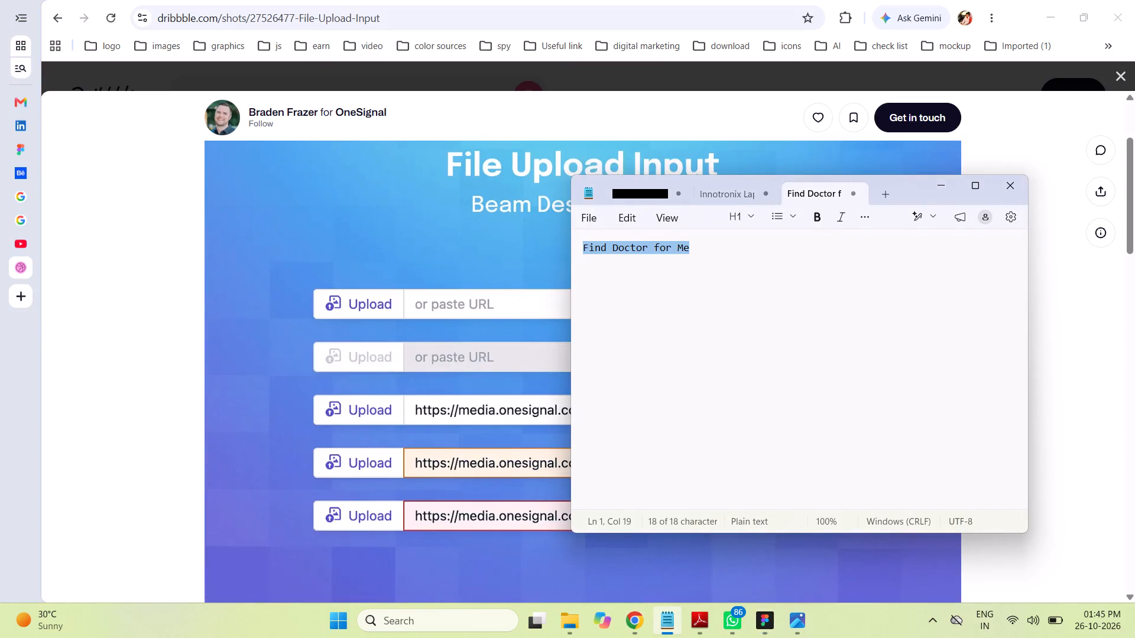
type("or")
key("space")
type("paste UR")
key("shift+l")
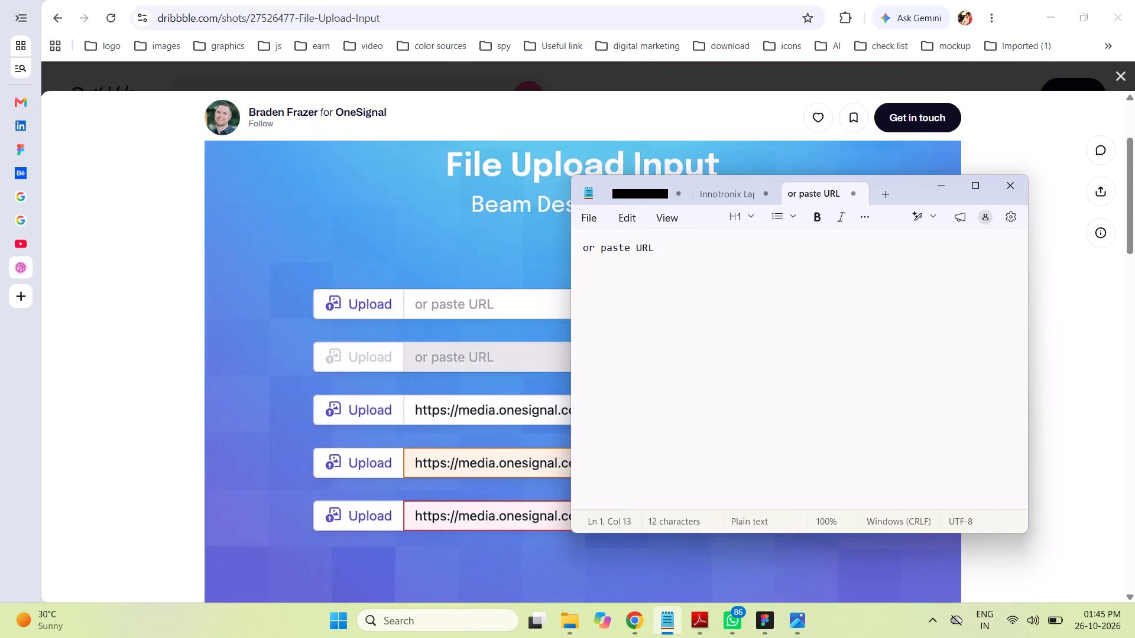
left_click_drag(656, 248, 572, 254)
key("ctrl+c")
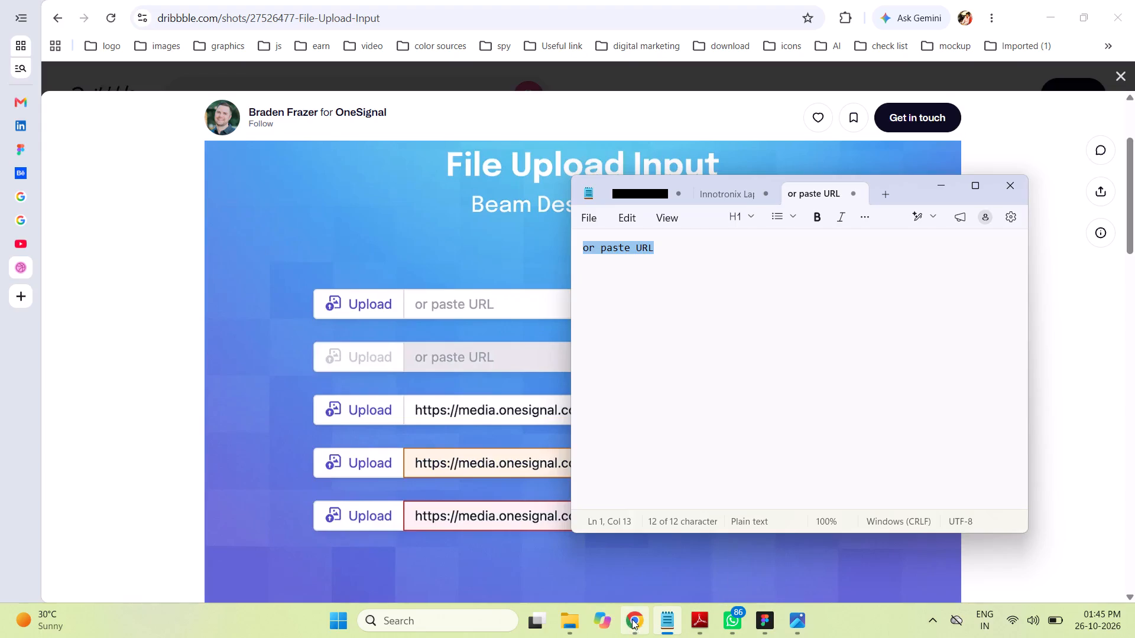
In Figma, replace the report upload field's placeholder date with the copied "or paste URL" text and save.
left_click(770, 623)
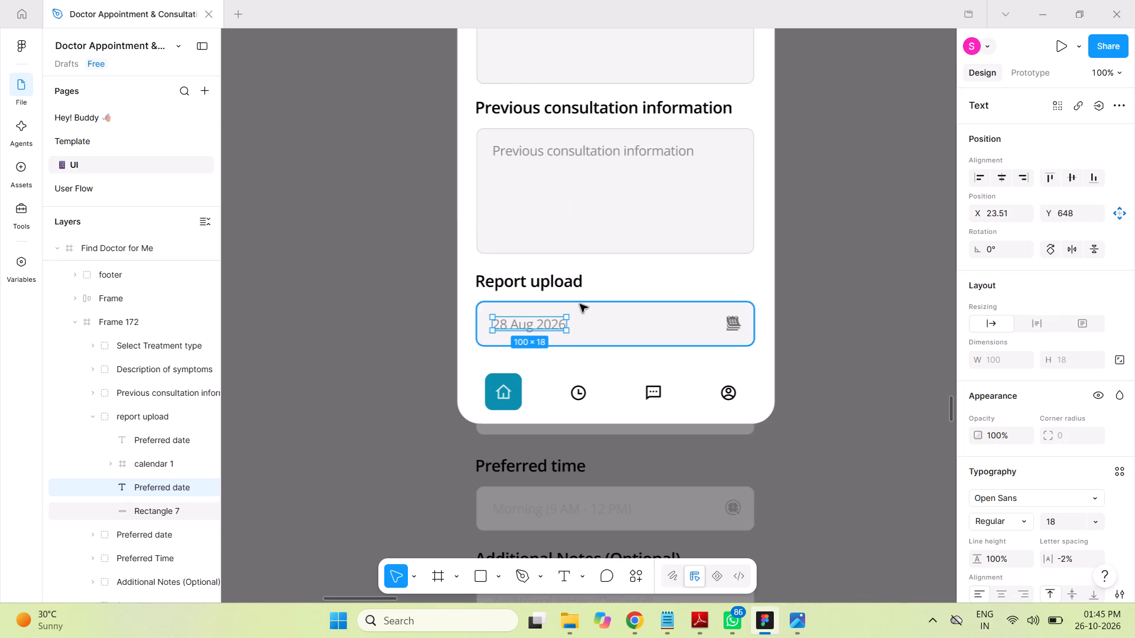
double_click(541, 324)
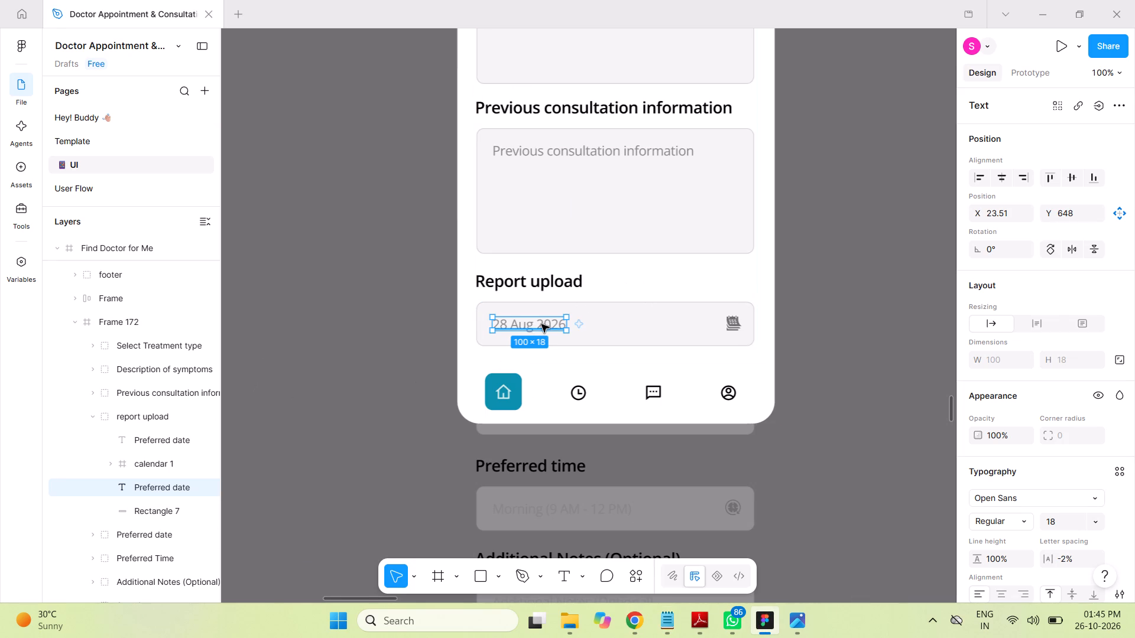
key("ctrl+v")
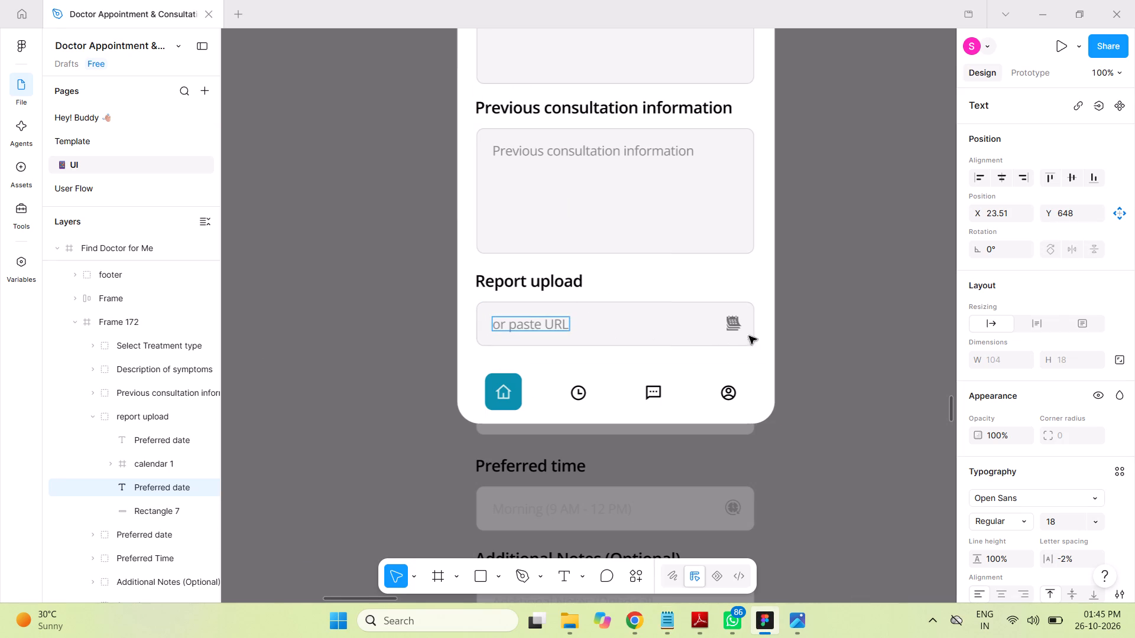
left_click(829, 330)
key("ctrl+s")
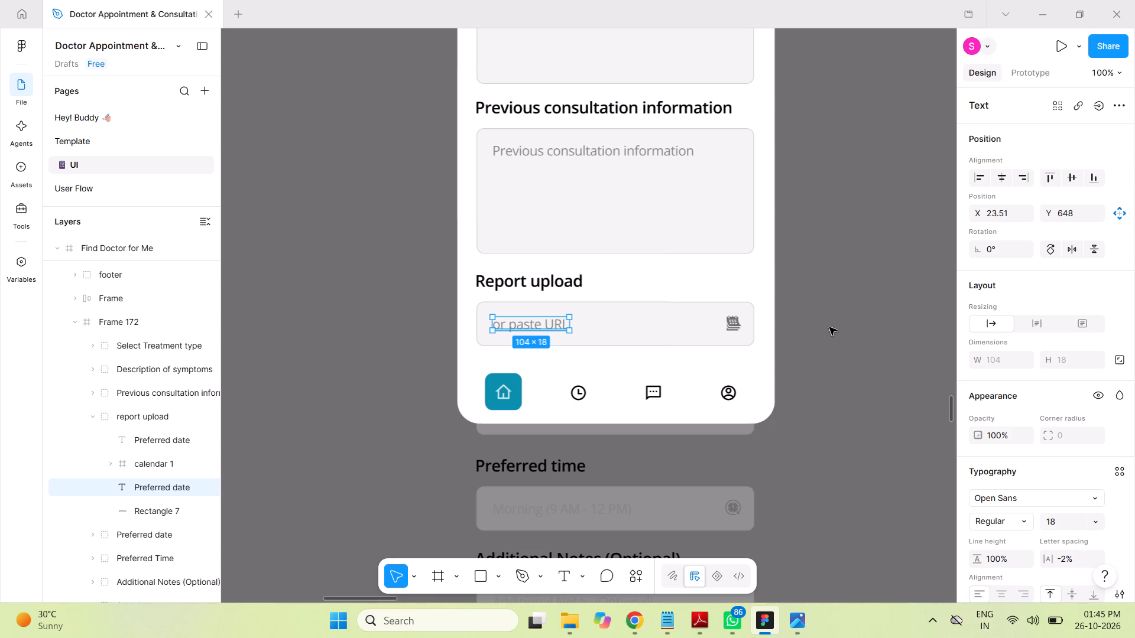
In Chrome, open Flaticon from the icon bookmarks and search for "upload file" icons.
left_click(637, 624)
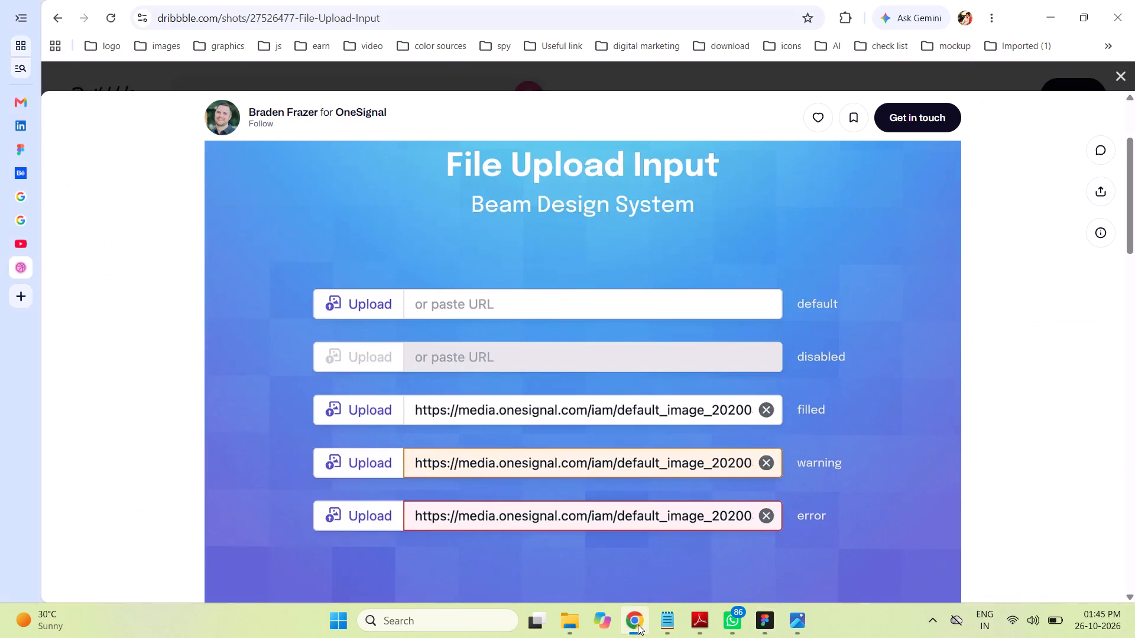
left_click(41, 298)
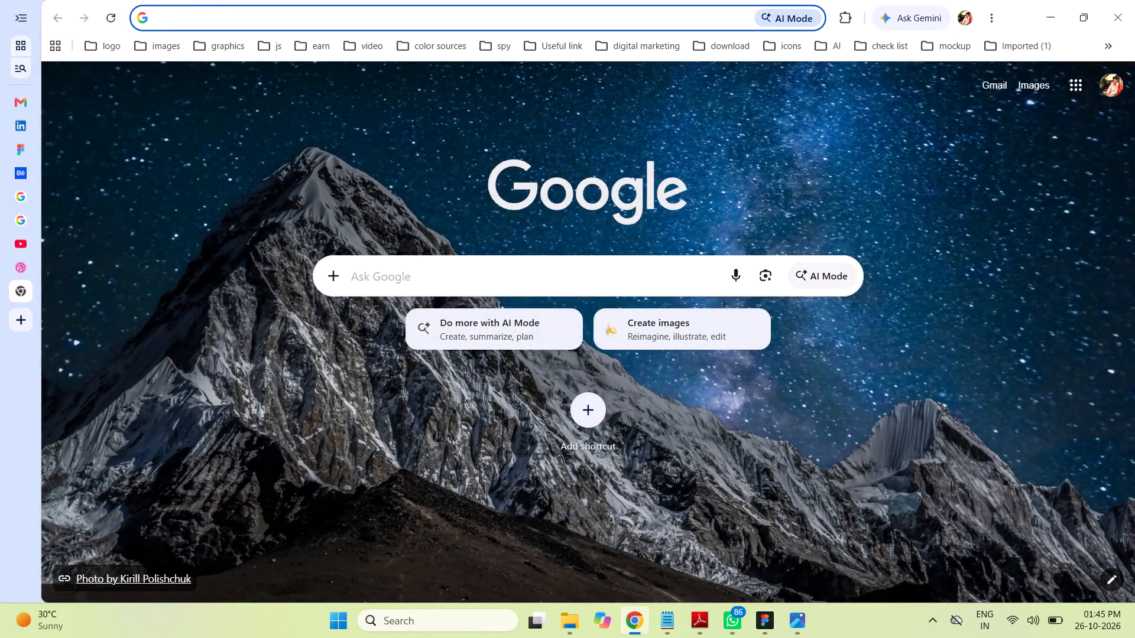
left_click(805, 42)
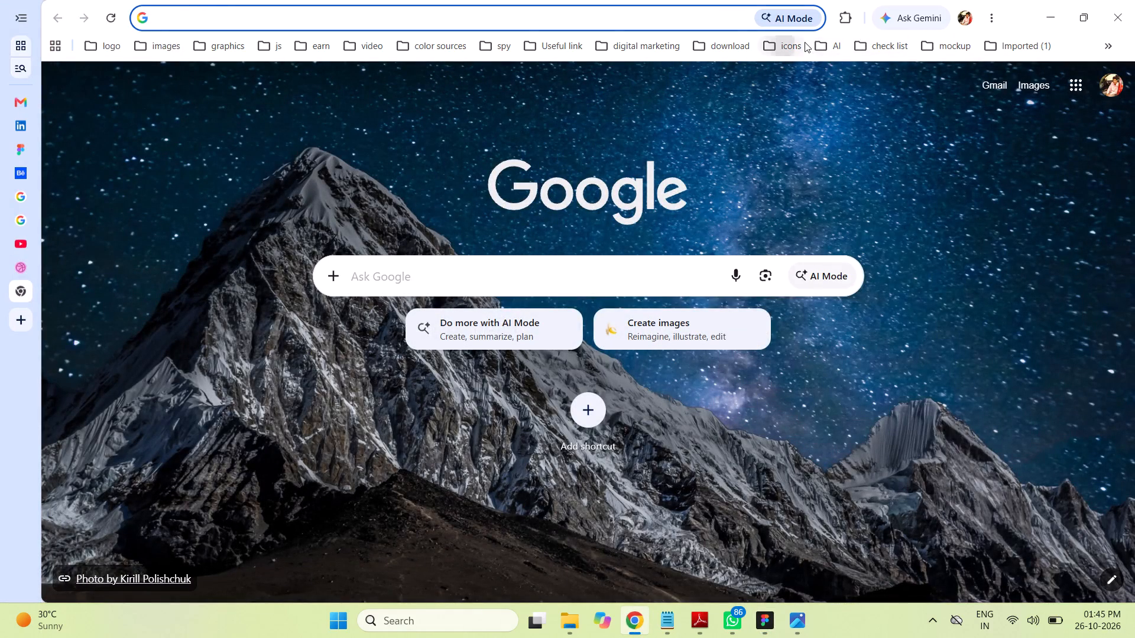
left_click(812, 93)
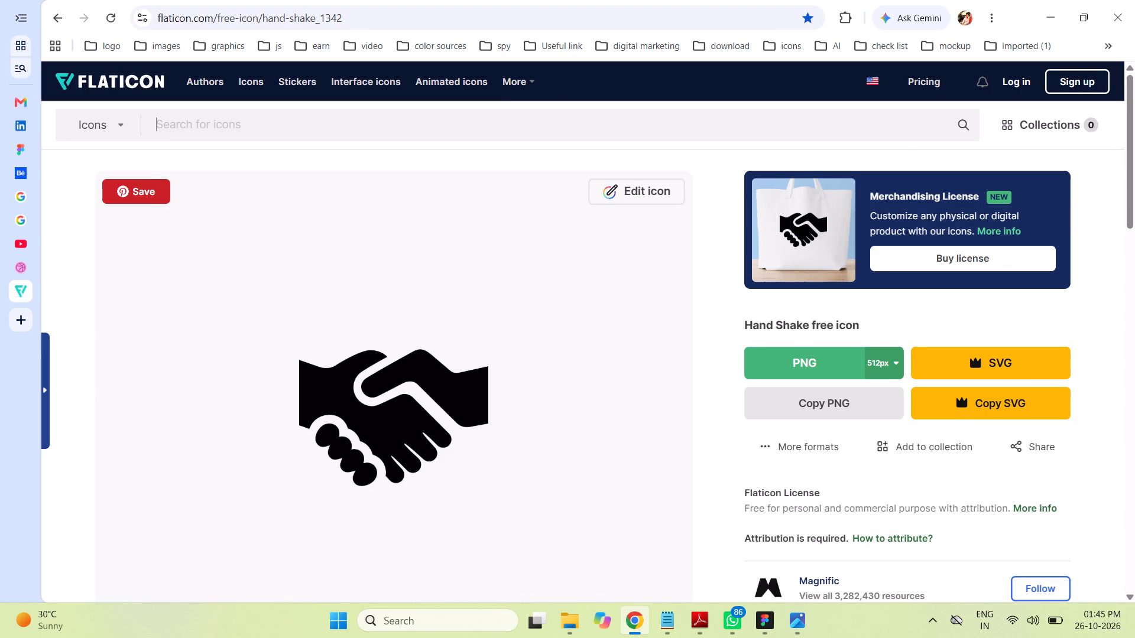
type("upload file")
key("Return")
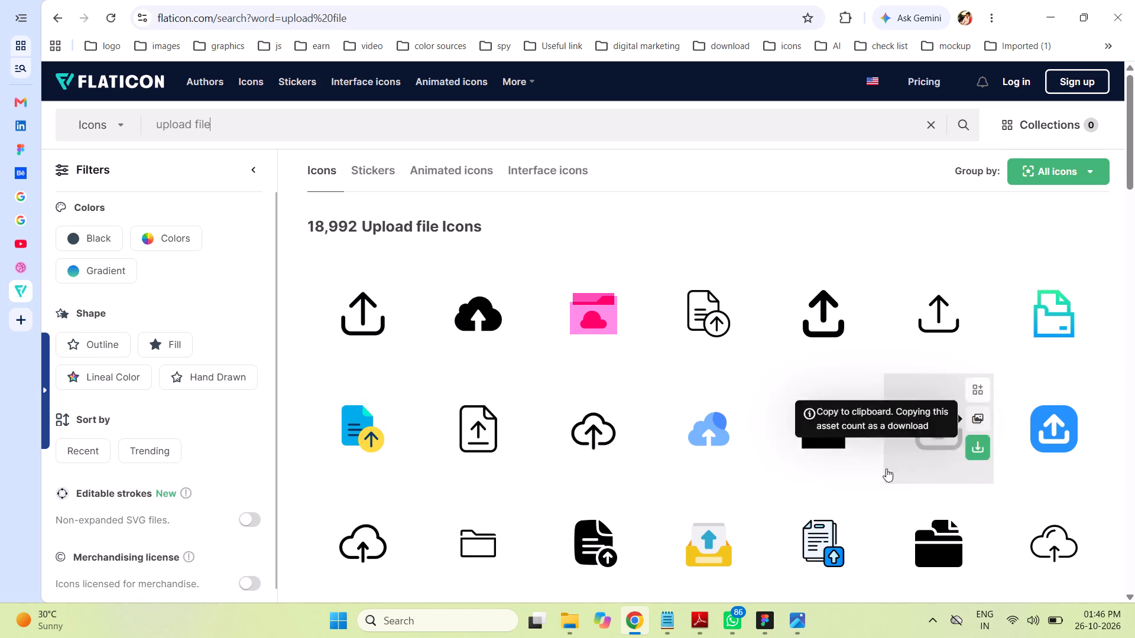
Download the free black-fill file icon with lined page and upload arrow from the Files And Folders pack.
left_click(766, 625)
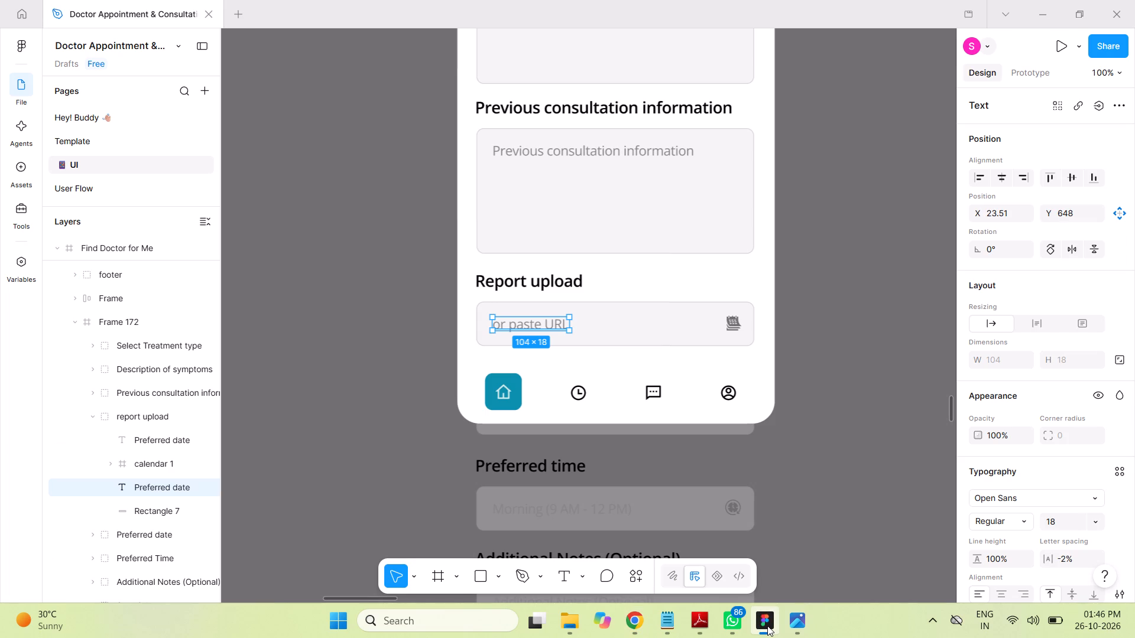
left_click(767, 626)
scroll(777, 416, "down", 1)
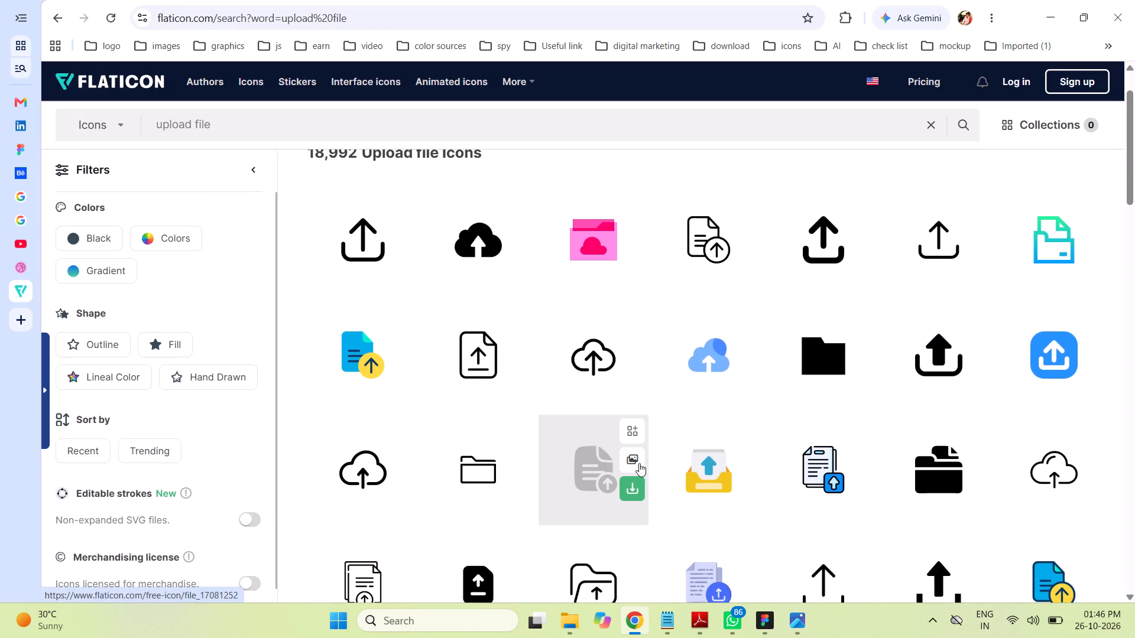
scroll(619, 435, "down", 2)
left_click(583, 317)
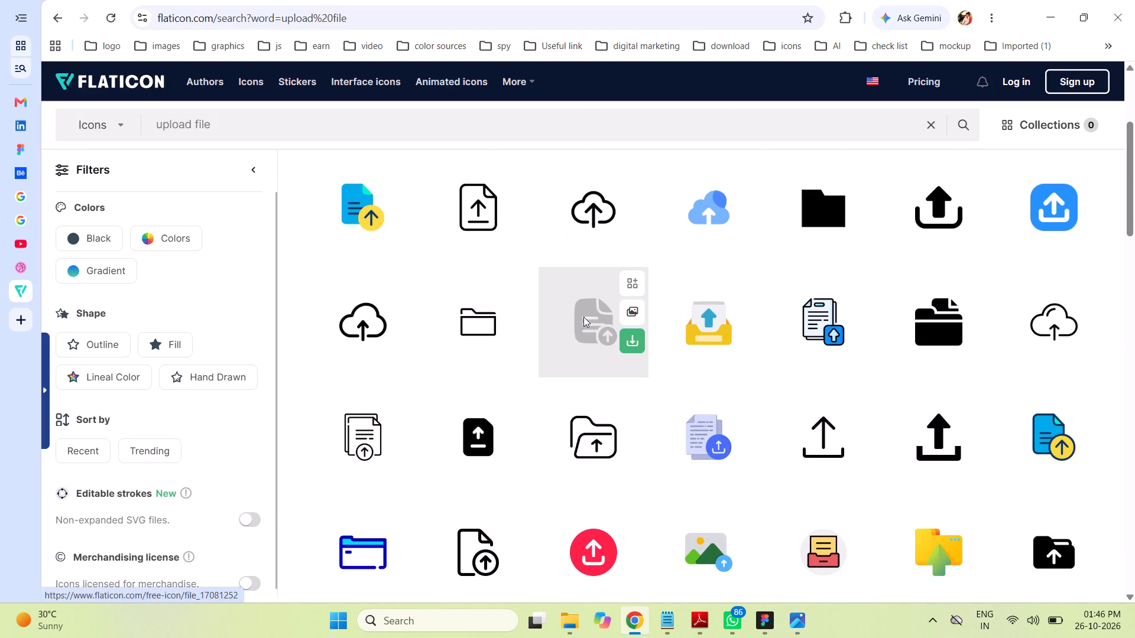
left_click(774, 142)
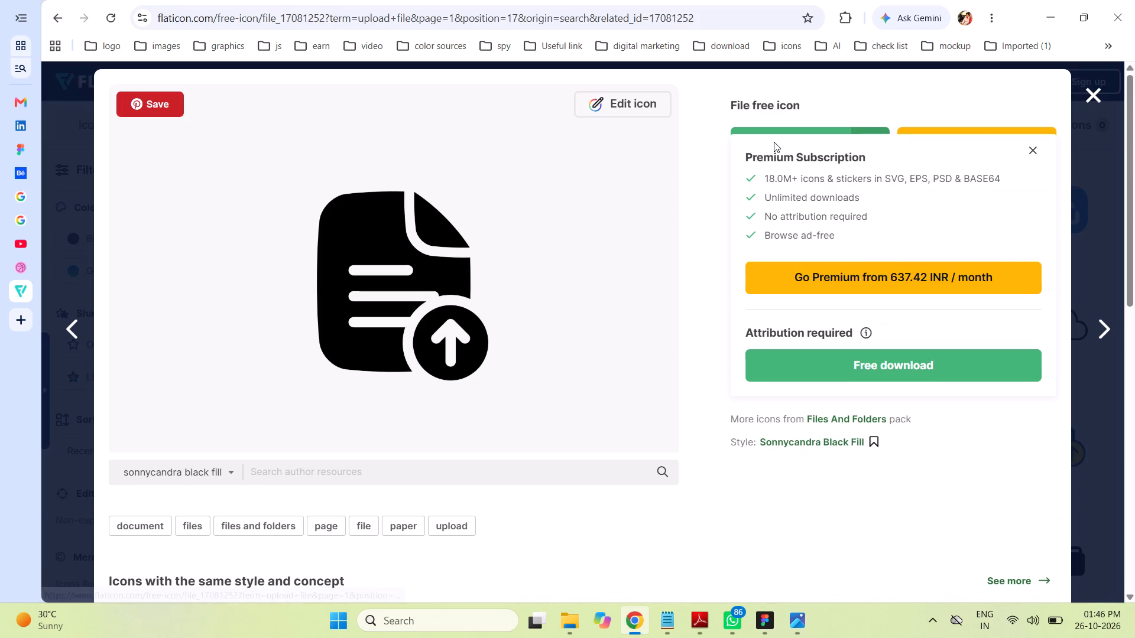
left_click(874, 366)
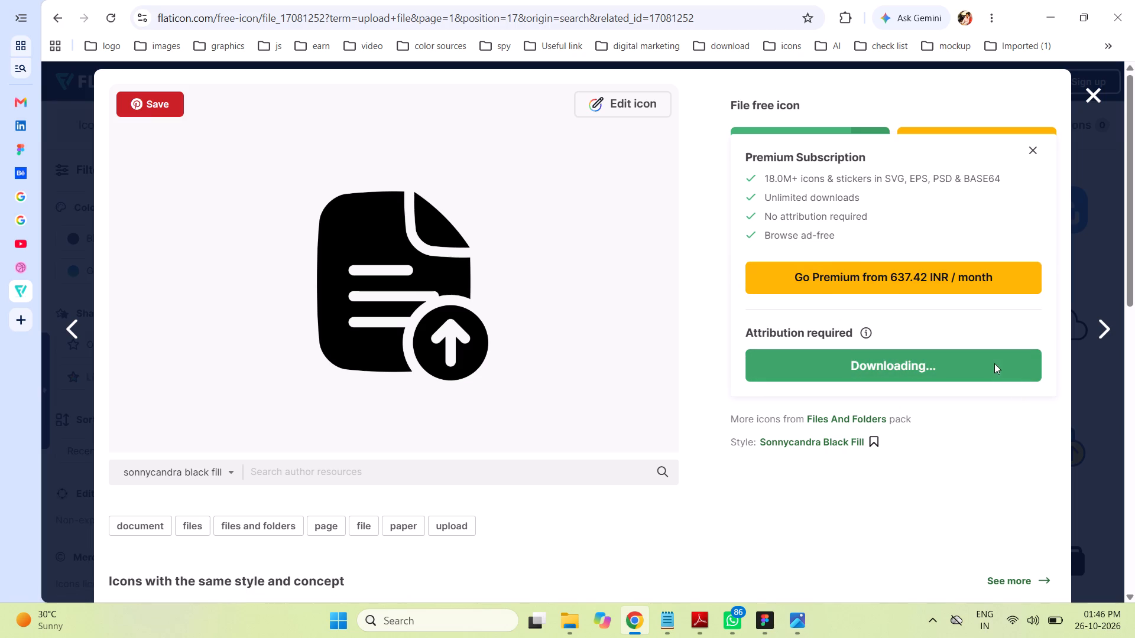
In File Explorer, move file.png from Downloads into the icons folder under Documents > Data.
left_click(766, 619)
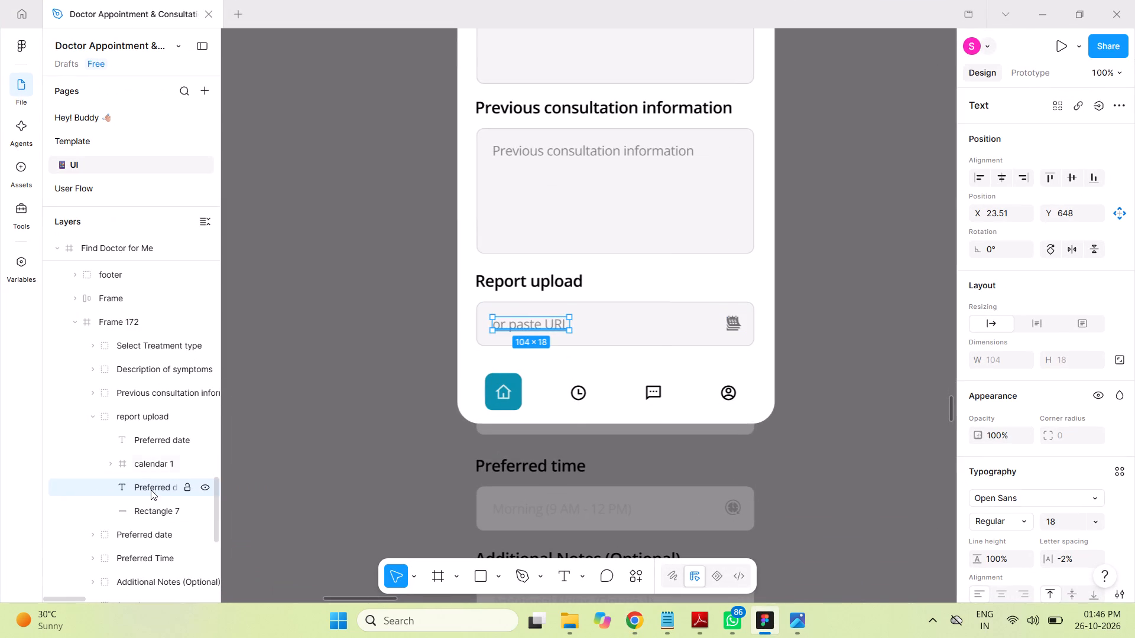
left_click(575, 616)
left_click(550, 434)
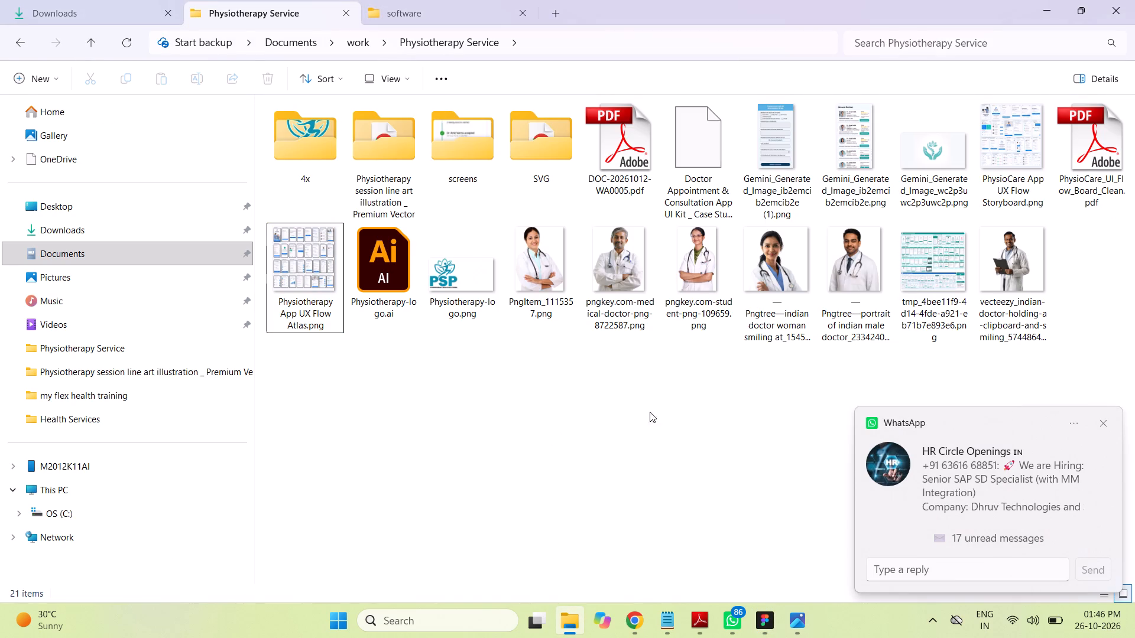
left_click(51, 17)
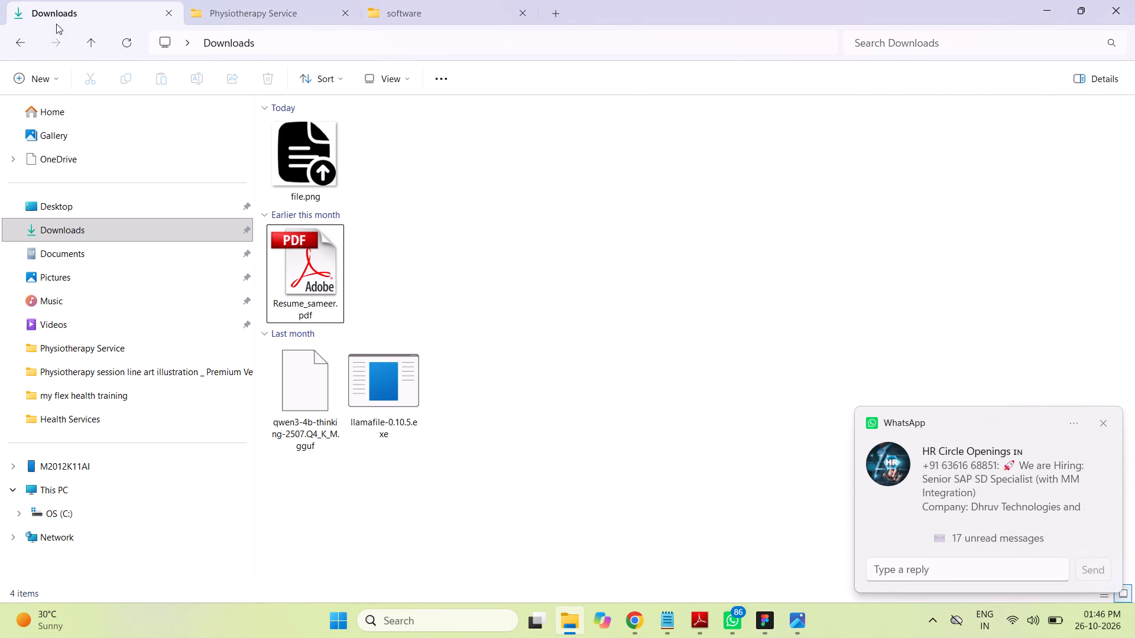
left_click(332, 165)
key("ctrl+x")
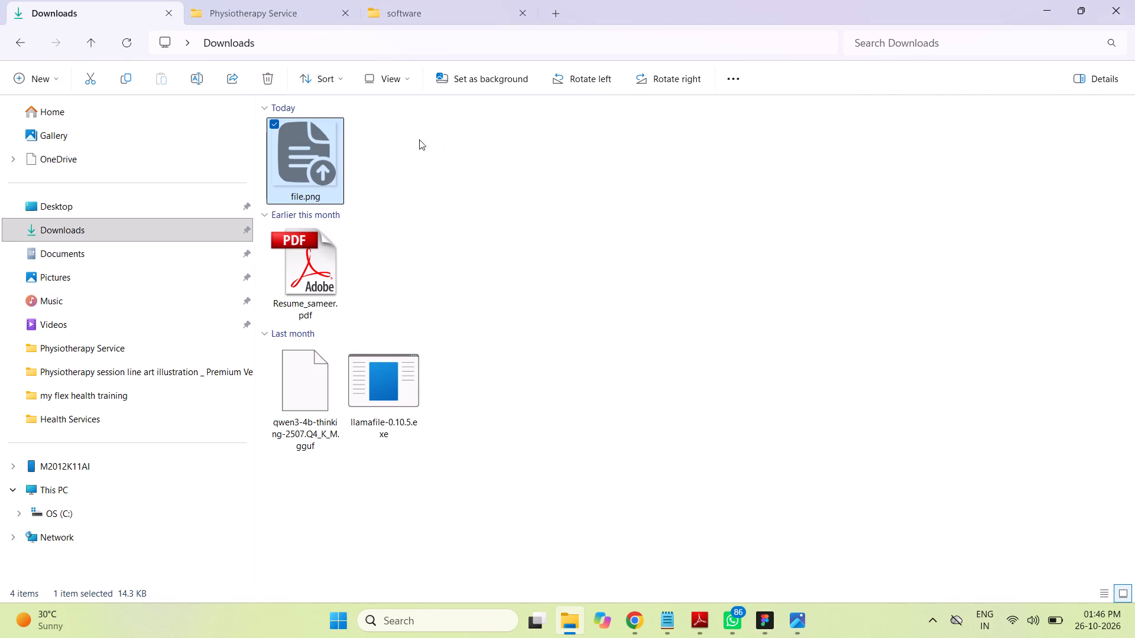
left_click(445, 11)
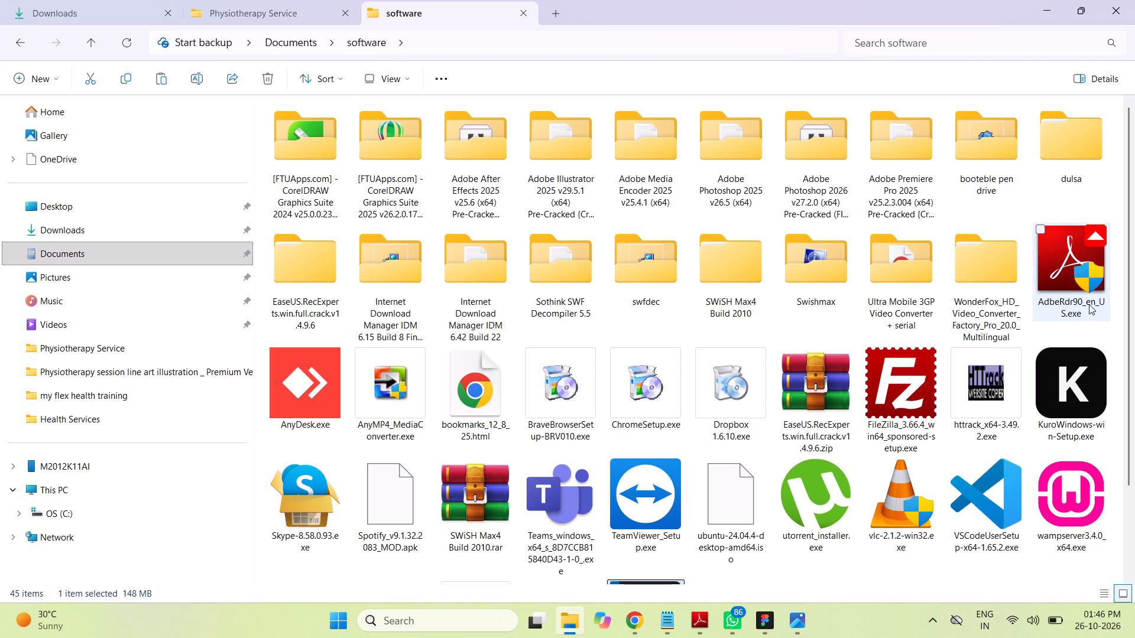
left_click(291, 38)
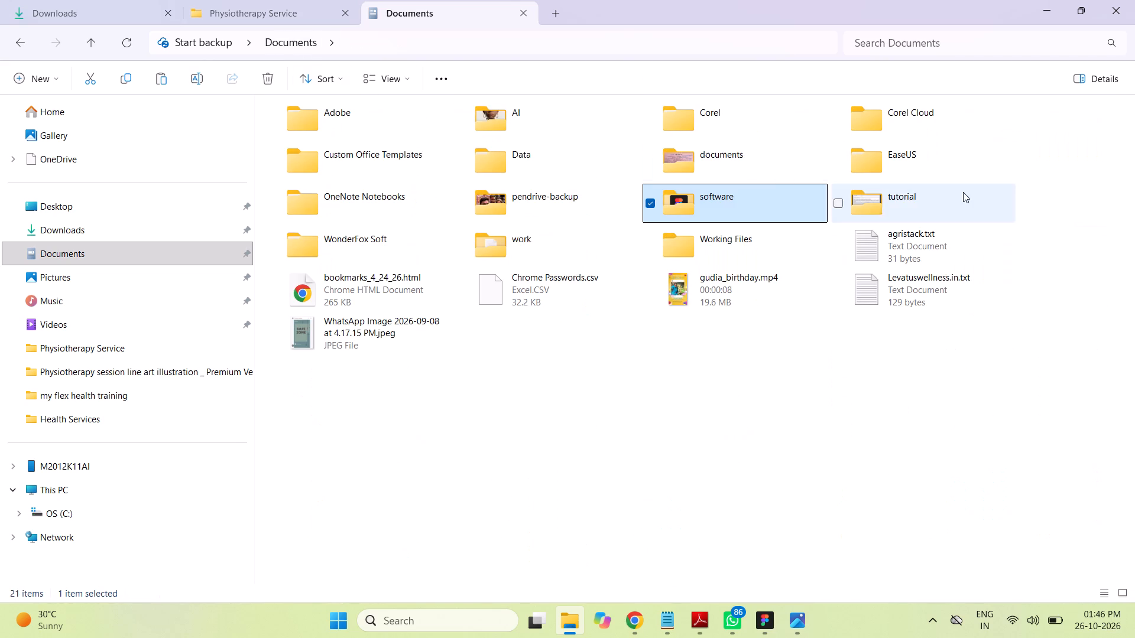
double_click(497, 155)
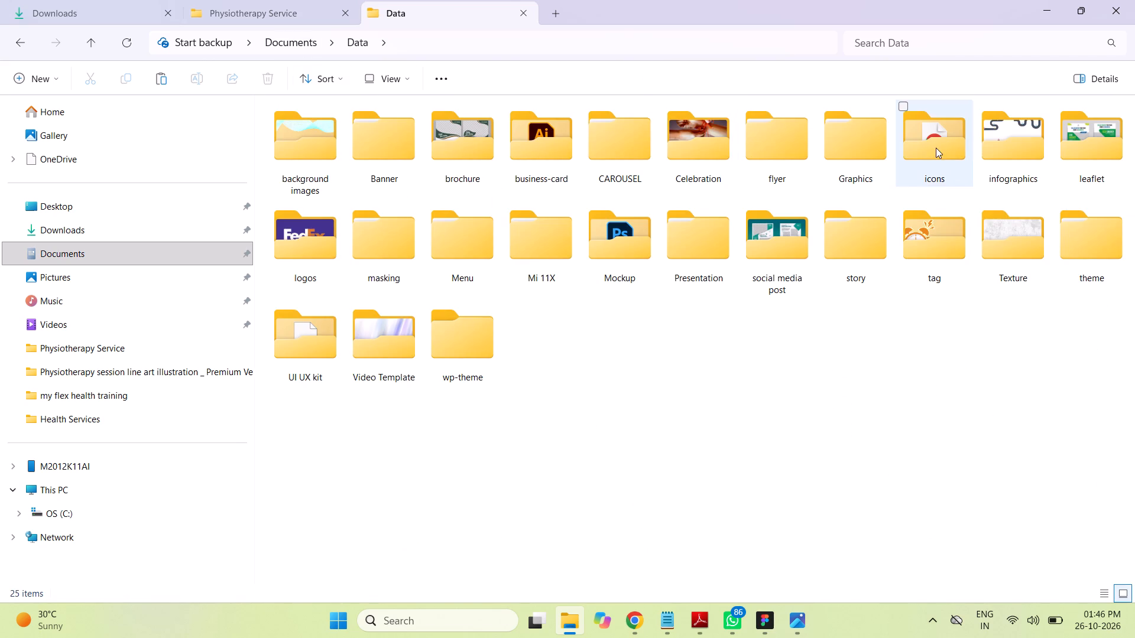
double_click(936, 148)
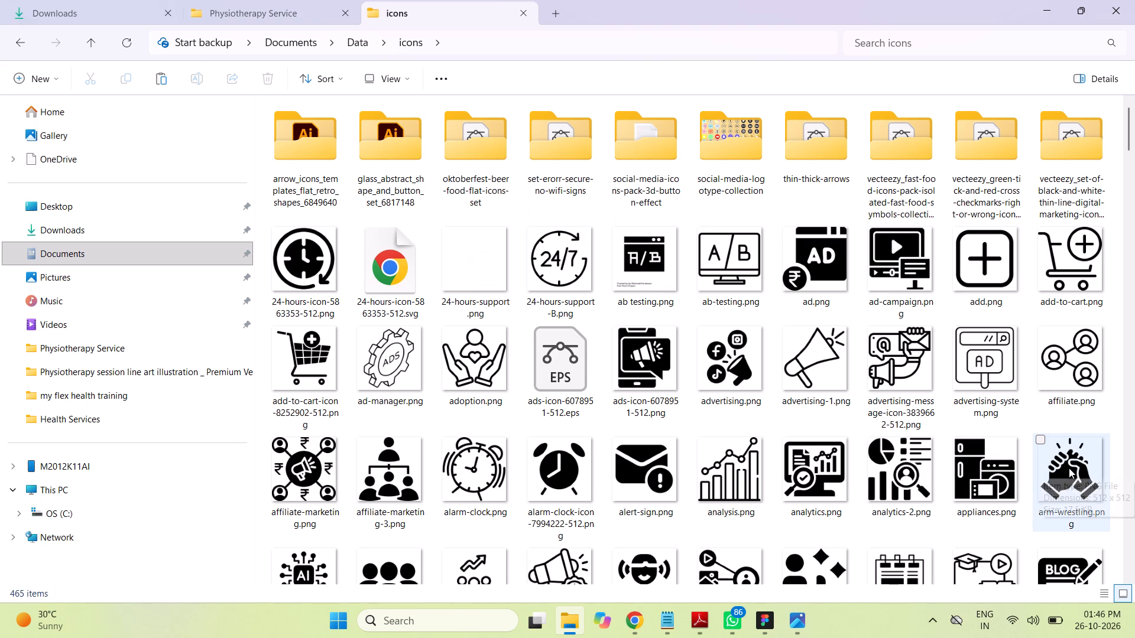
key("ctrl+v")
Open file.png in Illustrator, run Image Trace on the icon and expand the tracing into paths.
right_click(734, 535)
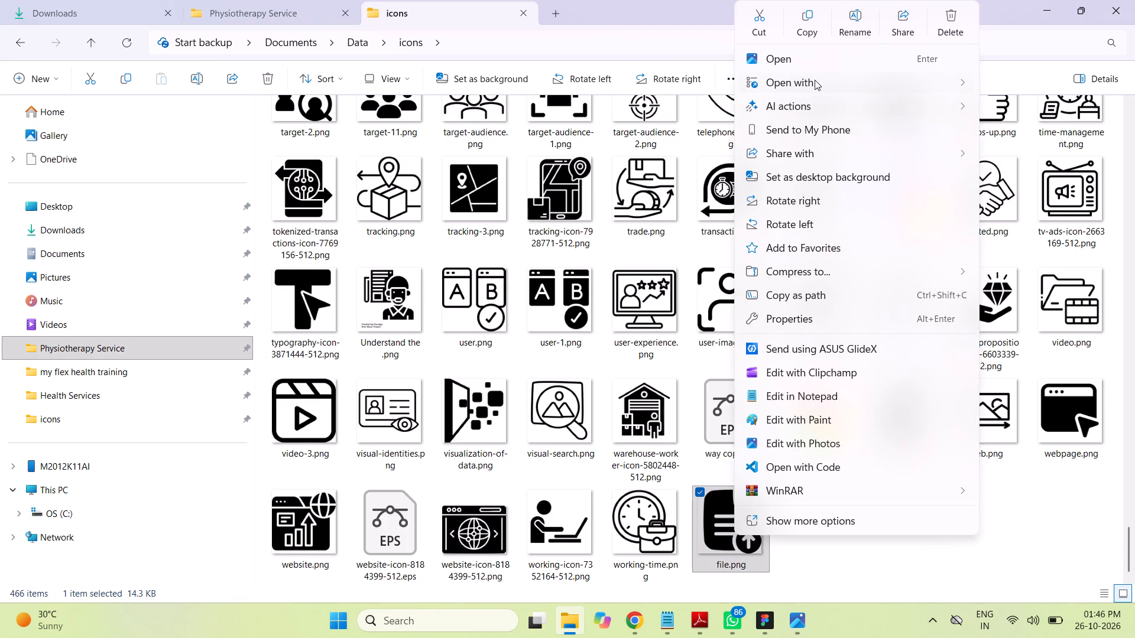
left_click(637, 110)
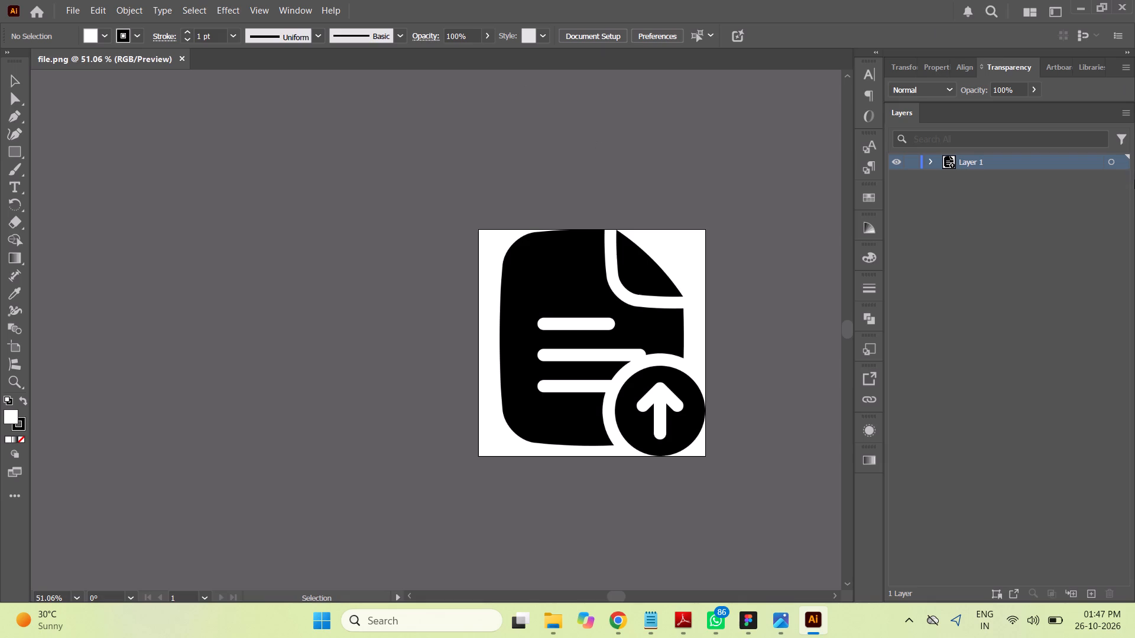
left_click(1111, 159)
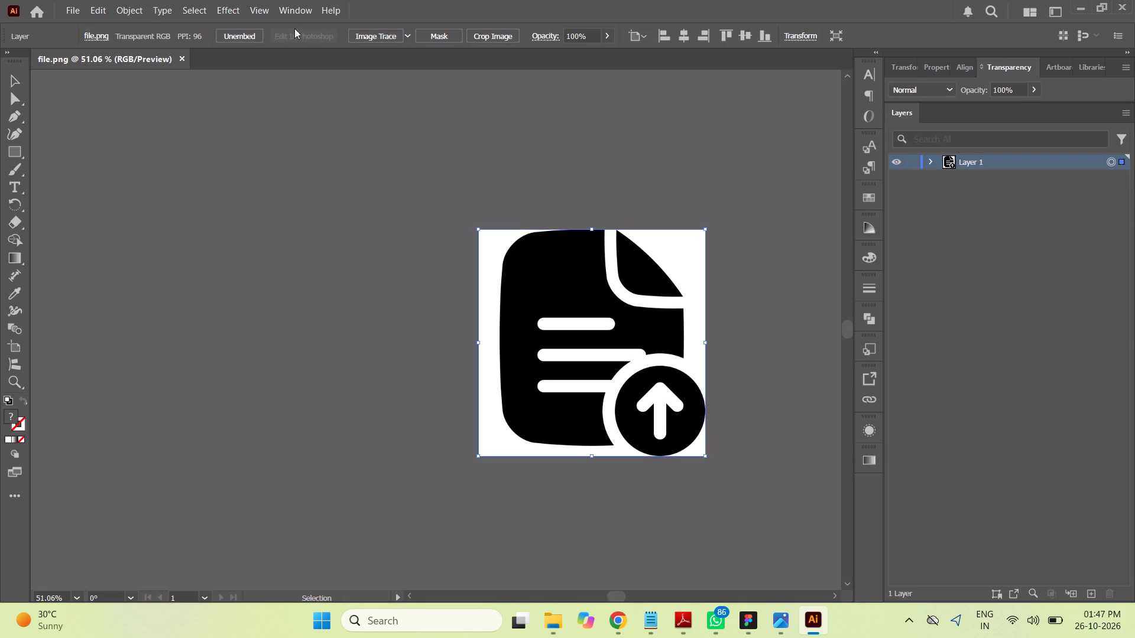
left_click(364, 35)
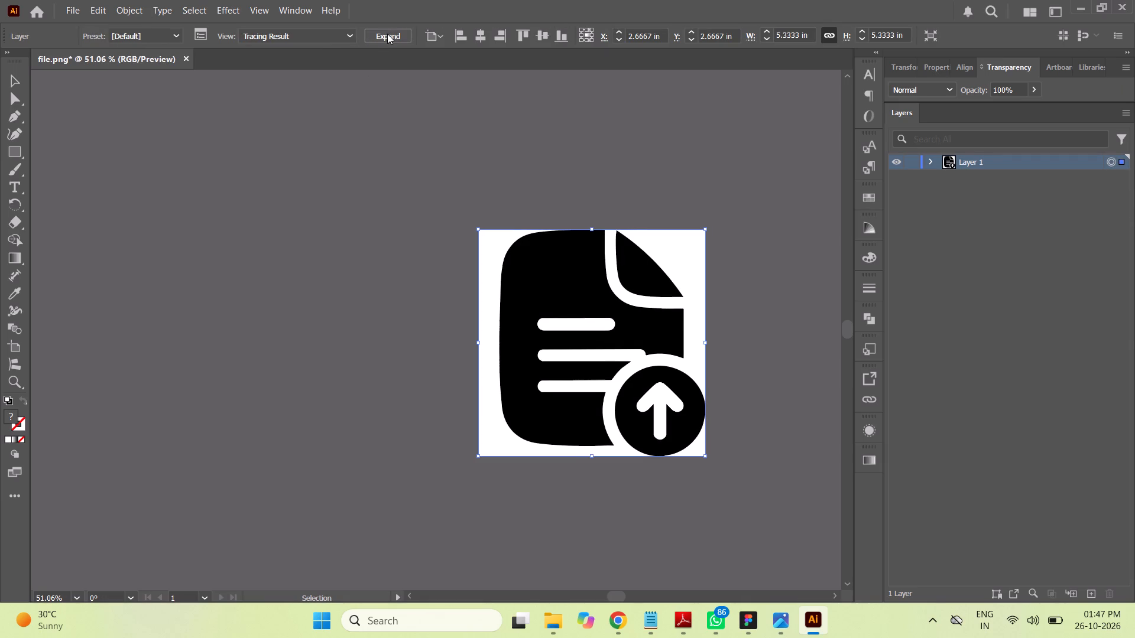
left_click(390, 34)
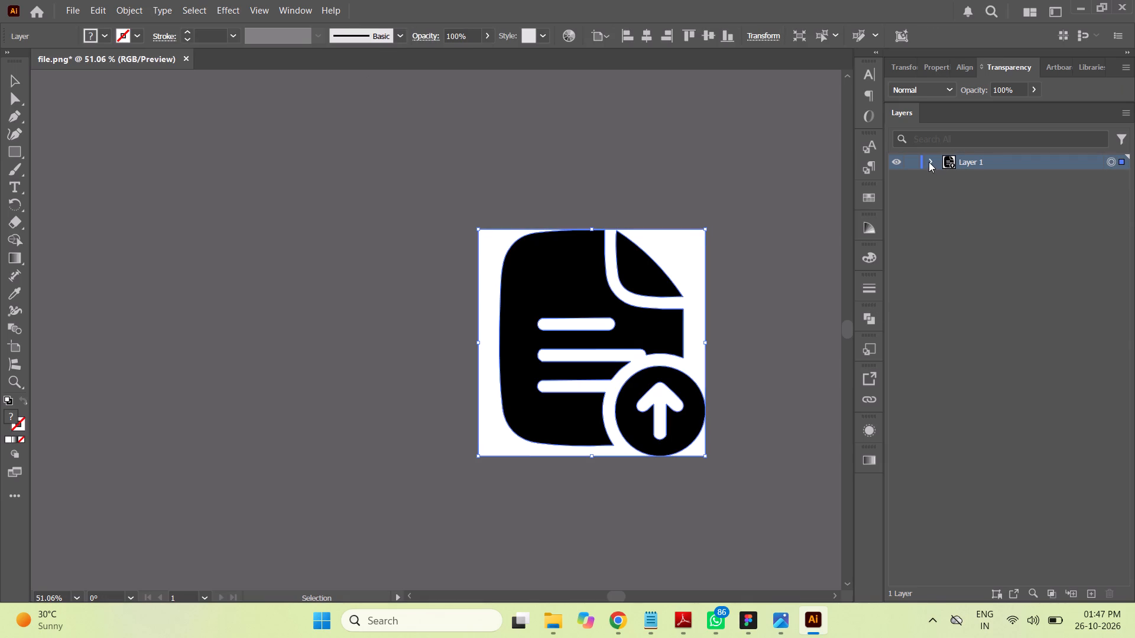
Delete the white paths and the white compound path from the traced icon's group, keeping only the black shapes.
left_click(929, 161)
left_click(946, 175)
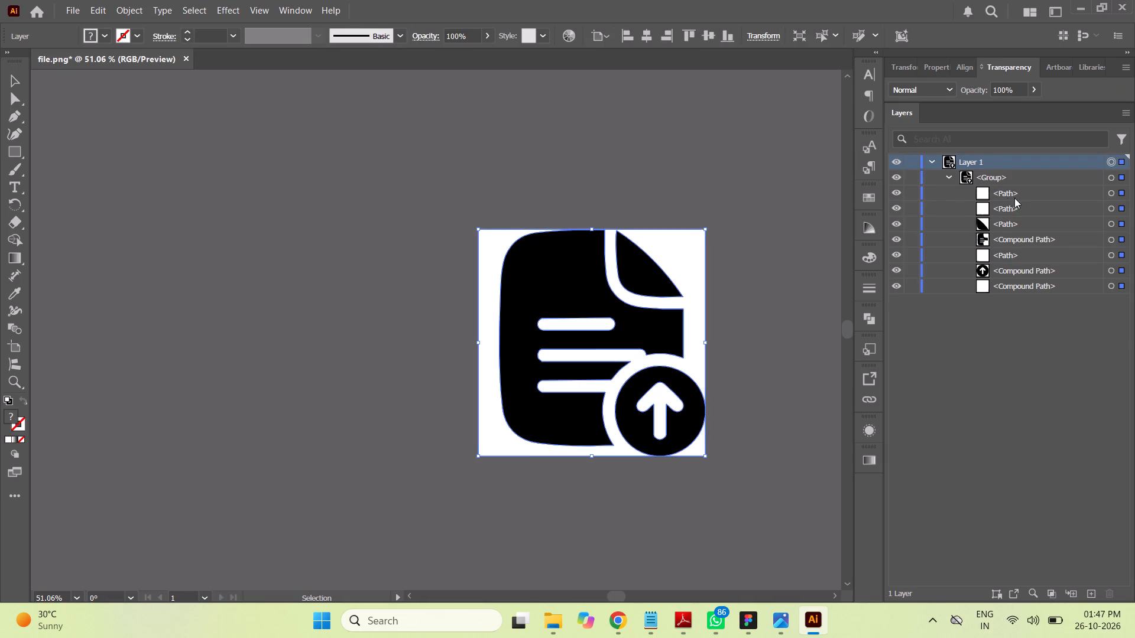
left_click(1020, 188)
left_click(1022, 209, "shift")
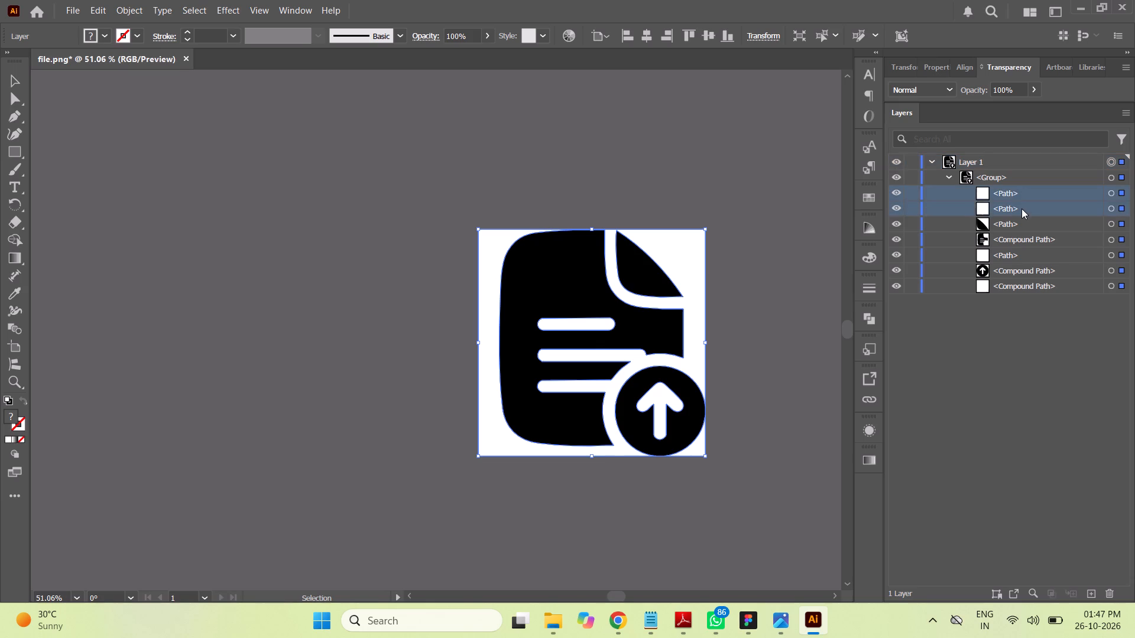
left_click(1029, 252, "ctrl")
left_click(1027, 286, "ctrl")
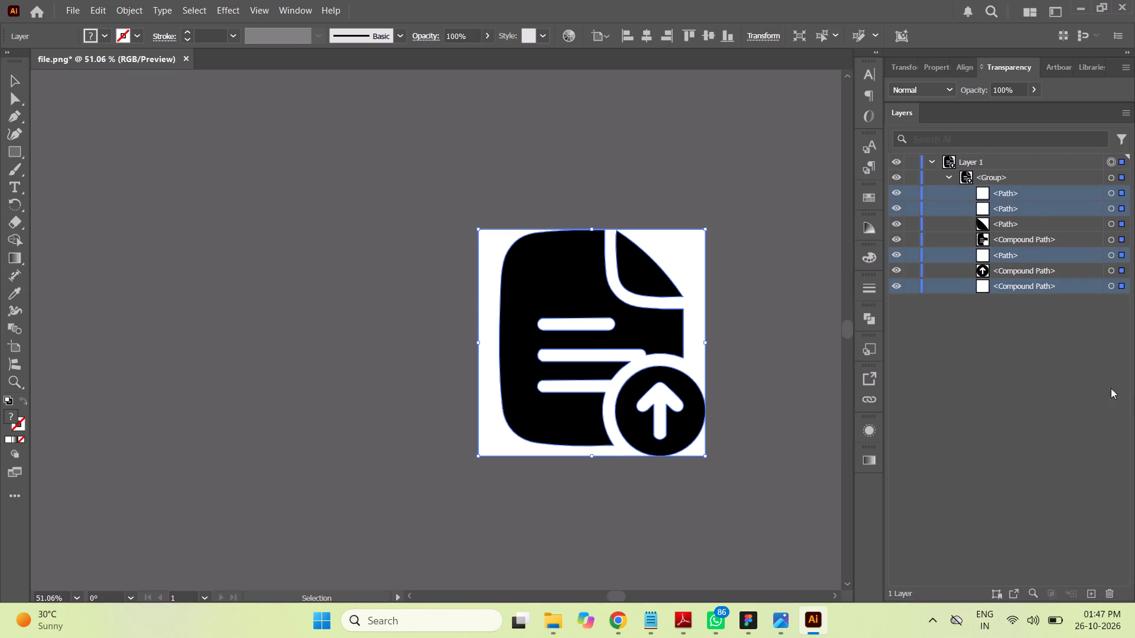
left_click(1110, 591)
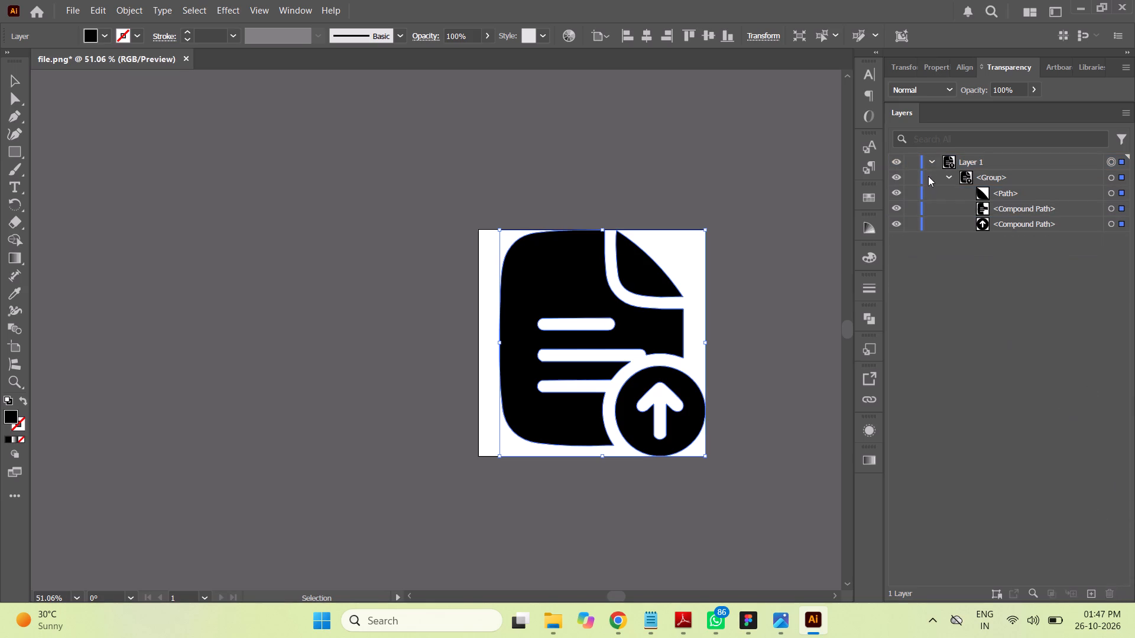
left_click(954, 175)
left_click(932, 161)
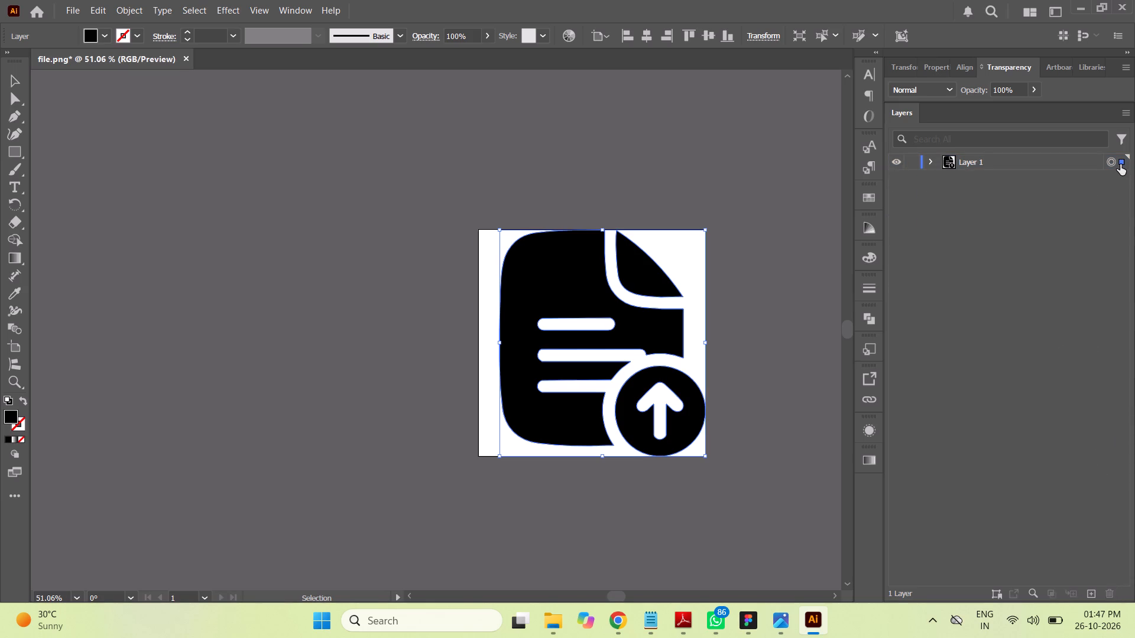
Export the traced icon to the icons folder as upload-file.svg in SVG format, without using artboards.
left_click(1111, 164)
left_click(64, 8)
left_click(131, 330)
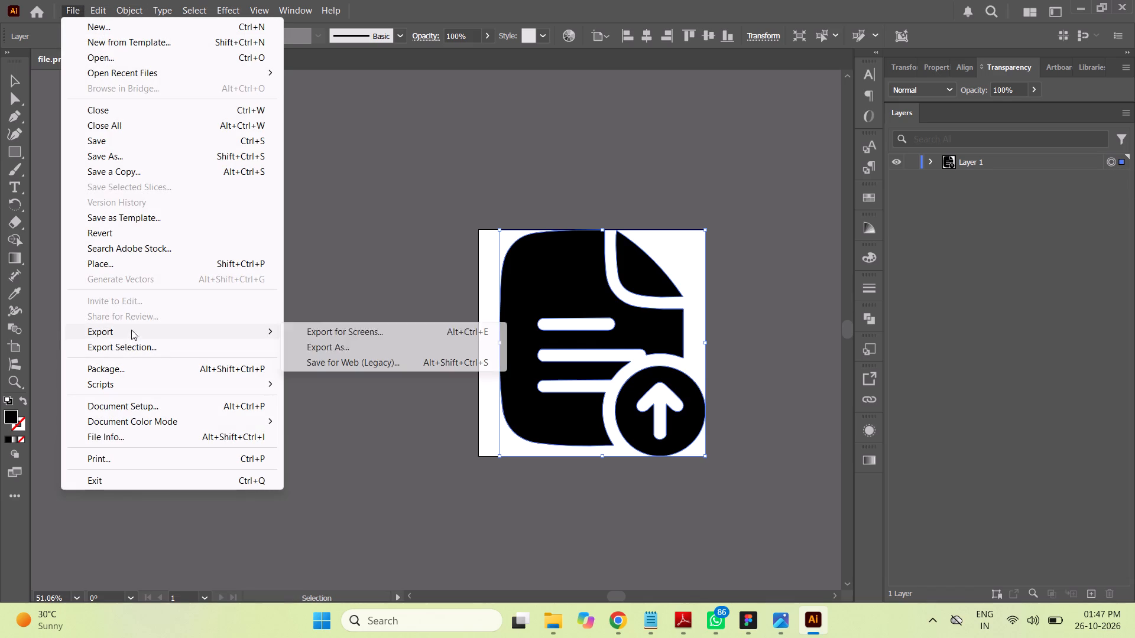
left_click(364, 345)
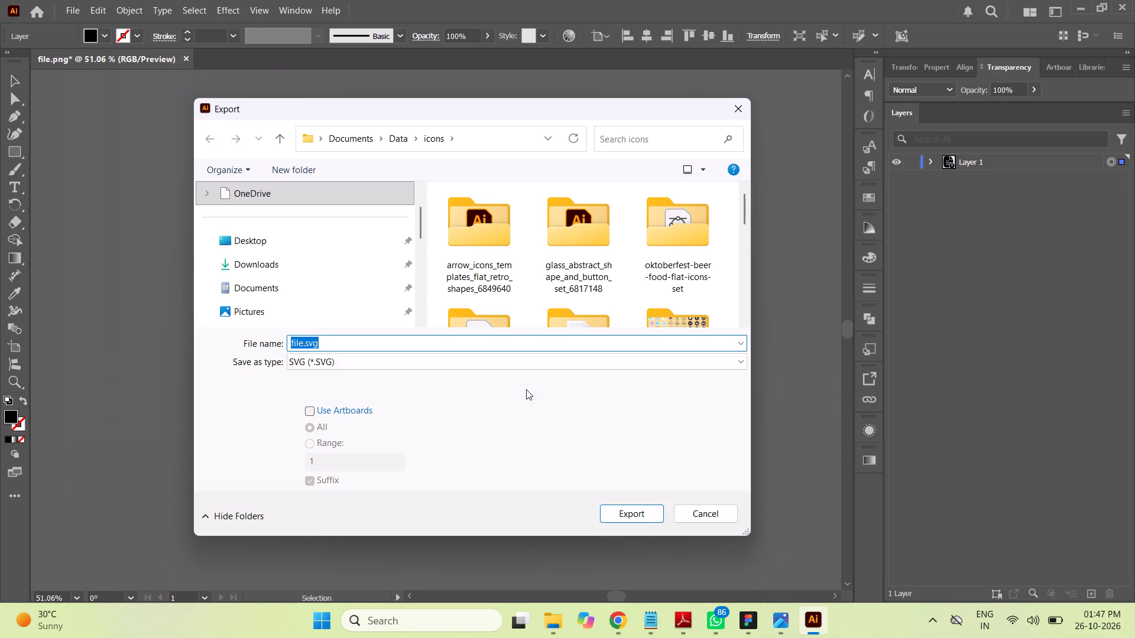
left_click(290, 342)
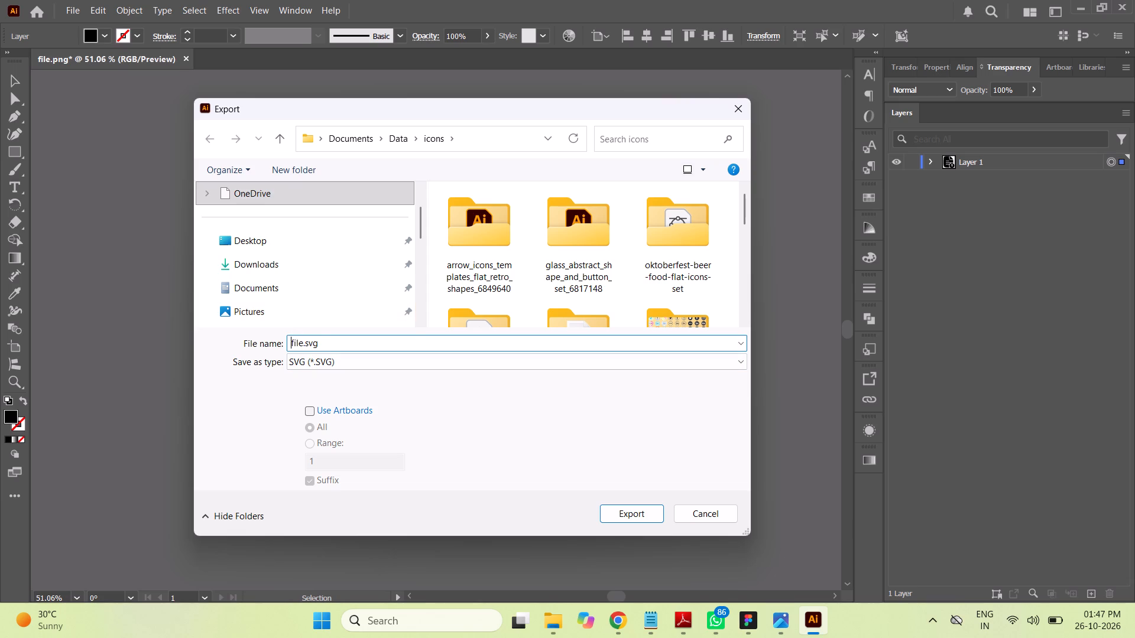
type("upload")
key("minus")
left_click(635, 511)
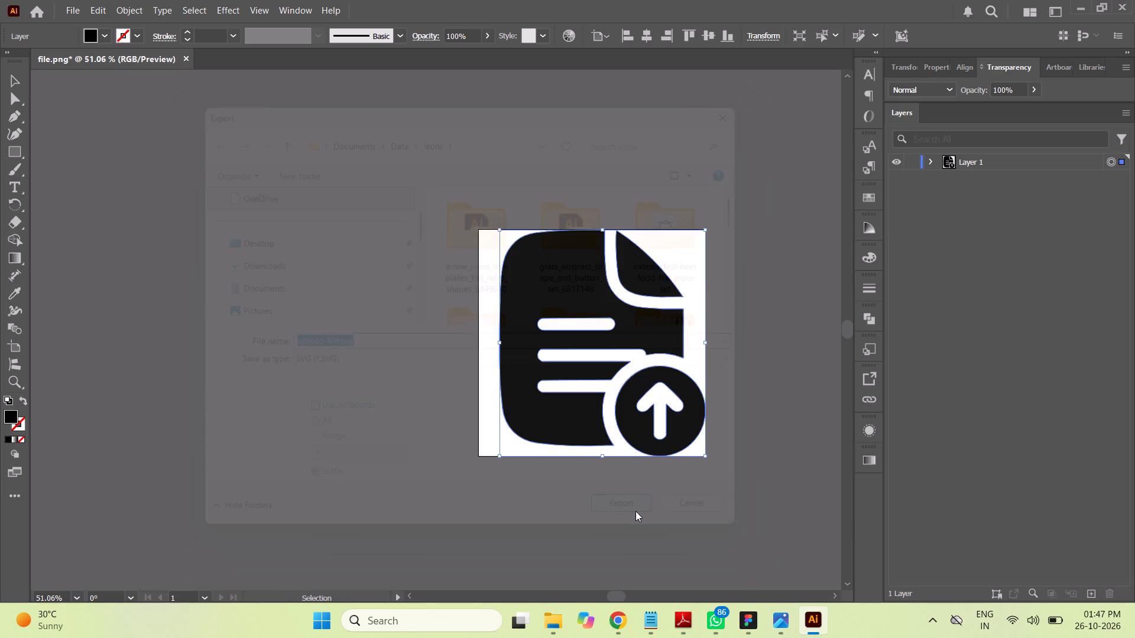
left_click(566, 354)
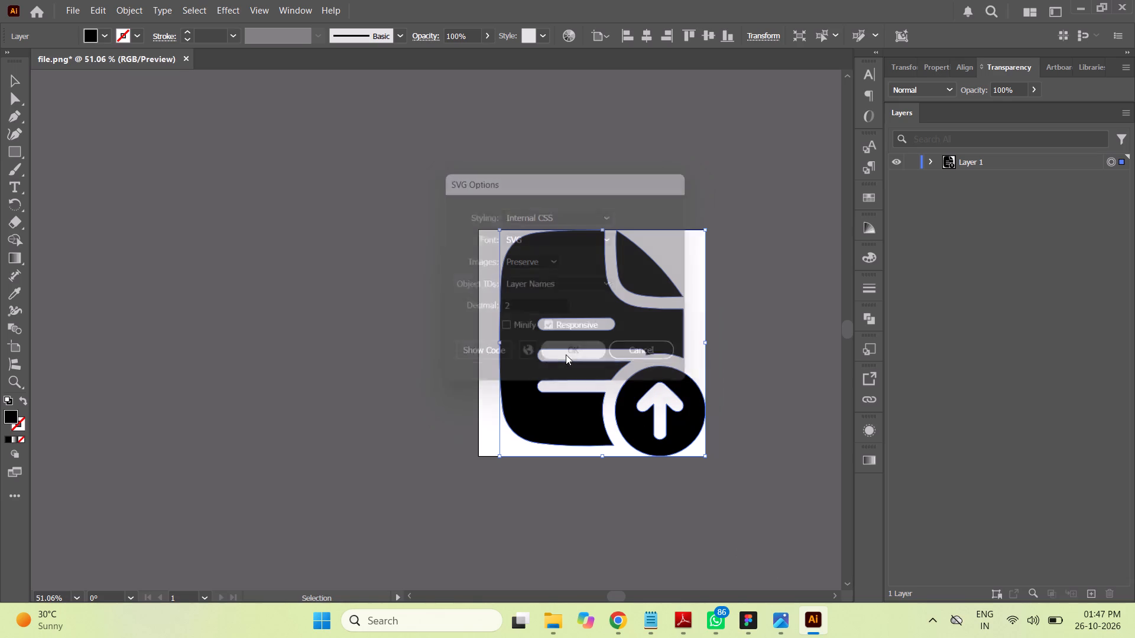
In Figma, duplicate the report upload field's background rectangle and narrow the copy from its left edge to about 203 px wide.
left_click(751, 621)
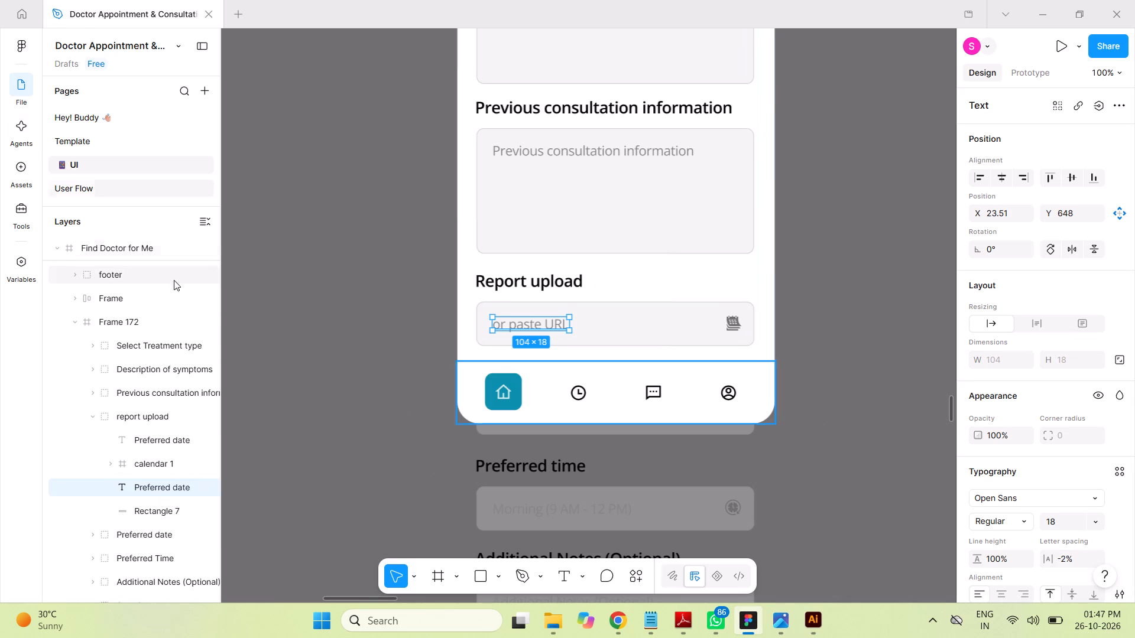
left_click(483, 573)
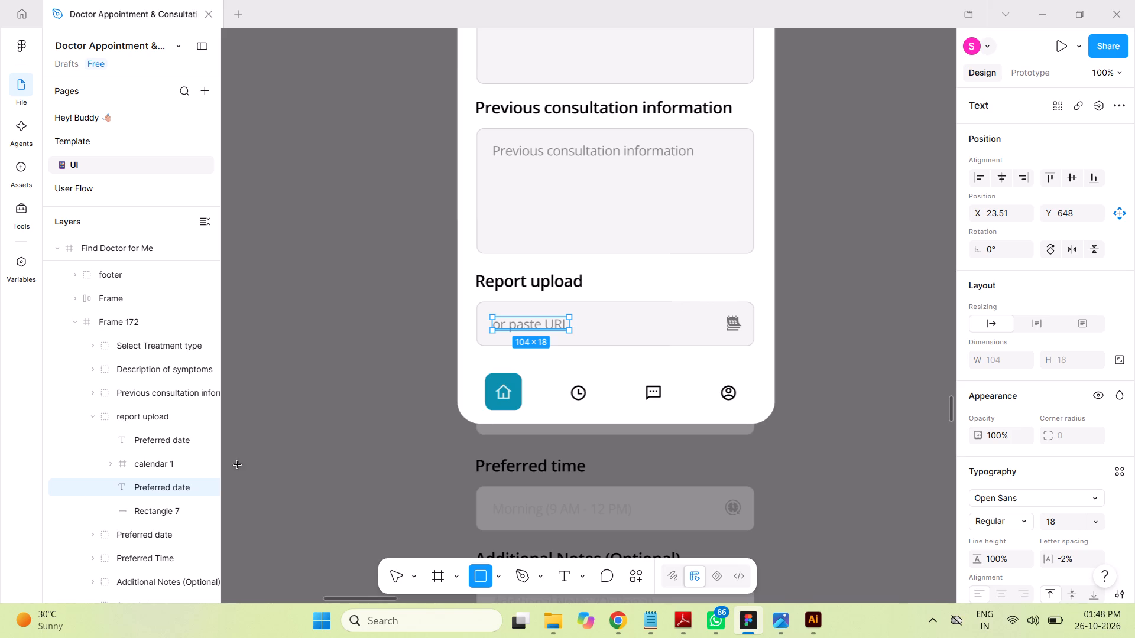
left_click(147, 506)
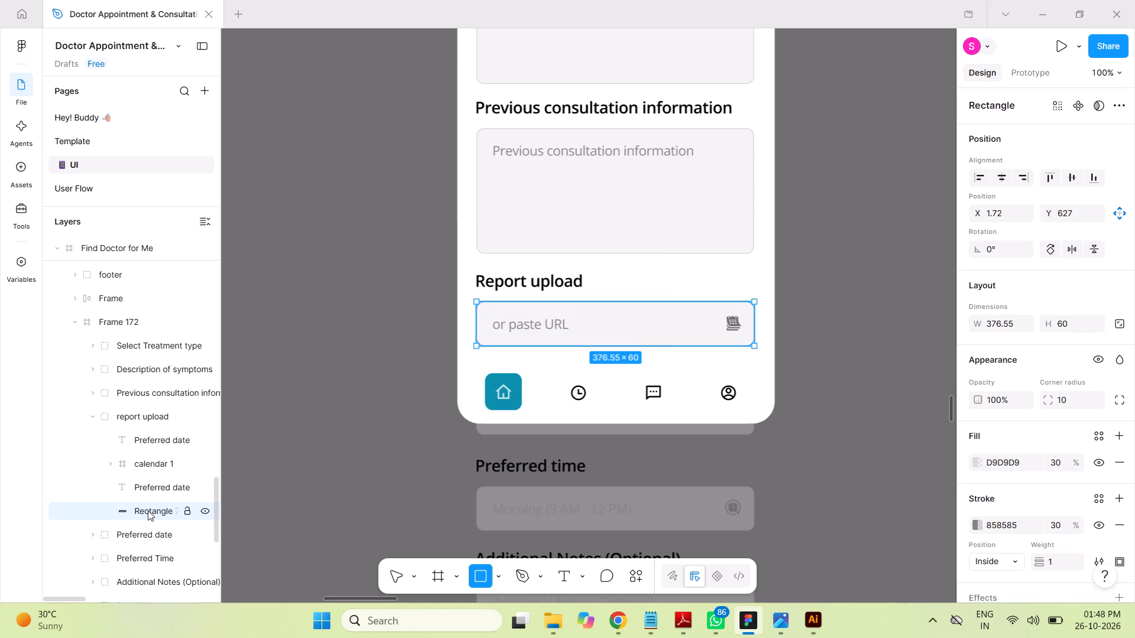
key("ctrl+c")
key("ctrl+v")
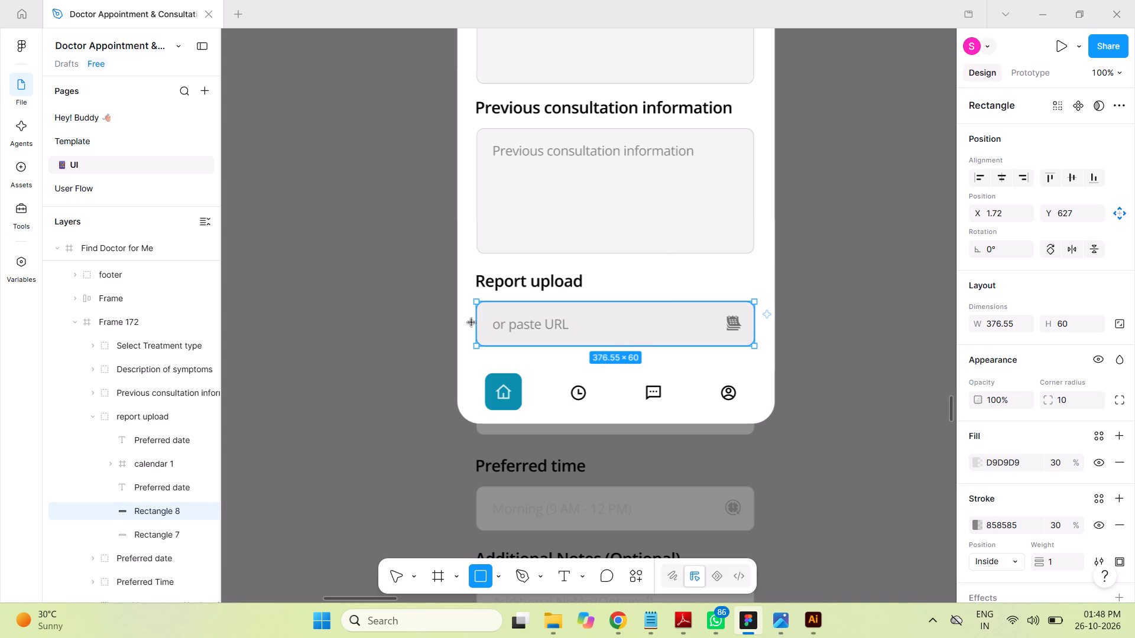
left_click(390, 577)
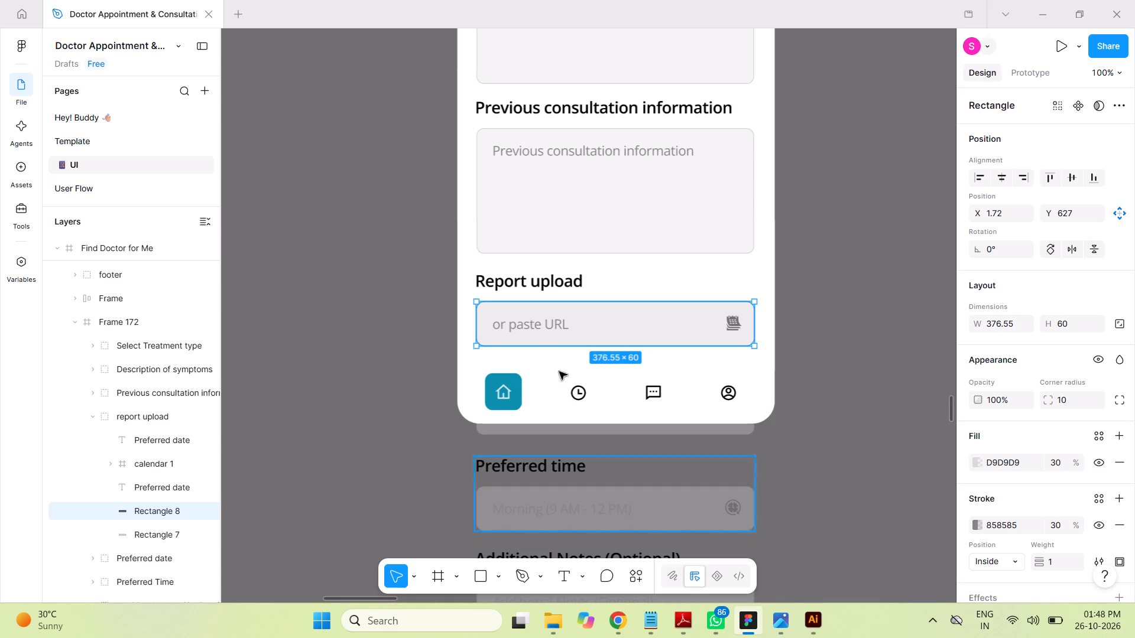
left_click_drag(478, 327, 612, 331)
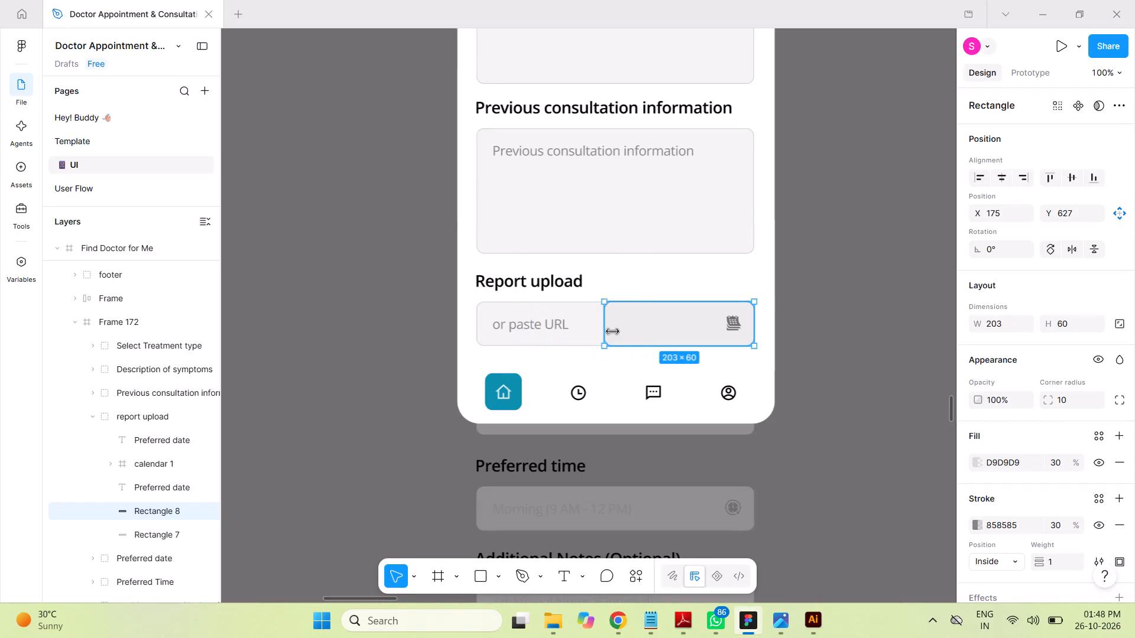
Narrow the duplicated rectangle in the report upload field from its inner edge to about 136 px wide.
left_click_drag(612, 331, 657, 337)
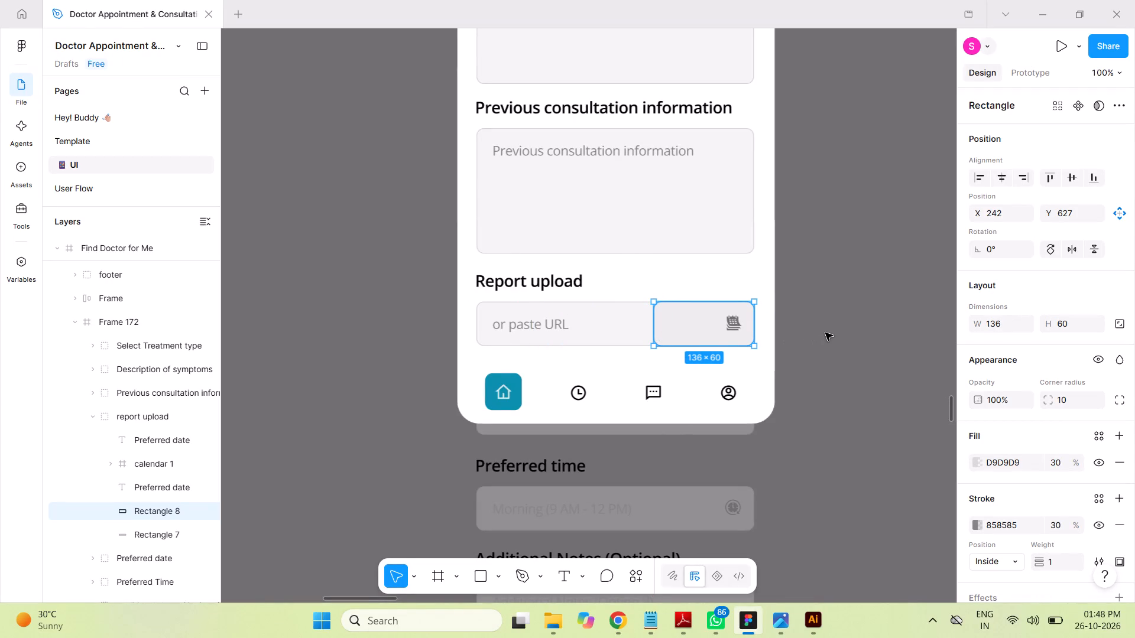
scroll(1047, 398, "down", 2)
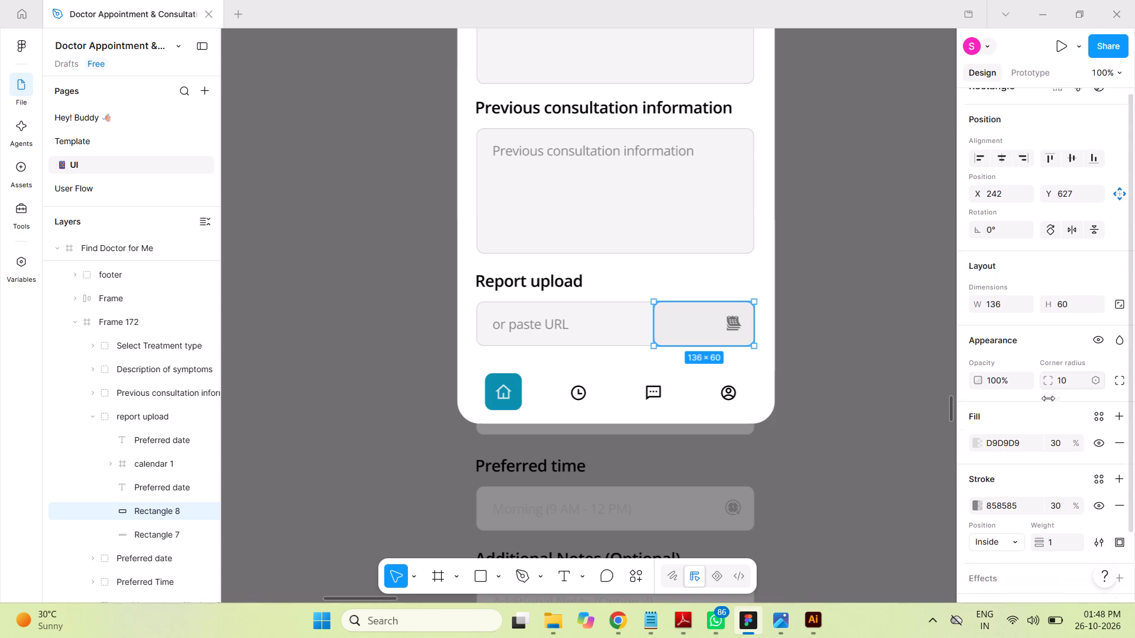
scroll(1048, 398, "down", 5)
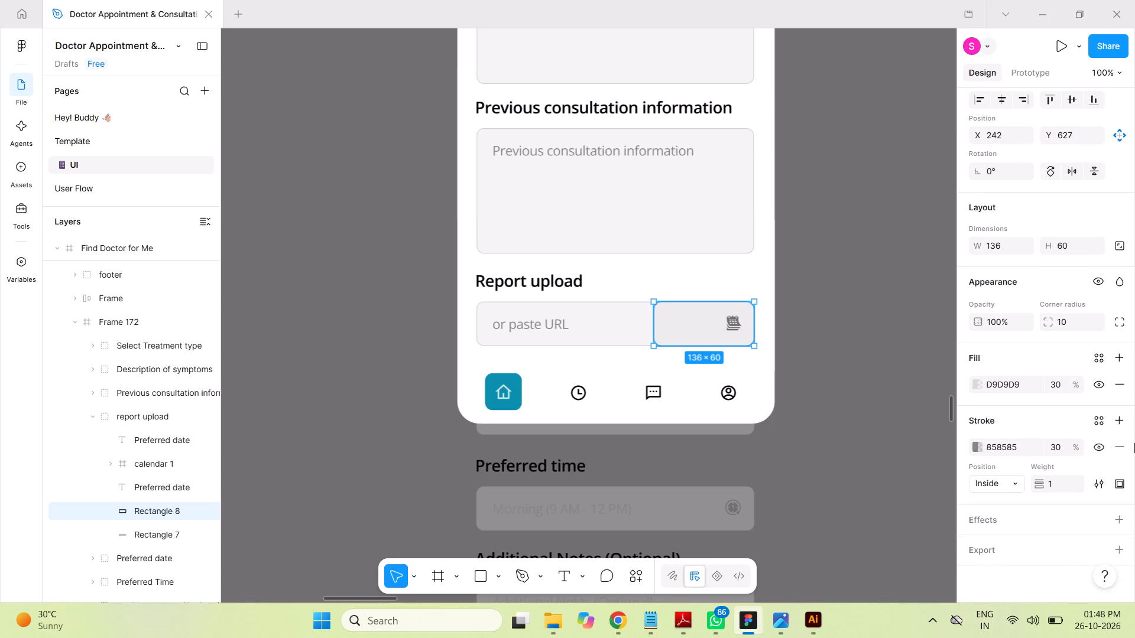
left_click(1011, 384)
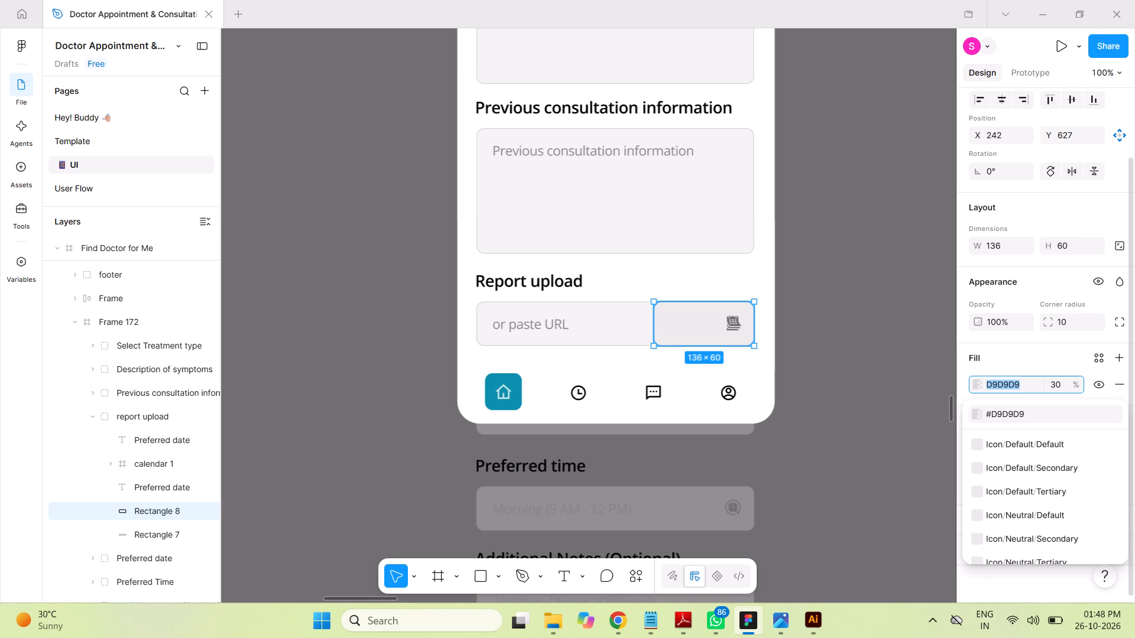
left_click(914, 376)
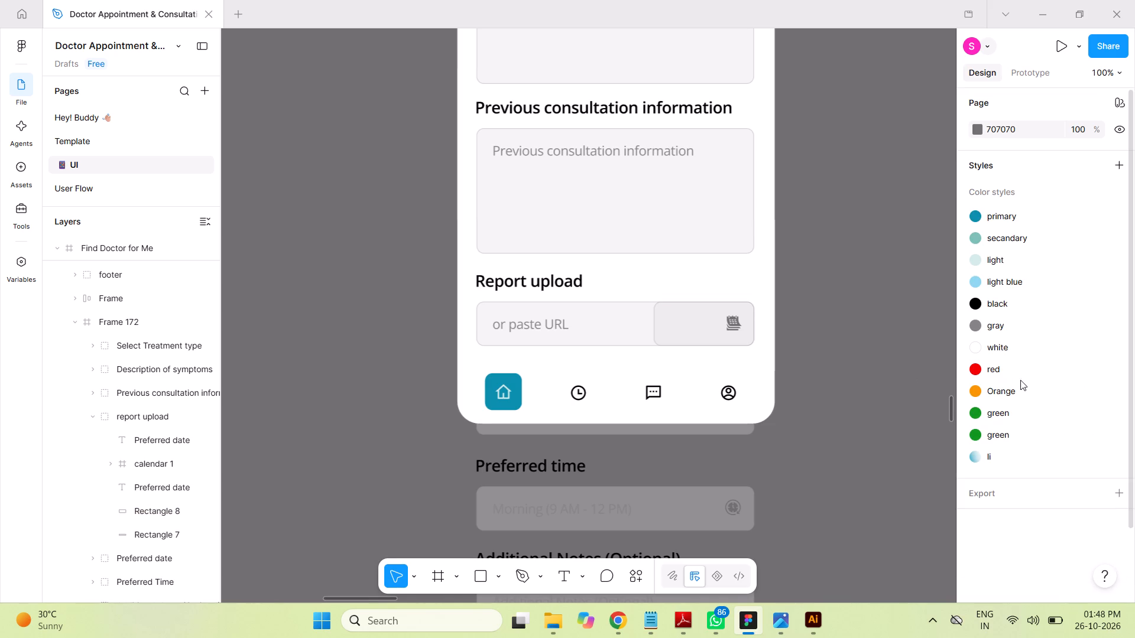
left_click(866, 356)
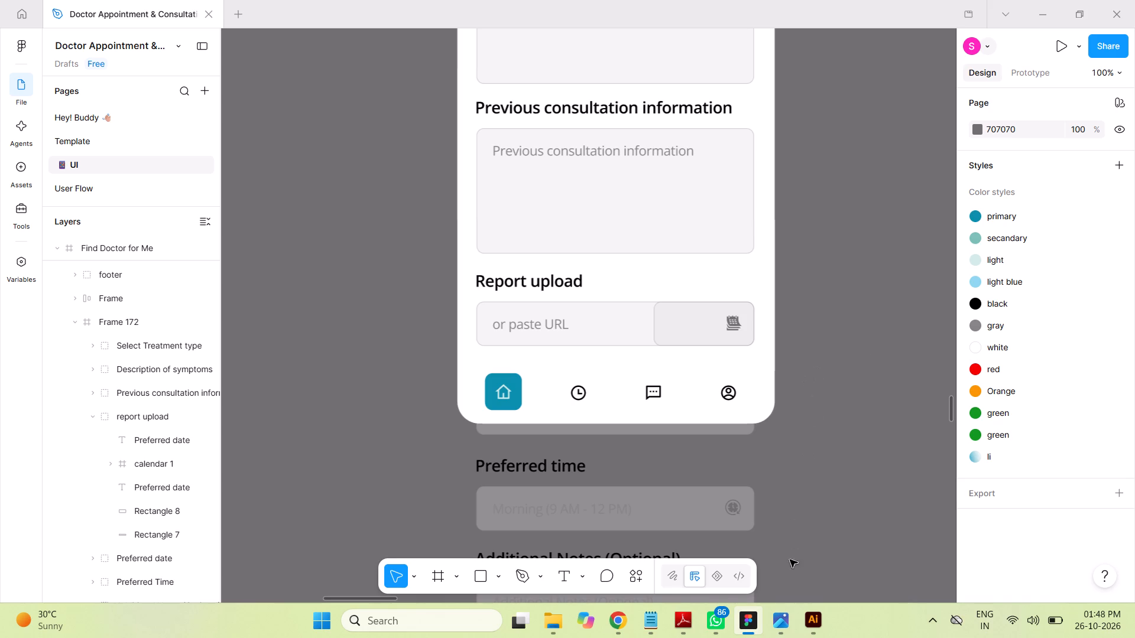
Switch to Chrome, close the icon download view and check the File Upload Input reference design on Dribbble.
left_click(620, 627)
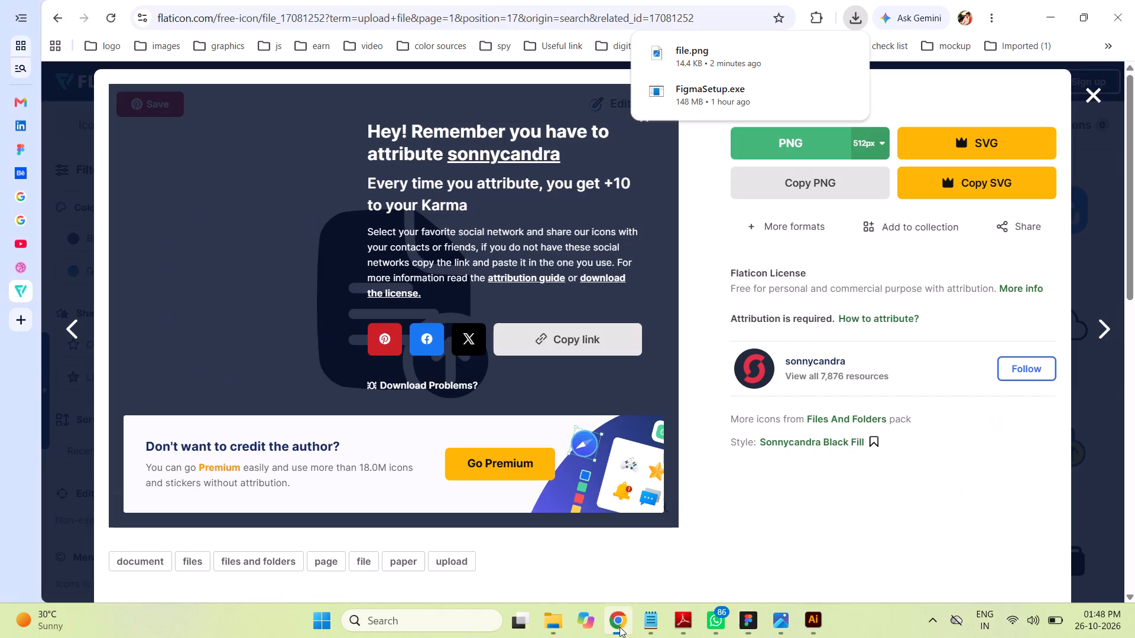
left_click(1093, 94)
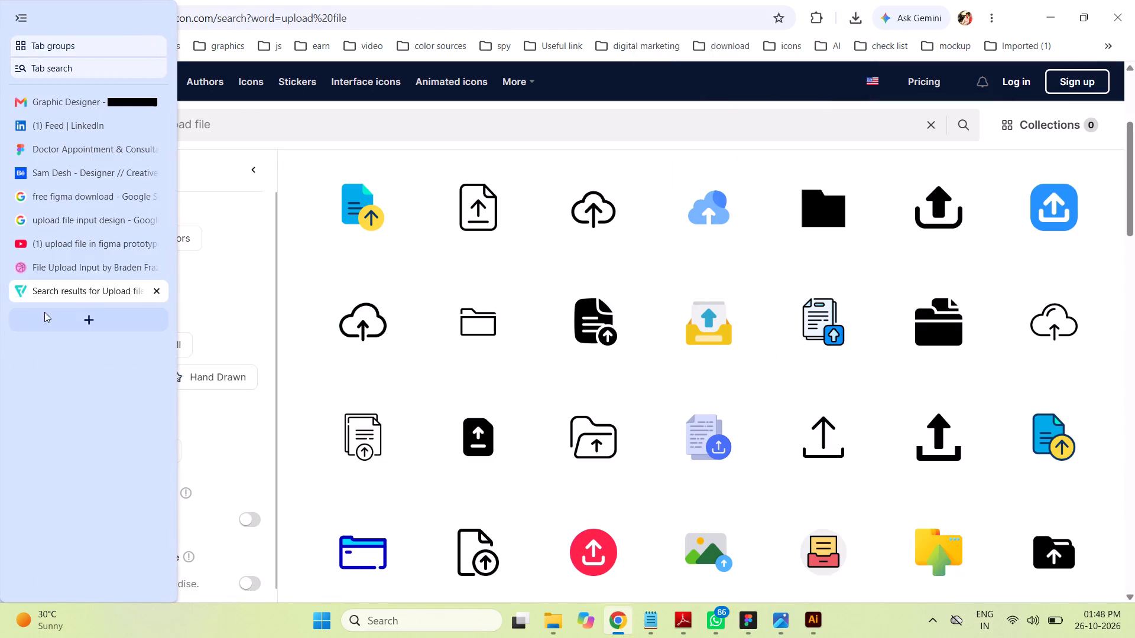
left_click(102, 266)
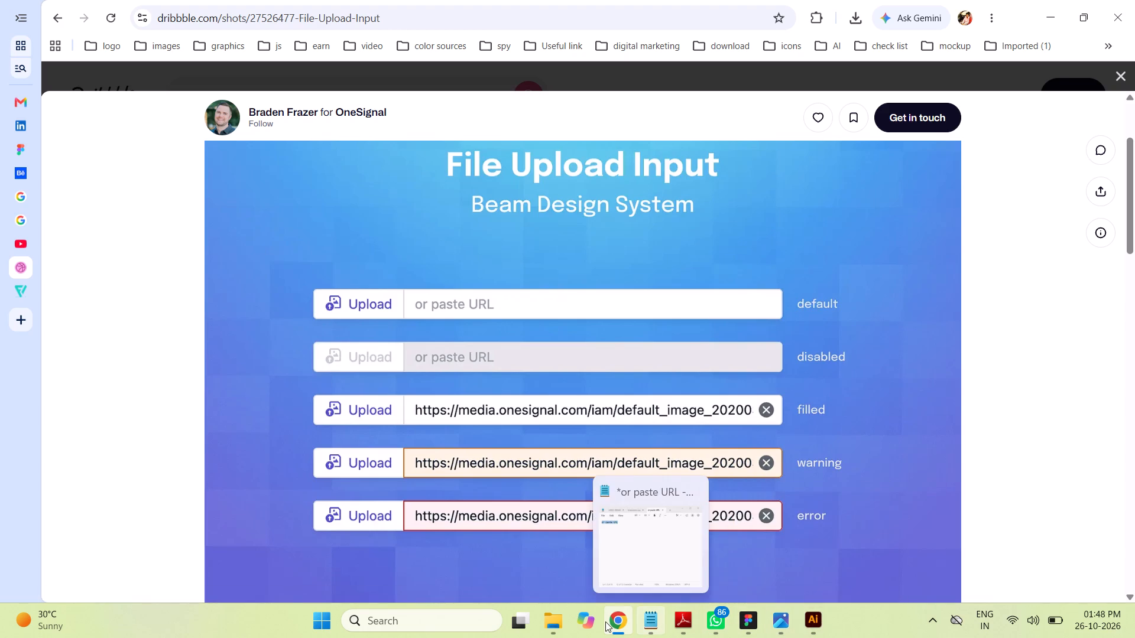
Bring upload-file.svg from the icons folder in File Explorer onto the Find Doctor for Me screen in Figma.
left_click(560, 624)
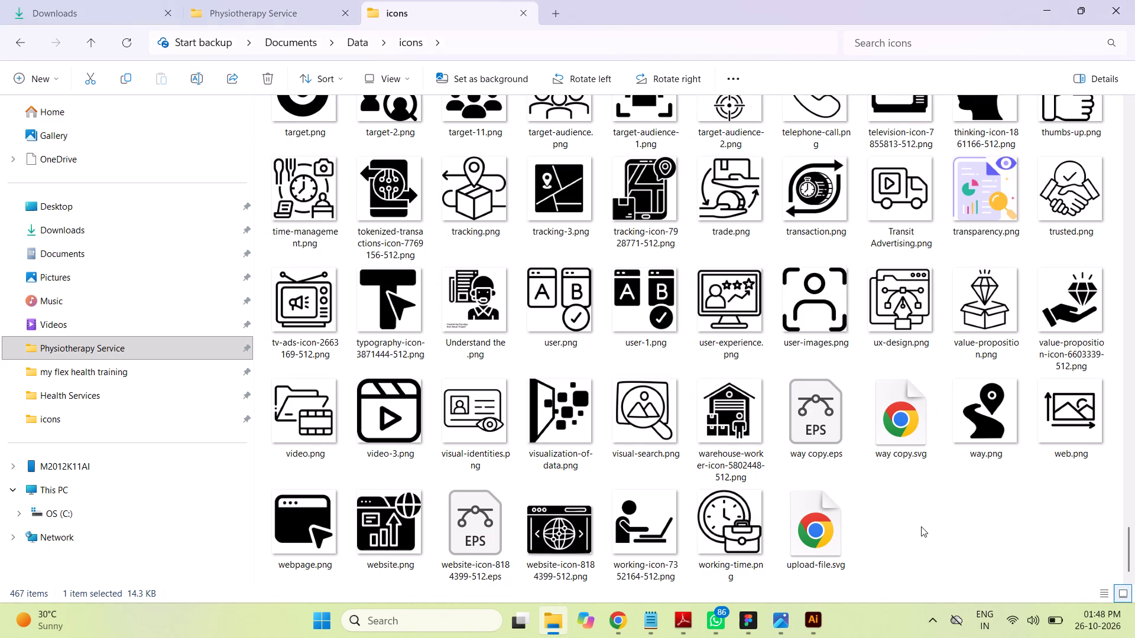
left_click(812, 623)
left_click(751, 620)
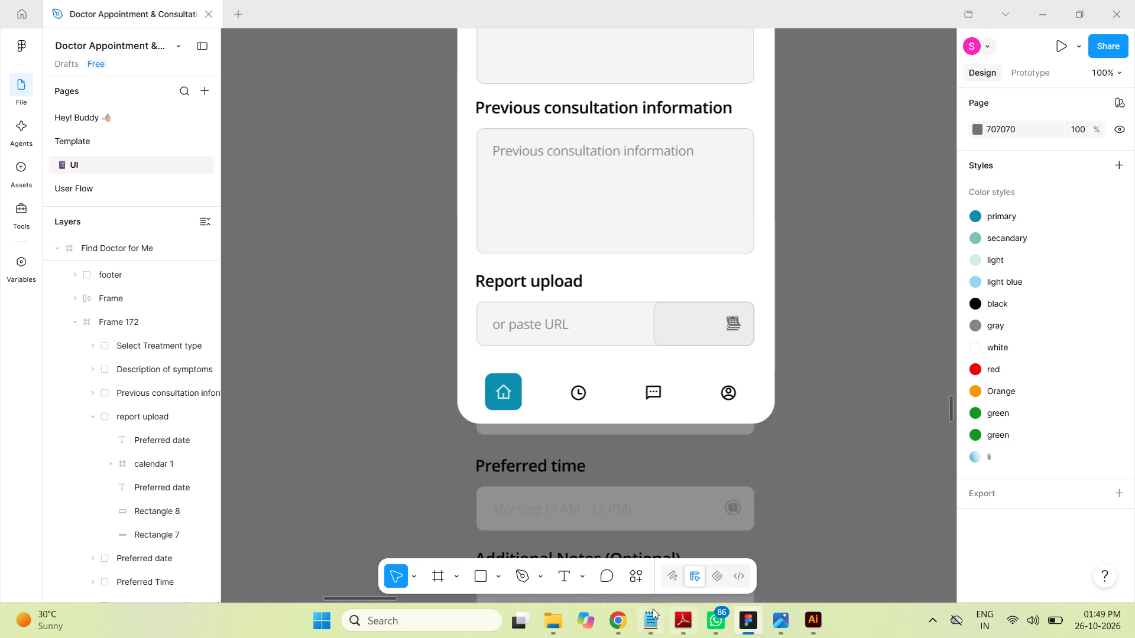
left_click(559, 621)
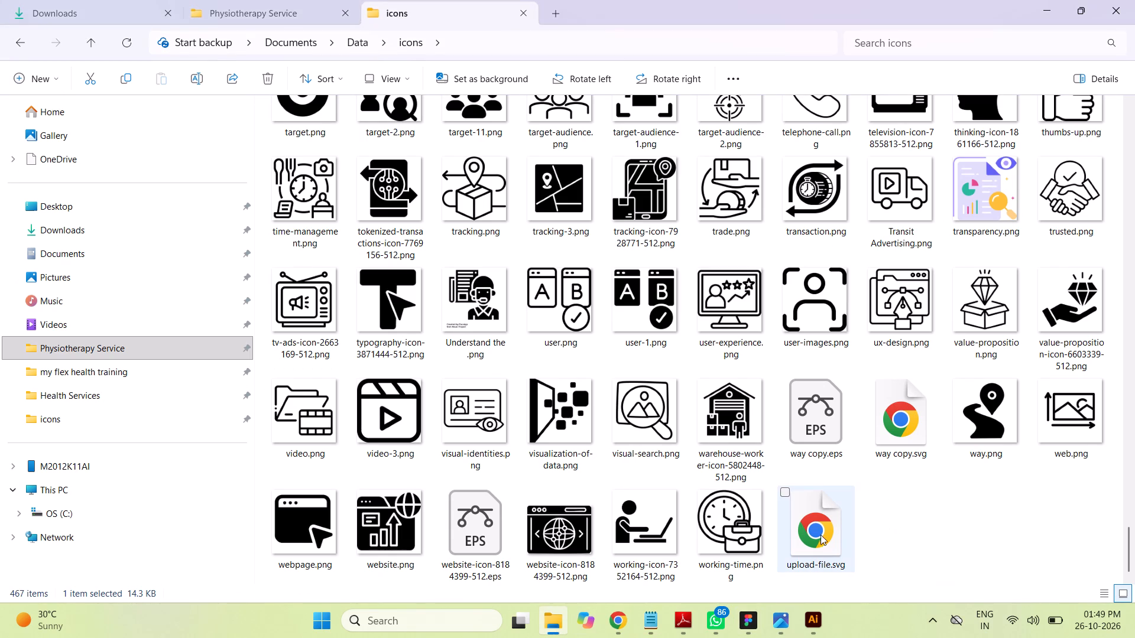
left_click_drag(819, 539, 747, 627)
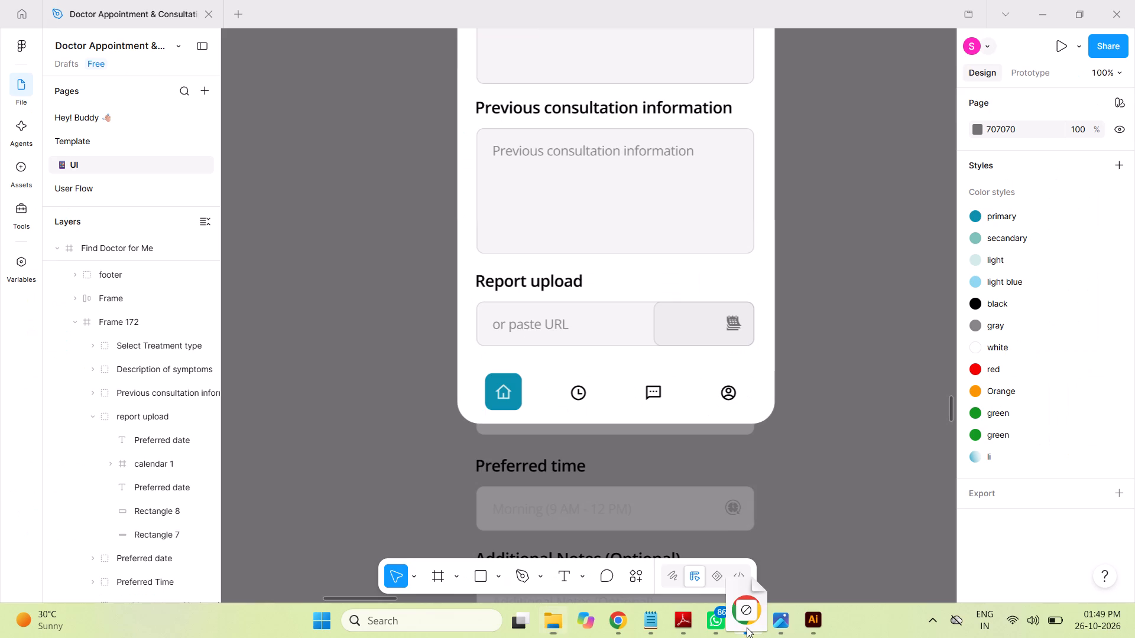
left_click_drag(747, 627, 757, 334)
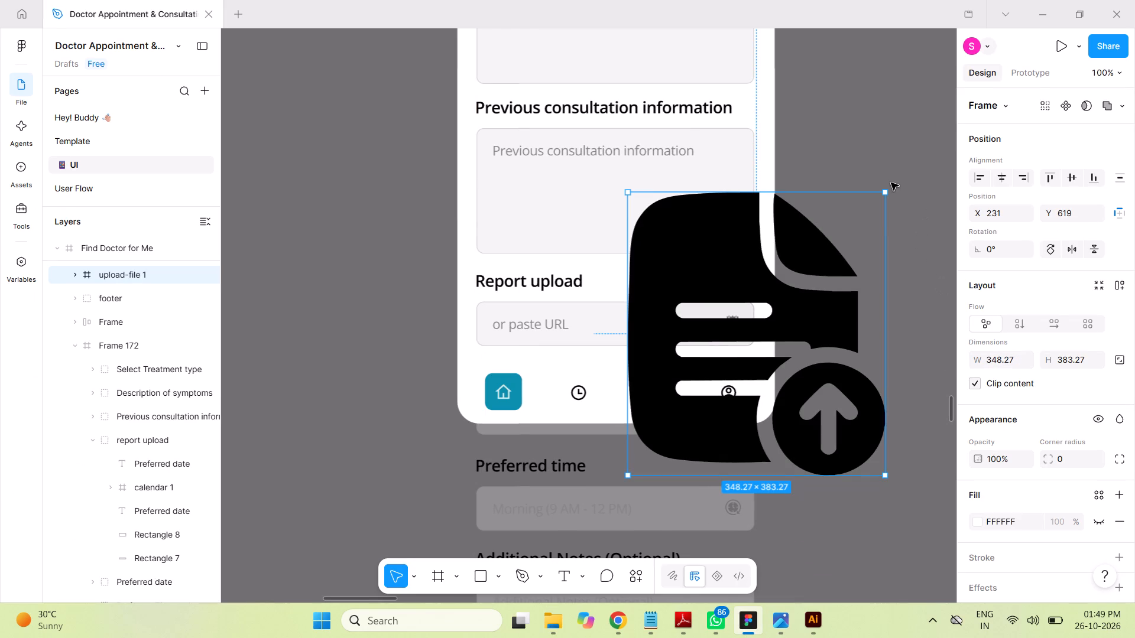
Scale the upload-file icon down to about 33 × 36 px and place it inside the narrow rectangle of the report upload field.
left_click_drag(886, 193, 885, 204, "shift")
left_click_drag(885, 204, 688, 461, "shift")
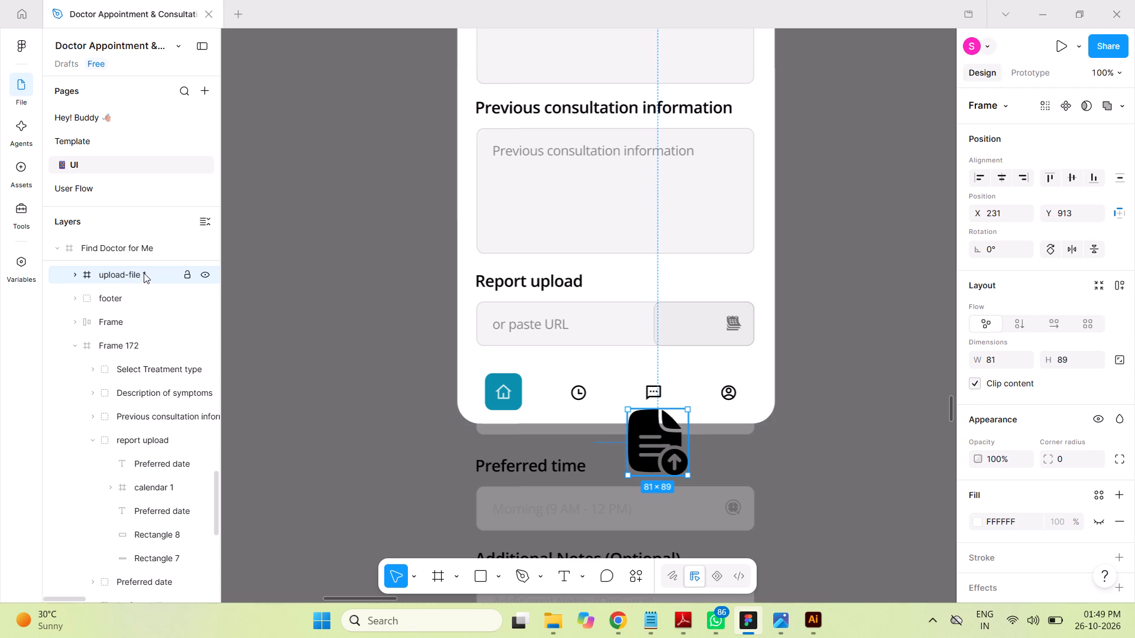
left_click_drag(146, 274, 138, 483)
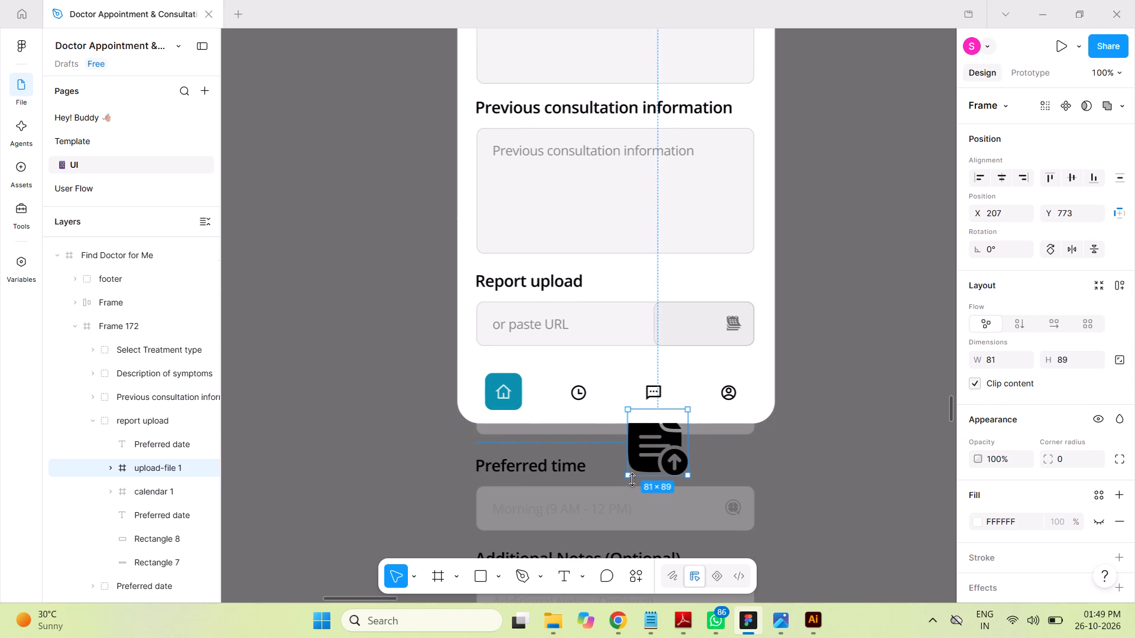
left_click_drag(628, 477, 648, 453, "shift")
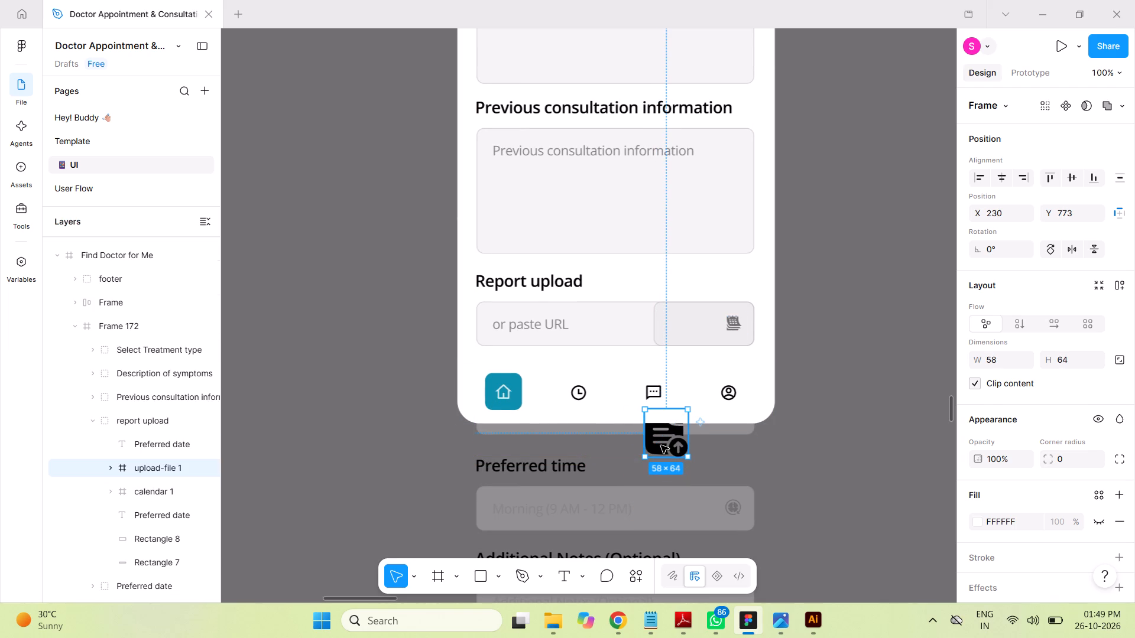
left_click_drag(661, 445, 700, 331)
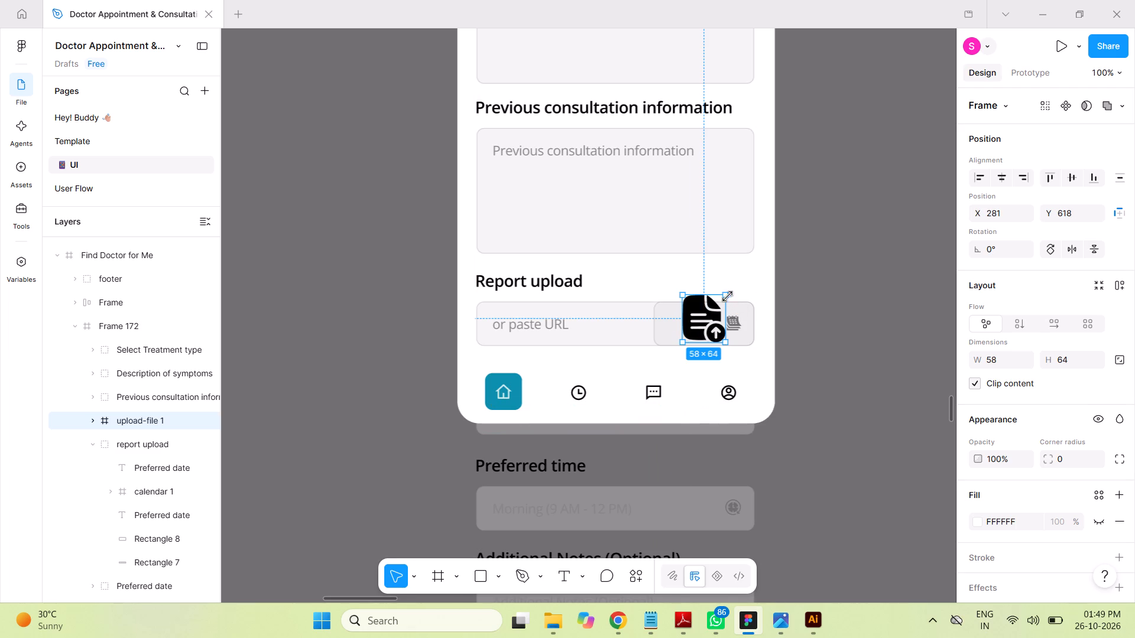
left_click_drag(725, 295, 708, 346, "shift")
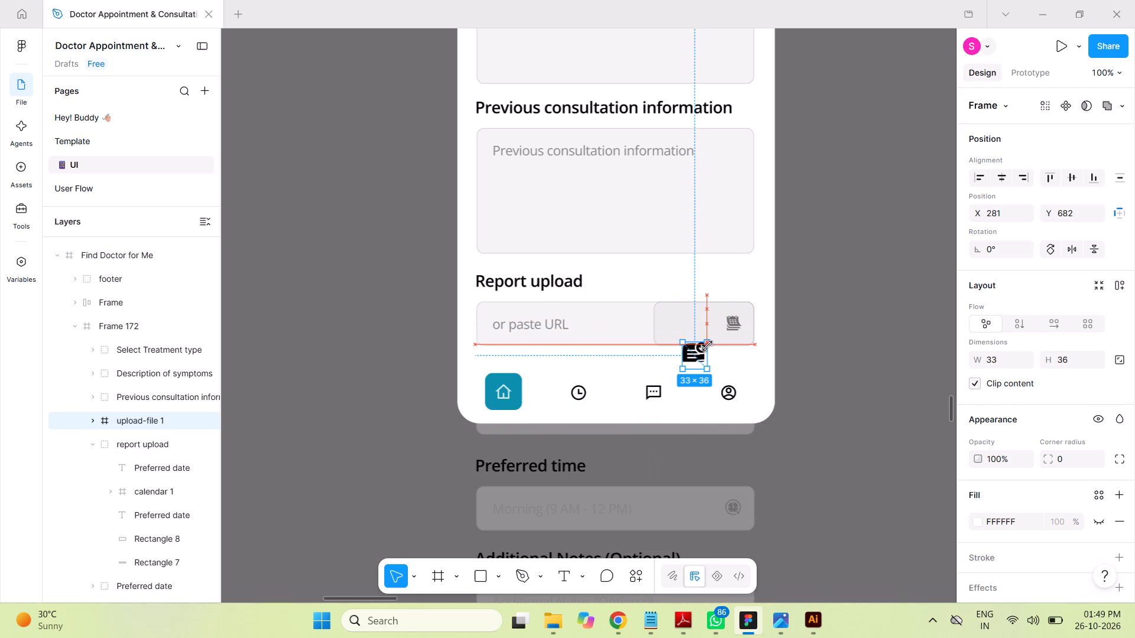
left_click_drag(708, 346, 709, 337, "shift")
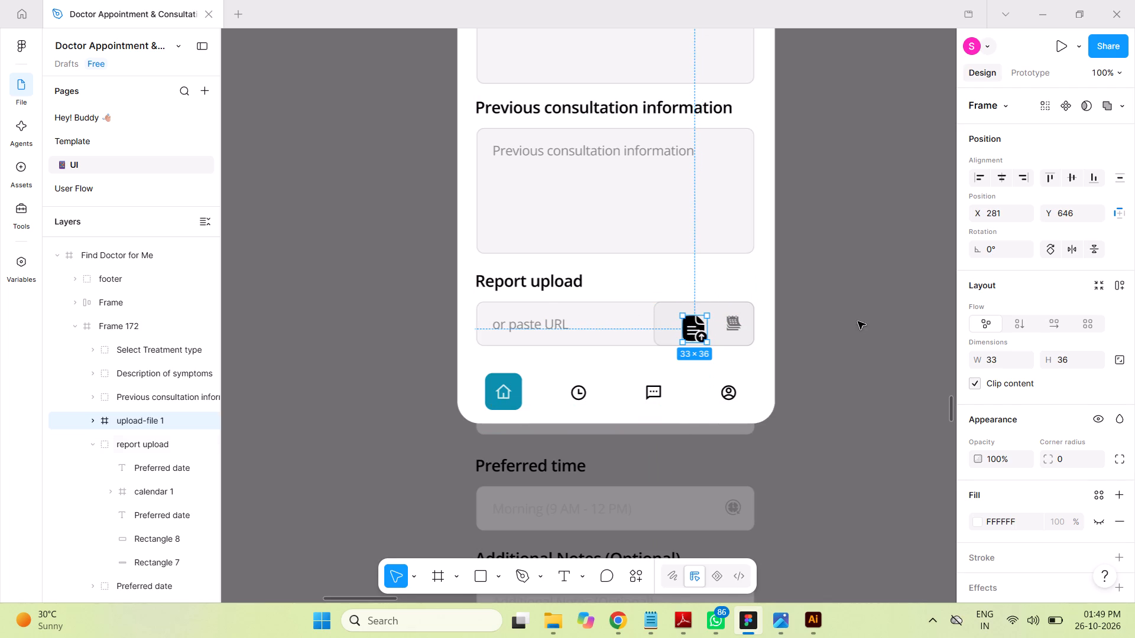
Shrink the upload-file icon to about 20 × 22 px and place it directly over the field's calendar icon.
key("ctrl+equal")
key("ctrl+equal")
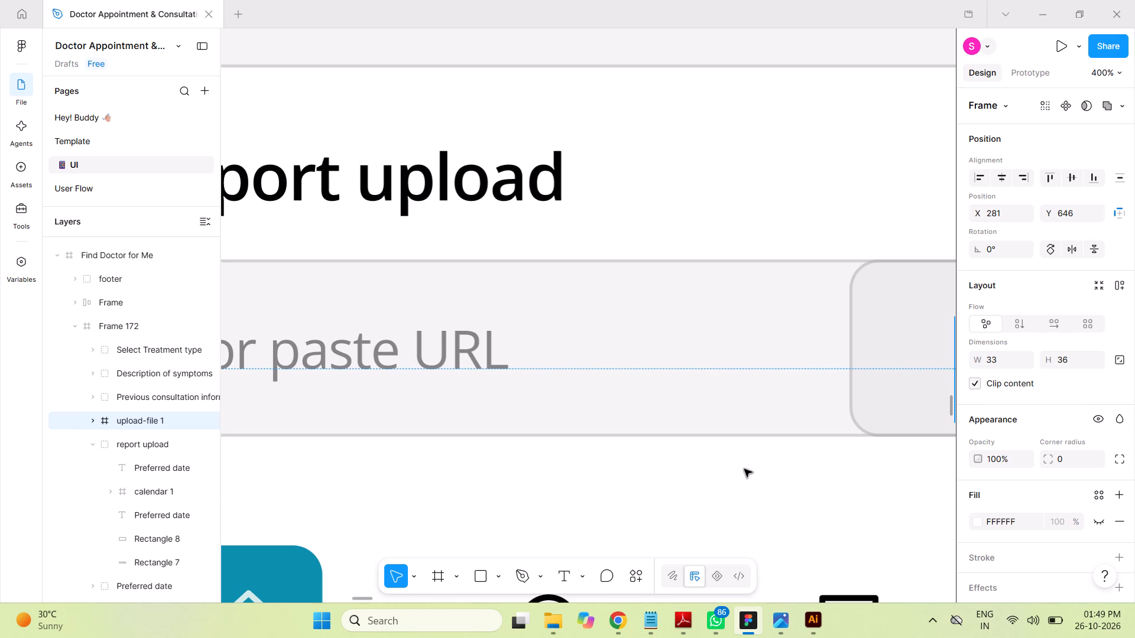
key("space")
key("space")
key("space")
key("space")
key("space")
key("space")
key("space")
key("space")
key("space")
key("space")
key("space")
key("space")
key("space")
key("space")
key("space")
key("space")
key("space")
key("space")
key("space")
key("space")
left_click_drag(742, 471, 320, 467)
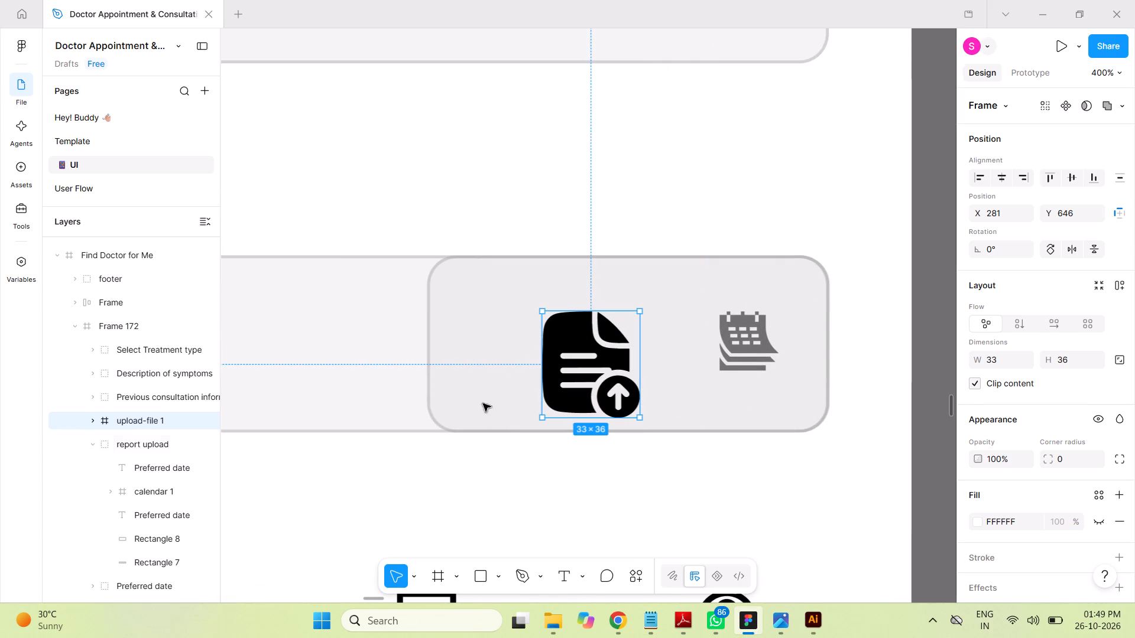
left_click_drag(541, 418, 588, 376, "shift")
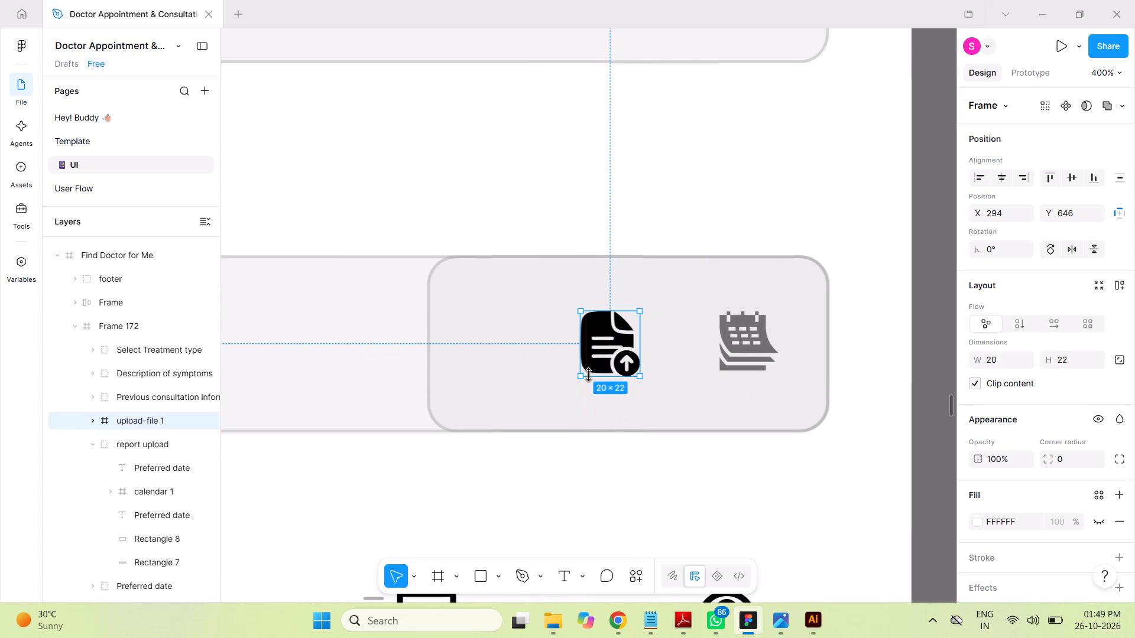
left_click_drag(599, 351, 741, 350)
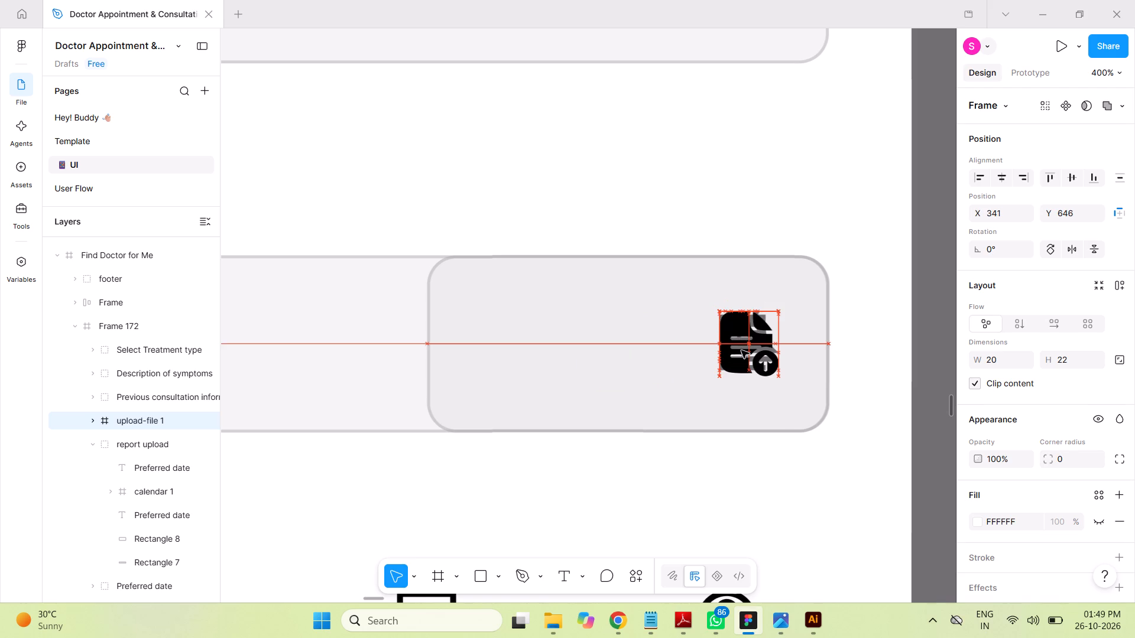
left_click_drag(741, 350, 741, 351)
Recolour the upload-file icon from black to the dark grey used on this page.
scroll(1056, 382, "down", 7)
scroll(1062, 384, "up", 1)
scroll(1062, 385, "down", 5)
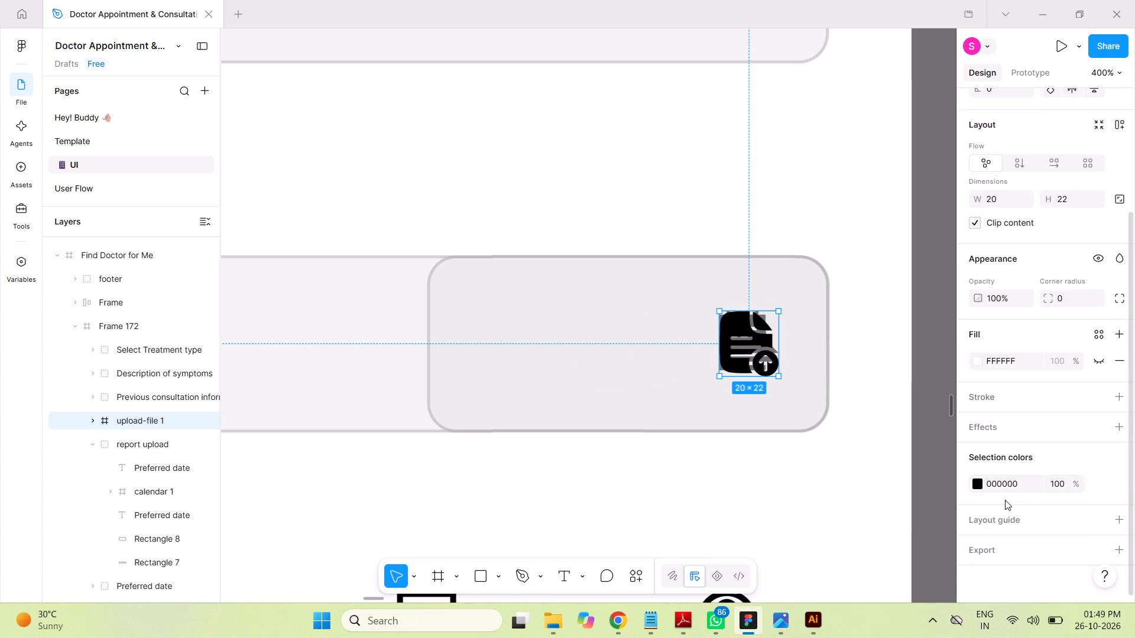
left_click(978, 483)
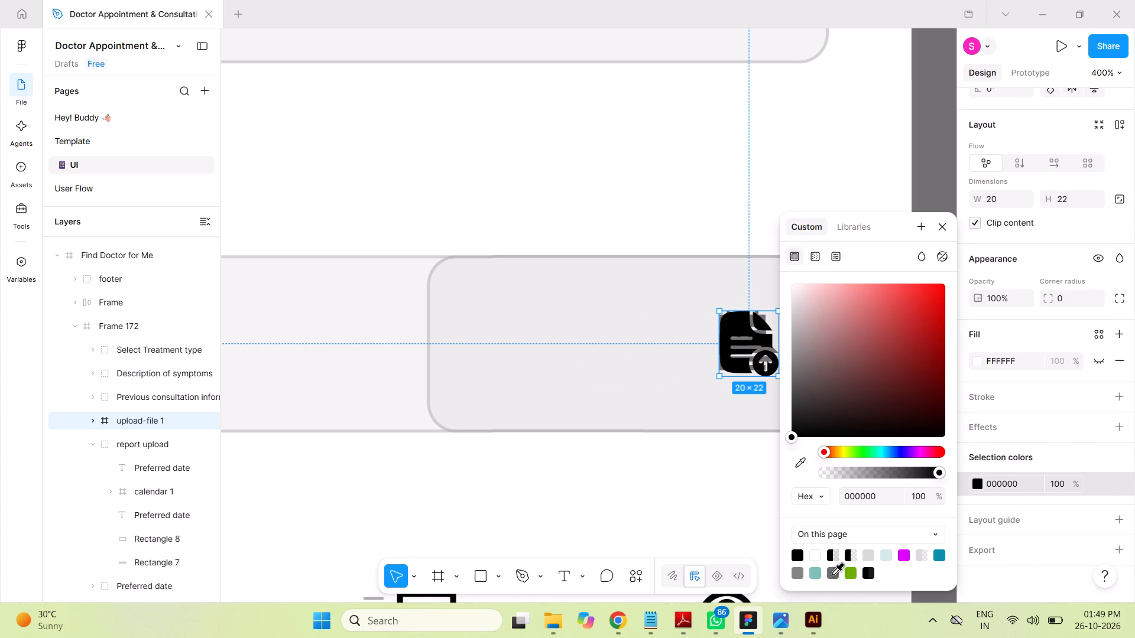
left_click(833, 574)
left_click(939, 180)
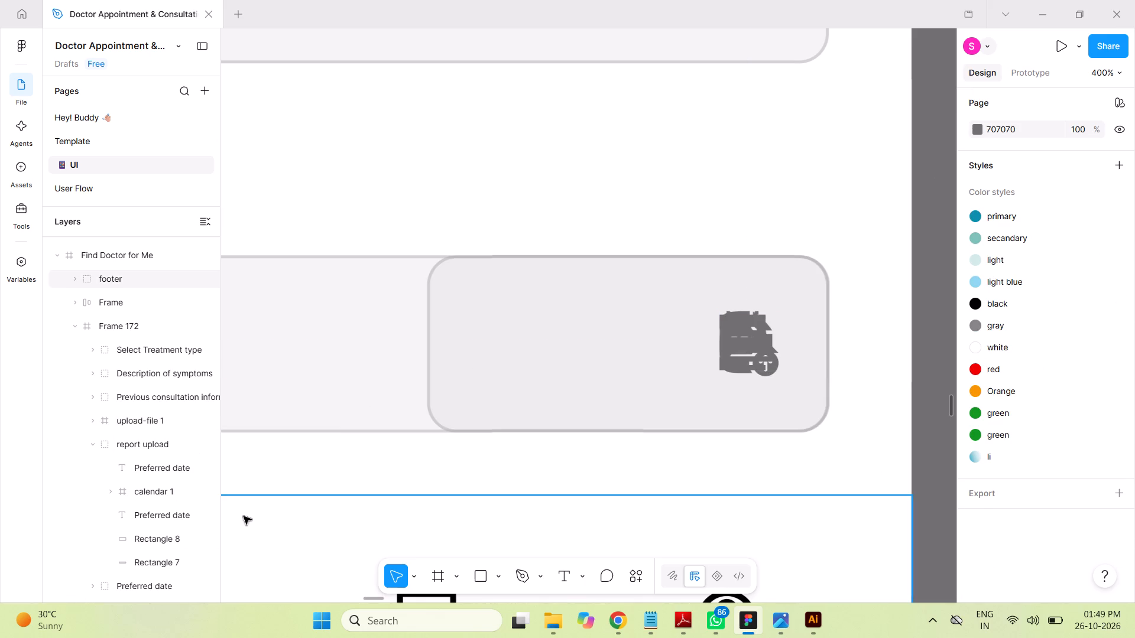
Delete the calendar icon from the report upload group and move the upload-file layer into that group in its place.
left_click(147, 490)
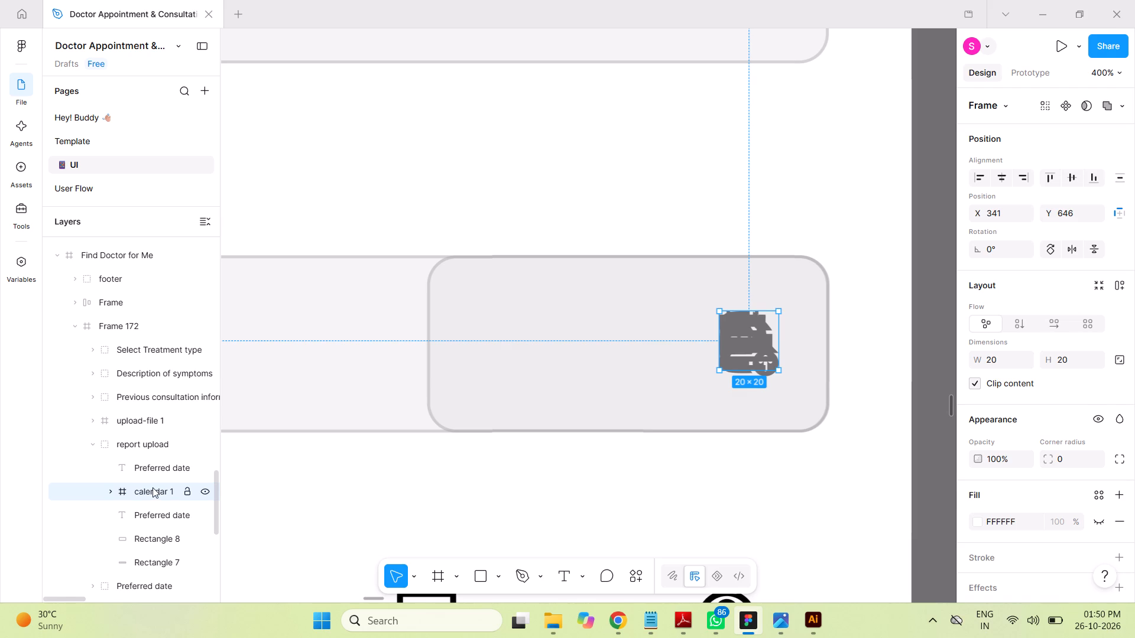
key("Delete")
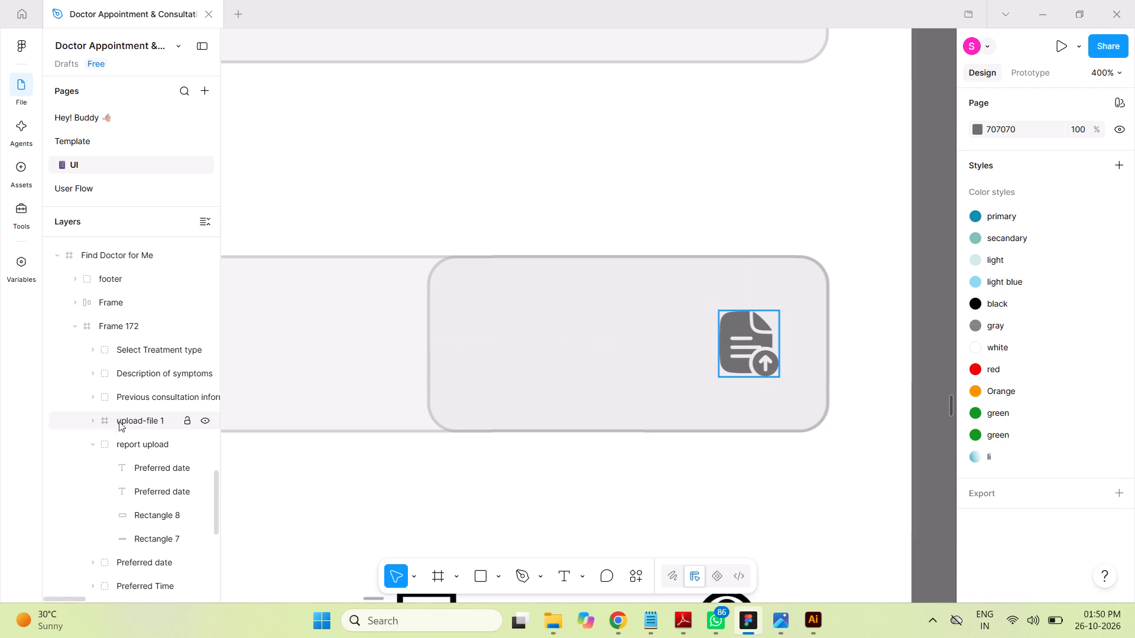
left_click_drag(132, 421, 144, 474)
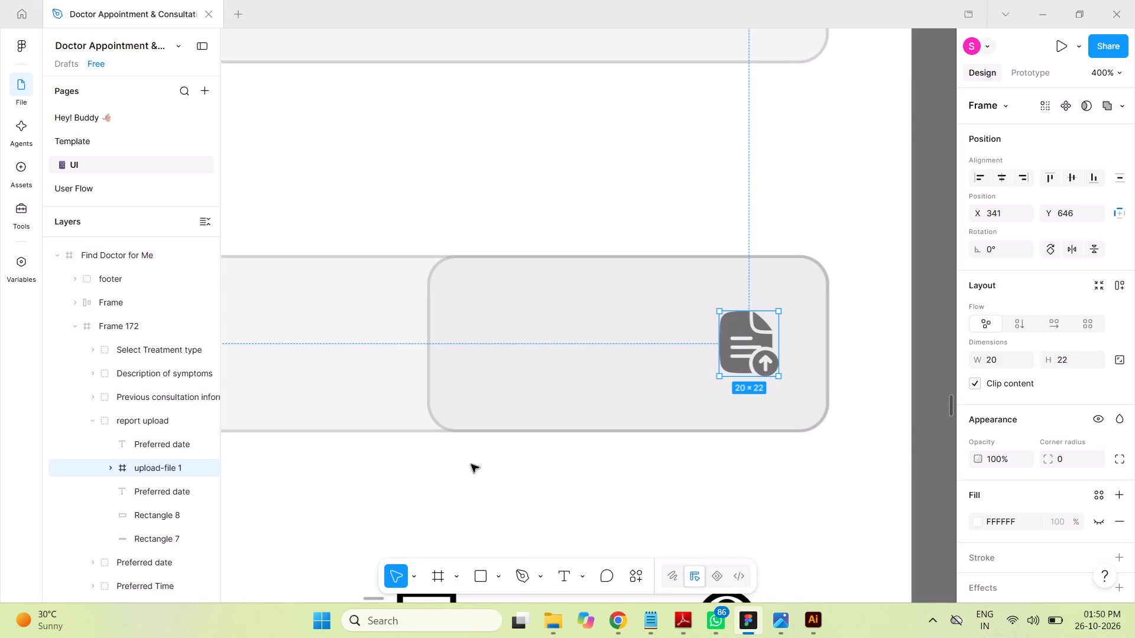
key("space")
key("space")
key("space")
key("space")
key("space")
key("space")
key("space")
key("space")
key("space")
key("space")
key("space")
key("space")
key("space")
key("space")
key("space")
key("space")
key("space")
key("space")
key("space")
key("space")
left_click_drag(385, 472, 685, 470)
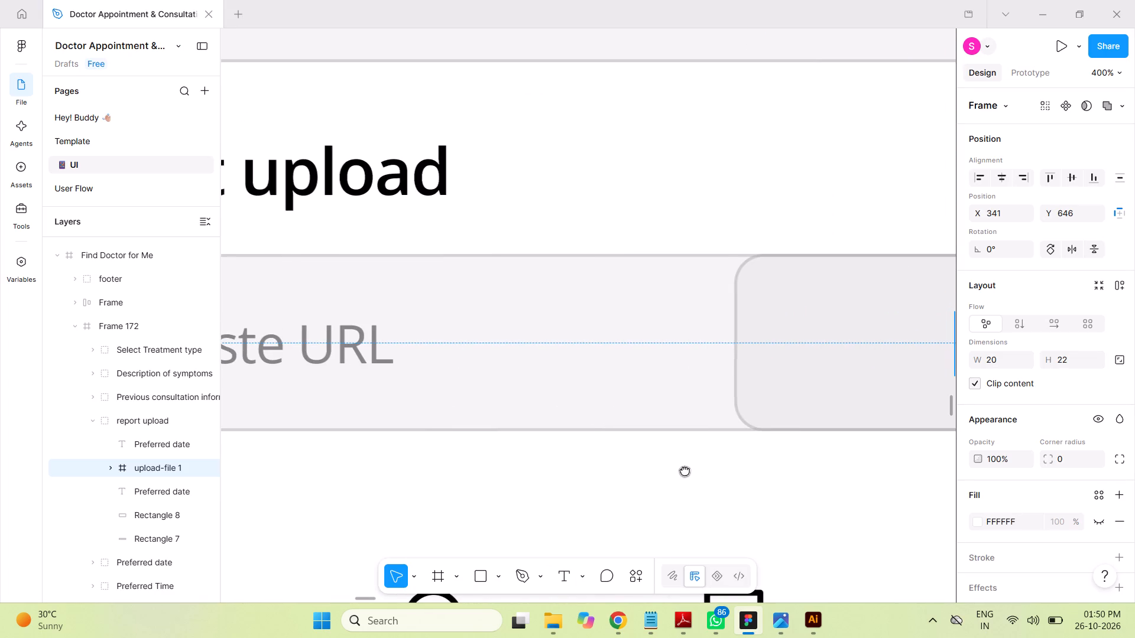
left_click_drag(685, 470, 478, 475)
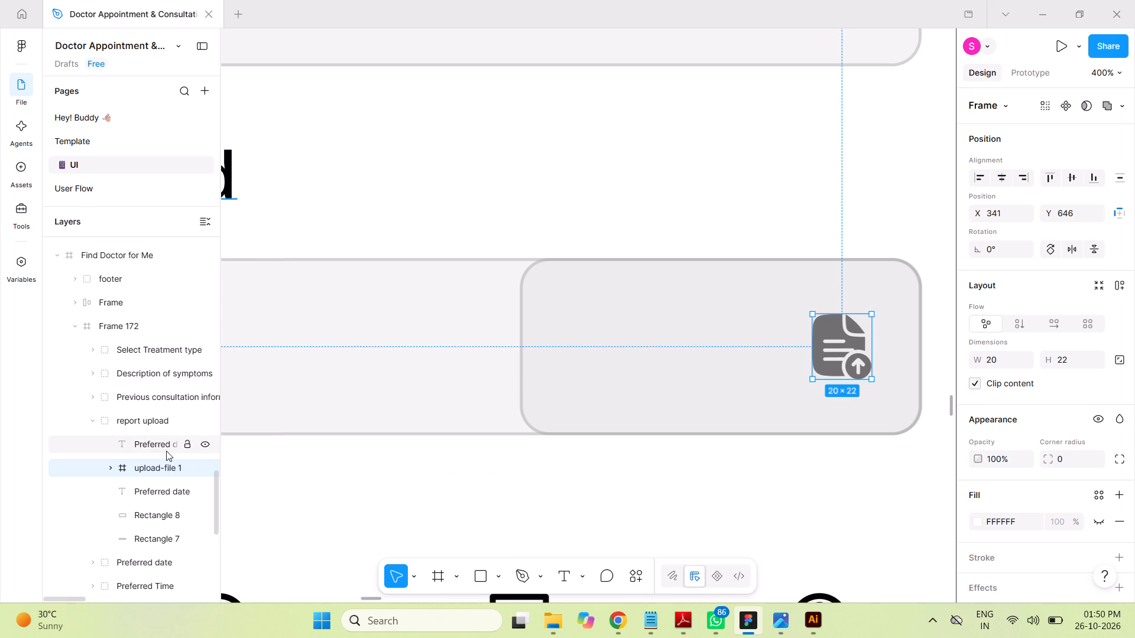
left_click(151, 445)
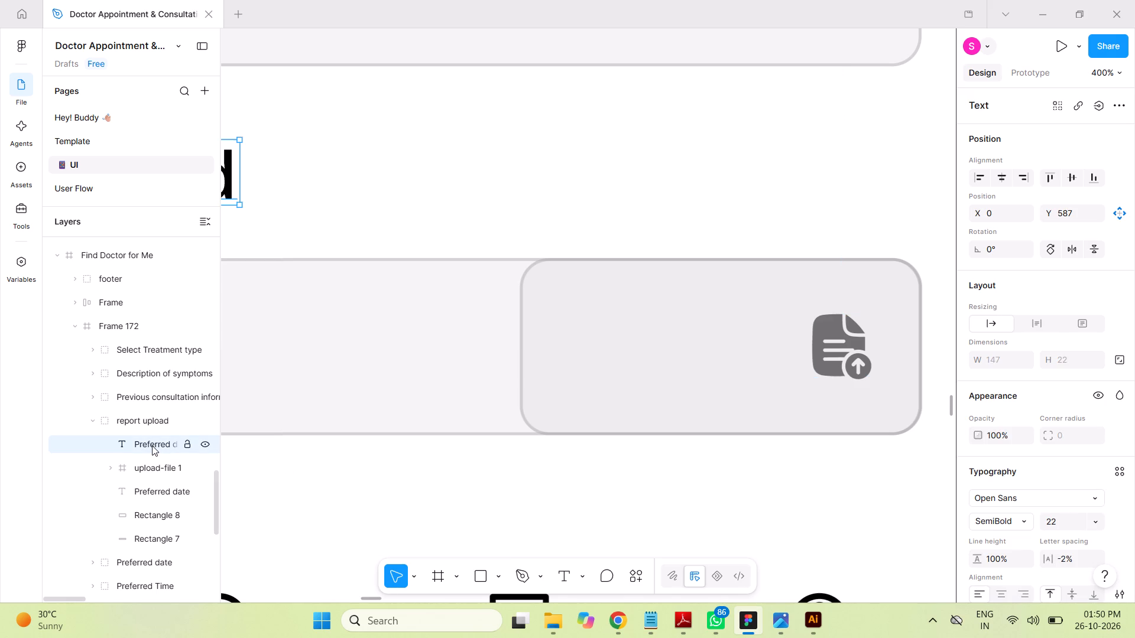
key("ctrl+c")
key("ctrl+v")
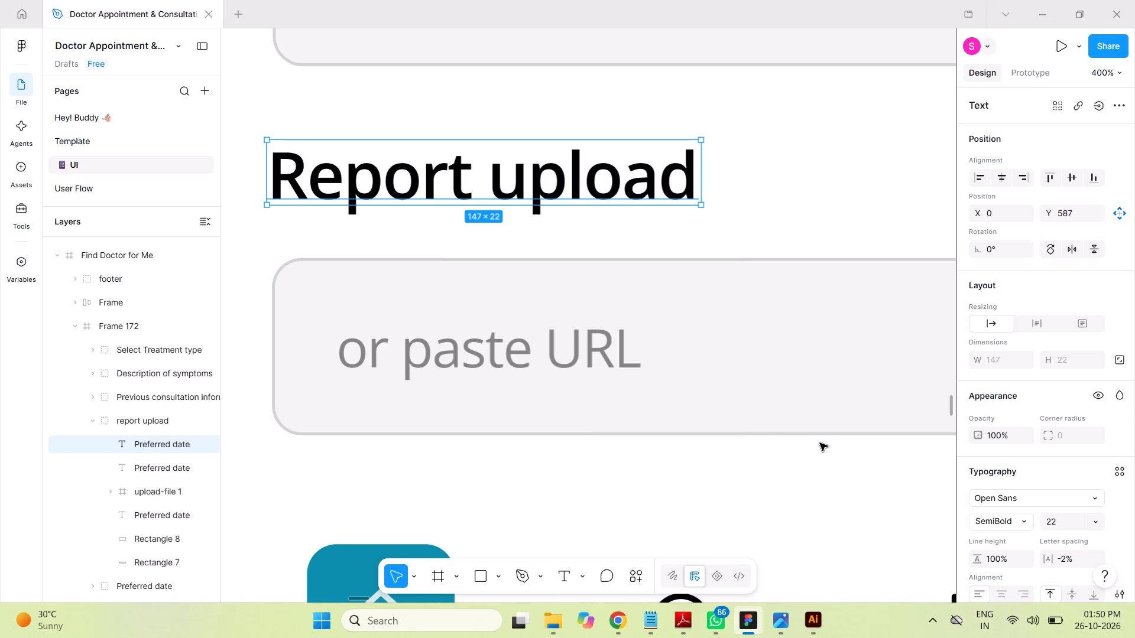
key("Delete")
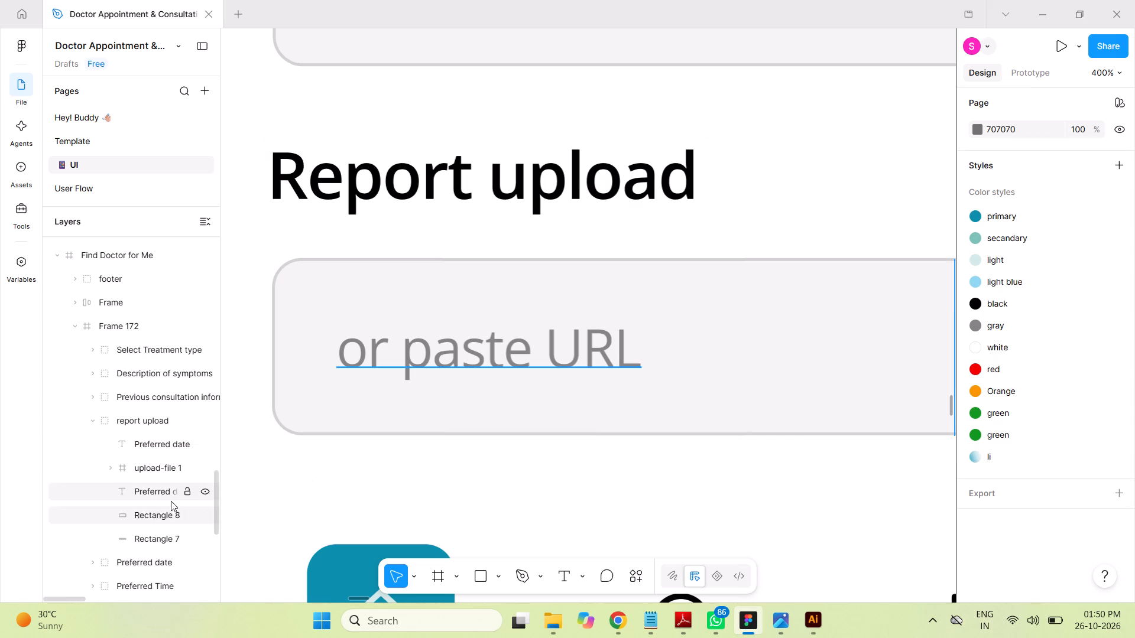
Rename the text layer of the "or paste URL" placeholder in the report upload group as "or paste Url".
left_click(151, 490)
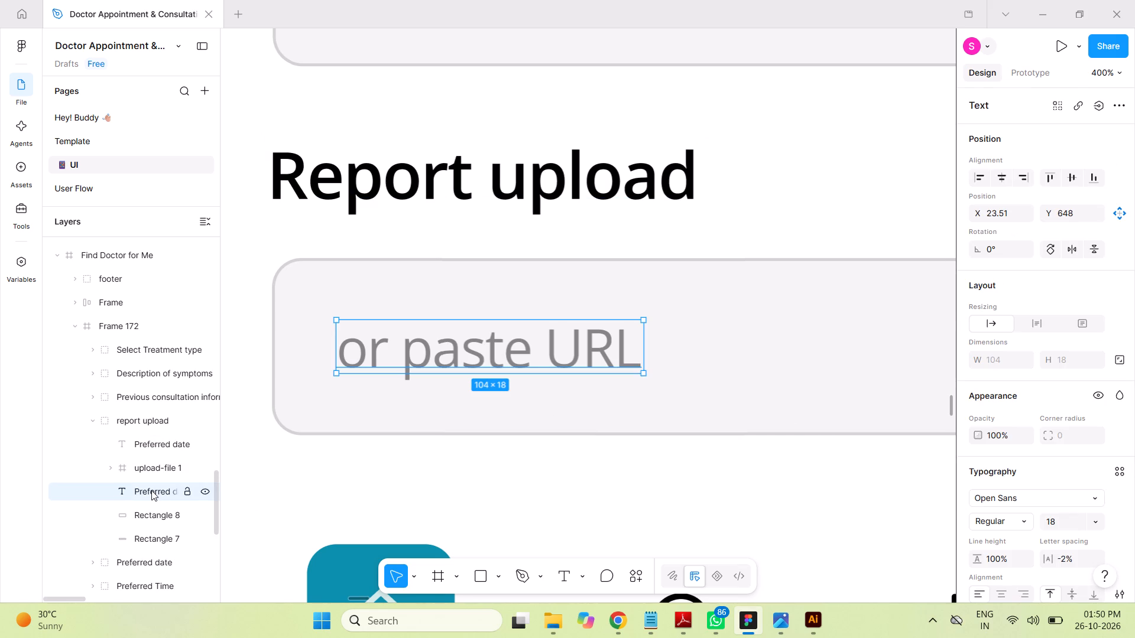
double_click(141, 493)
type("or pa")
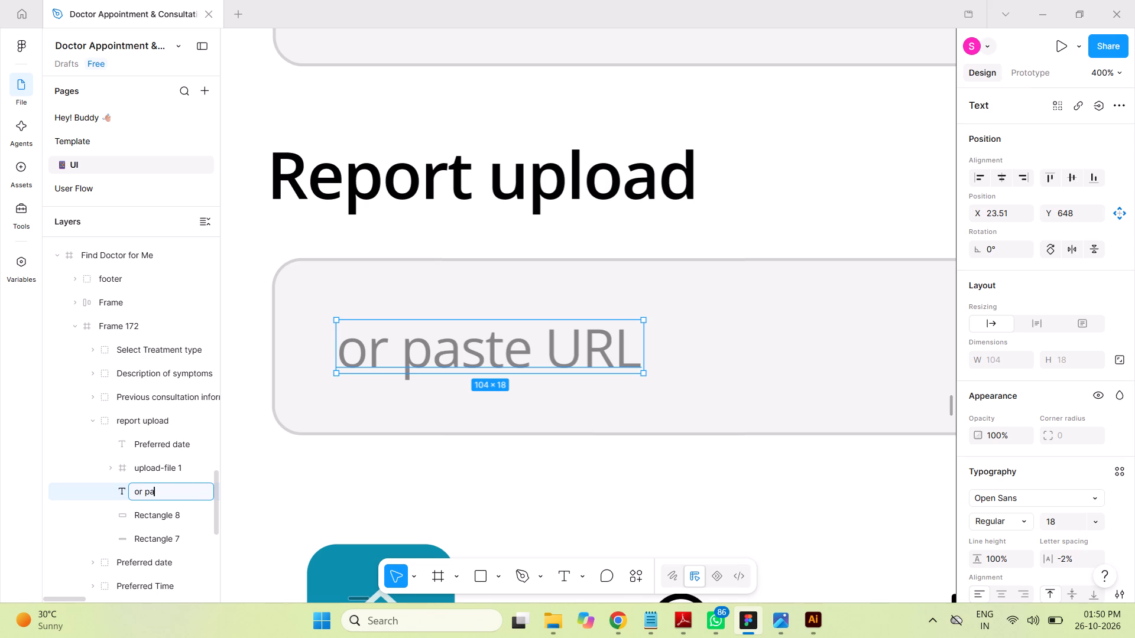
key("s")
type("te Url")
left_click(264, 493)
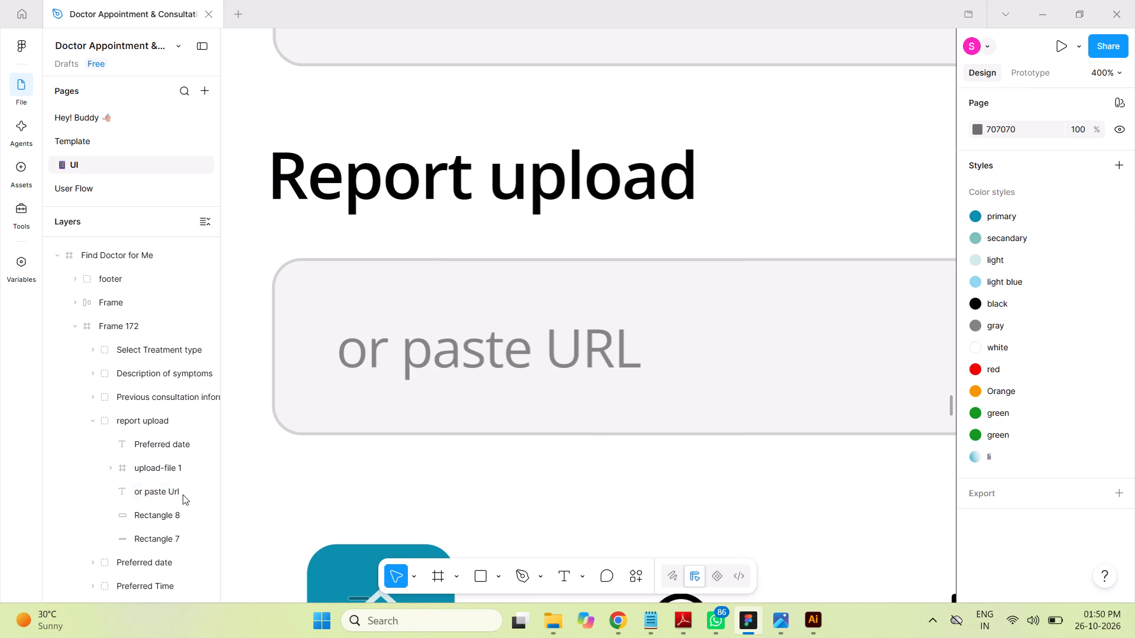
Duplicate the "or paste URL" text towards the field's narrow rectangle and change the copy's wording to "Upload".
left_click(158, 493)
key("ctrl+c")
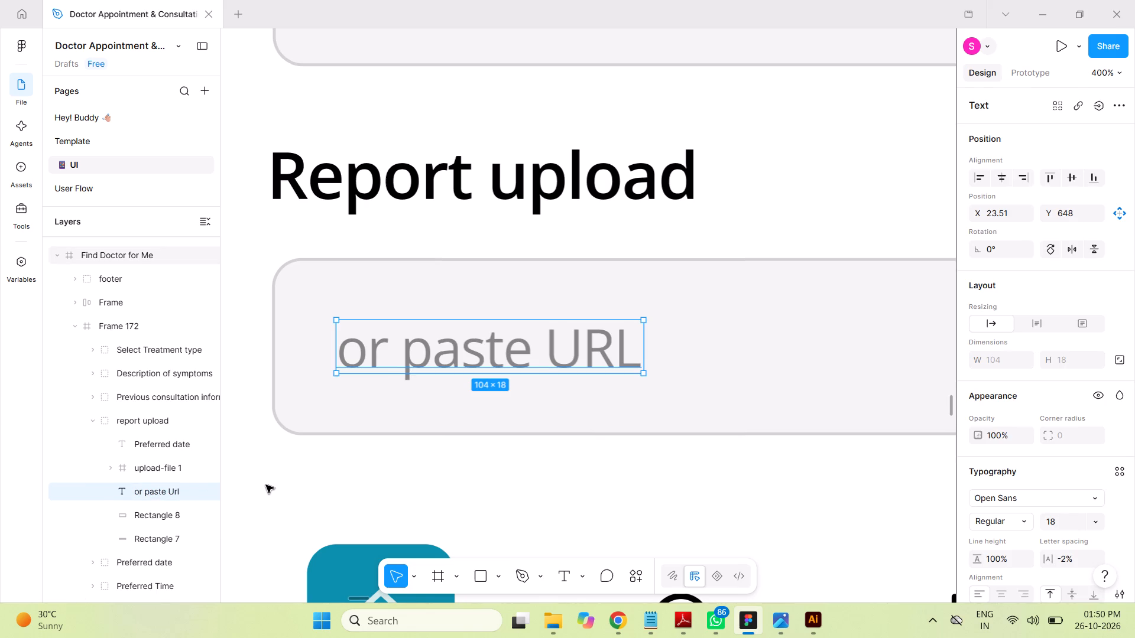
key("ctrl+v")
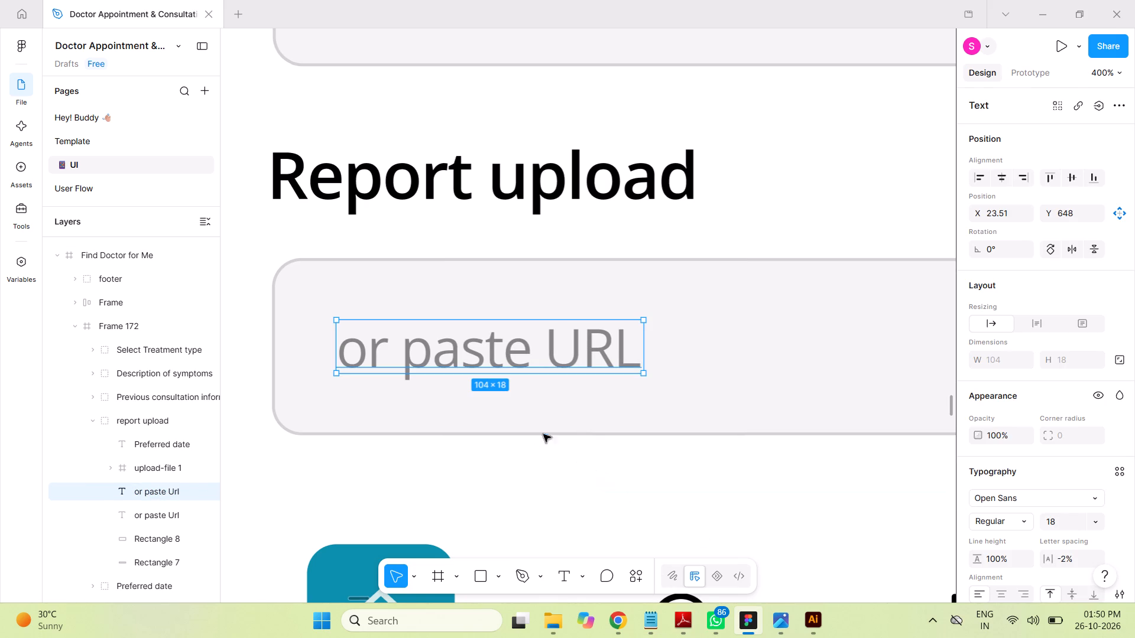
key("ctrl+minus")
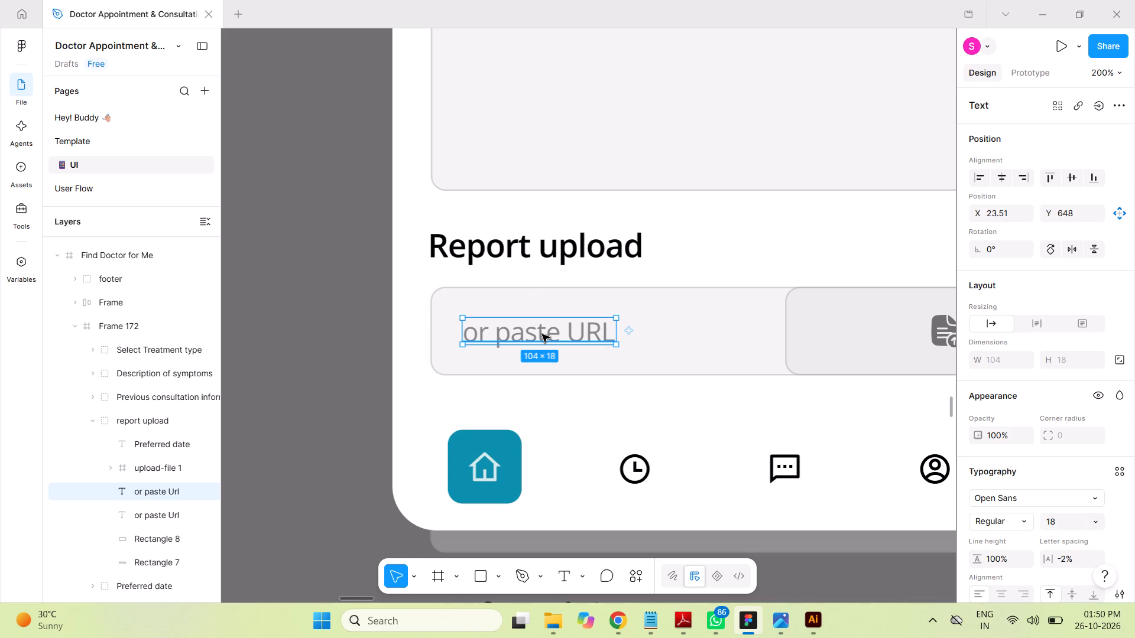
left_click_drag(541, 334, 847, 344)
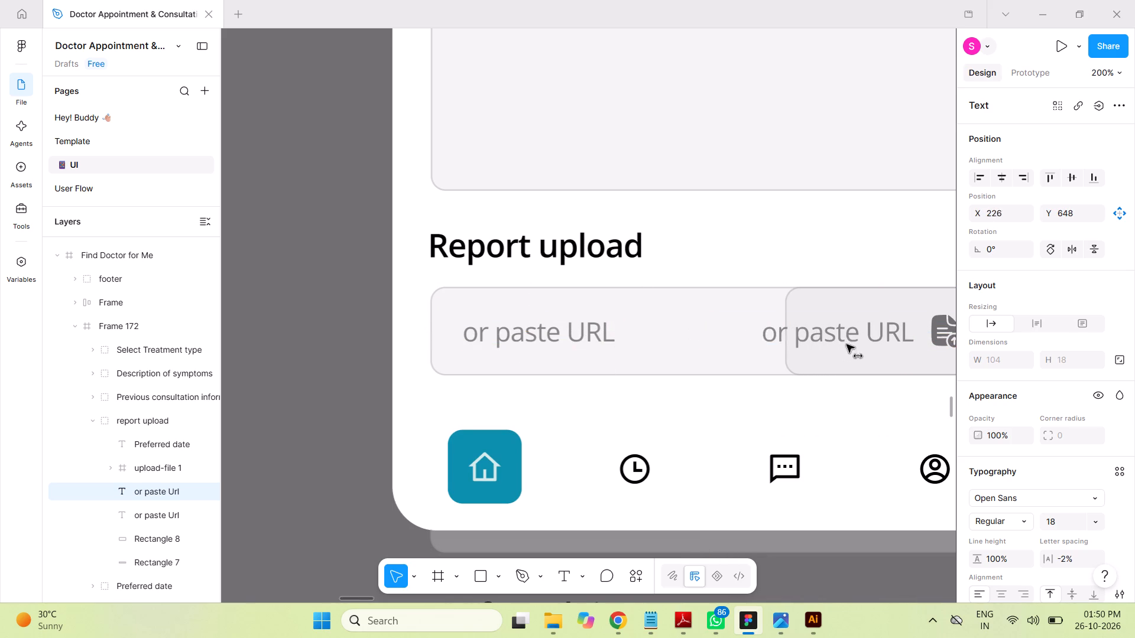
left_click_drag(847, 344, 851, 344)
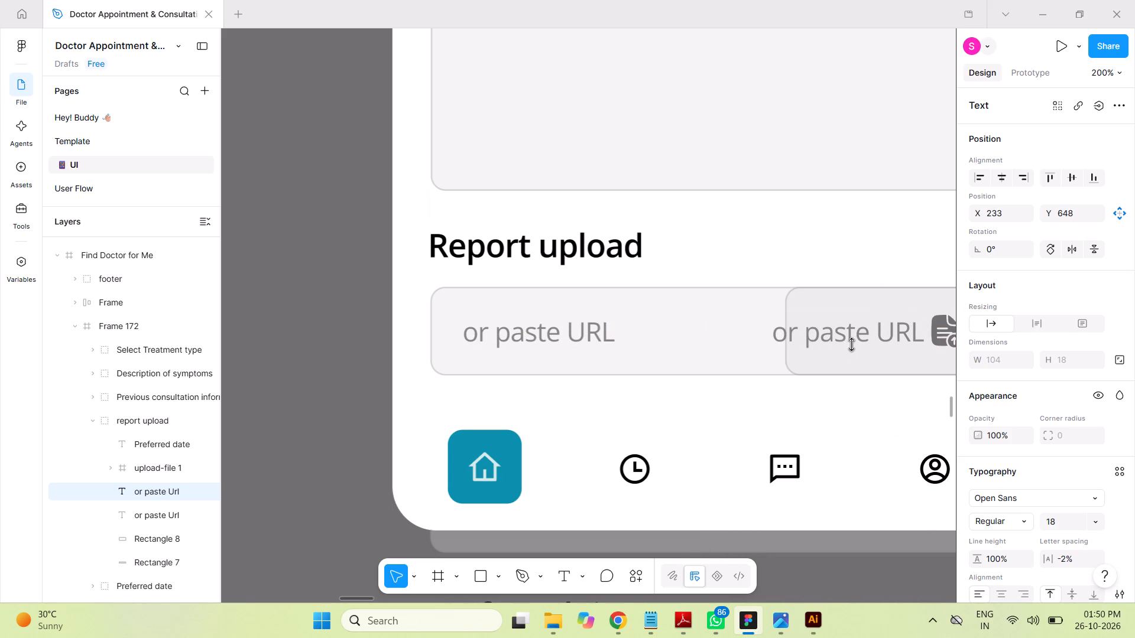
double_click(849, 334)
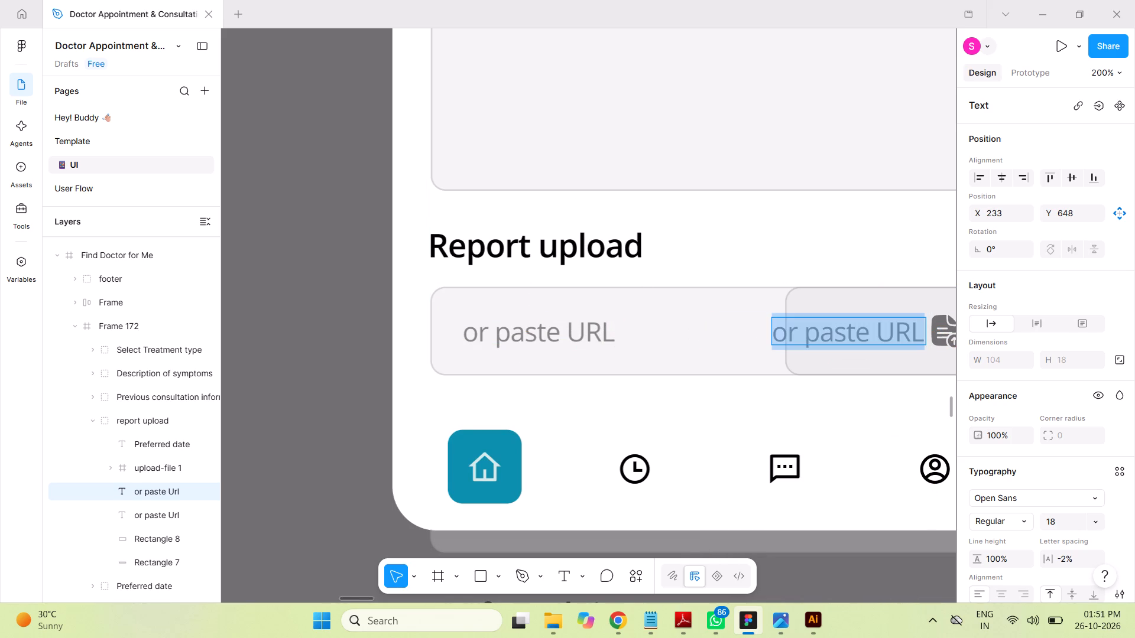
type("Up")
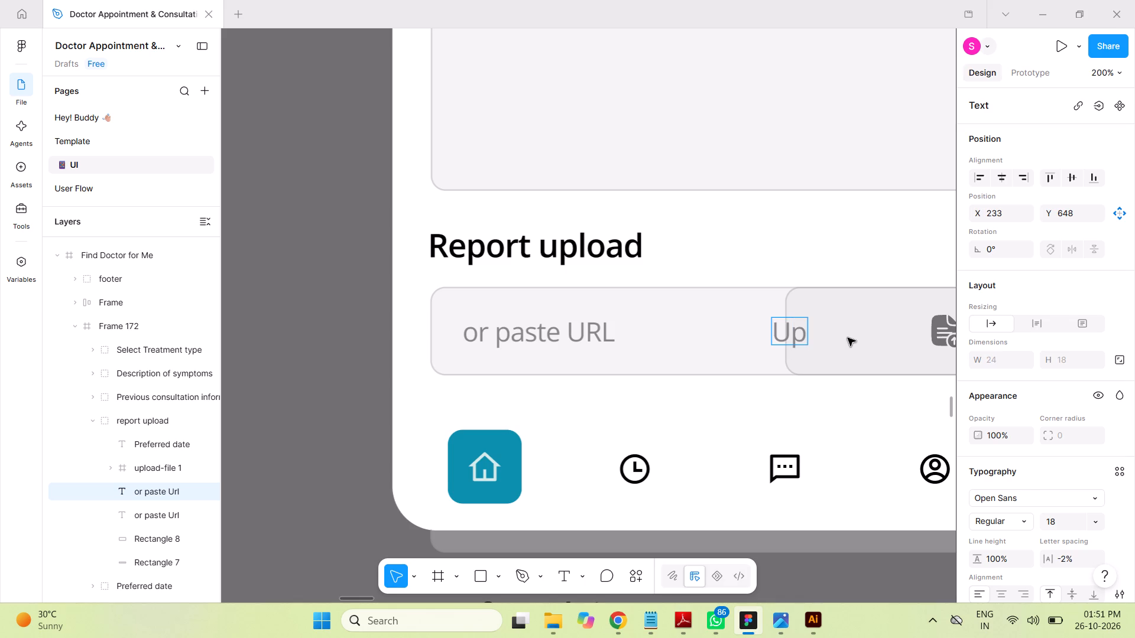
type("load")
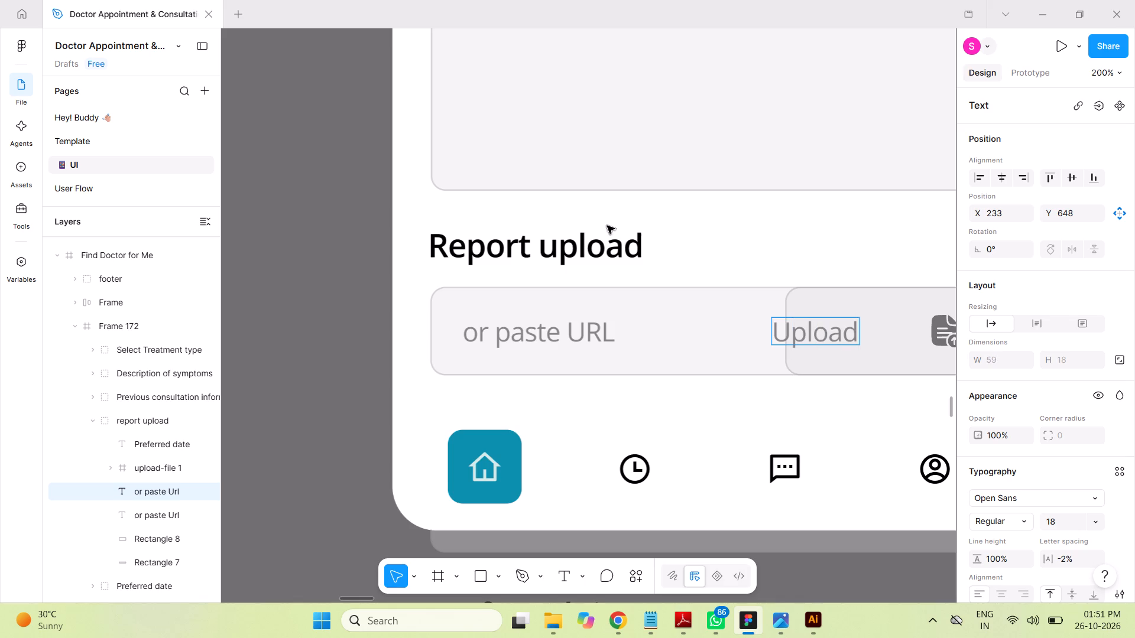
left_click(299, 256)
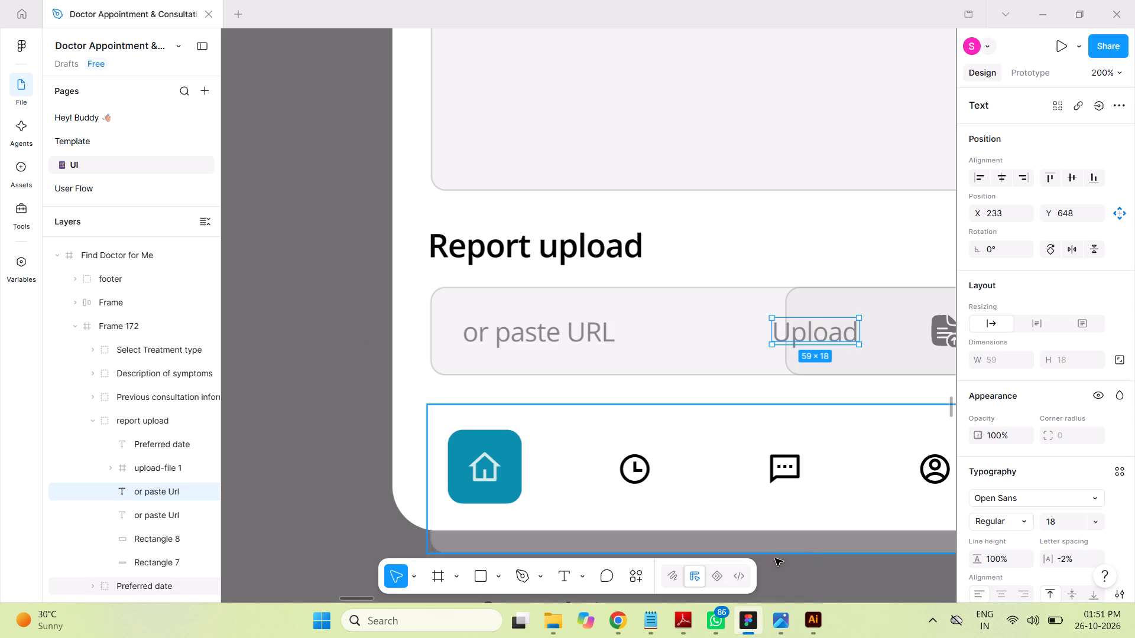
Move the "Upload" text inside the narrow rectangle, just before the upload-file icon, at about X 275, Y 648.
key("space")
key("space")
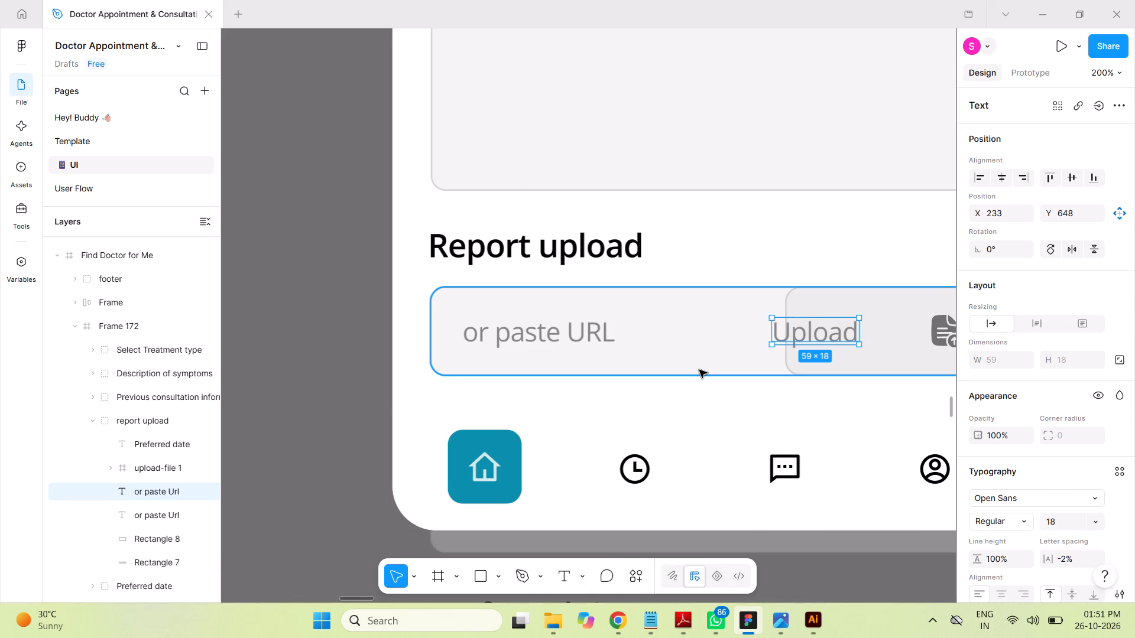
key("space")
key("space")
key("space")
key("space")
key("space")
key("space")
key("space")
key("space")
key("space")
key("space")
key("space")
key("space")
key("space")
key("space")
key("space")
key("space")
key("space")
key("space")
key("space")
key("space")
left_click_drag(706, 369, 515, 375)
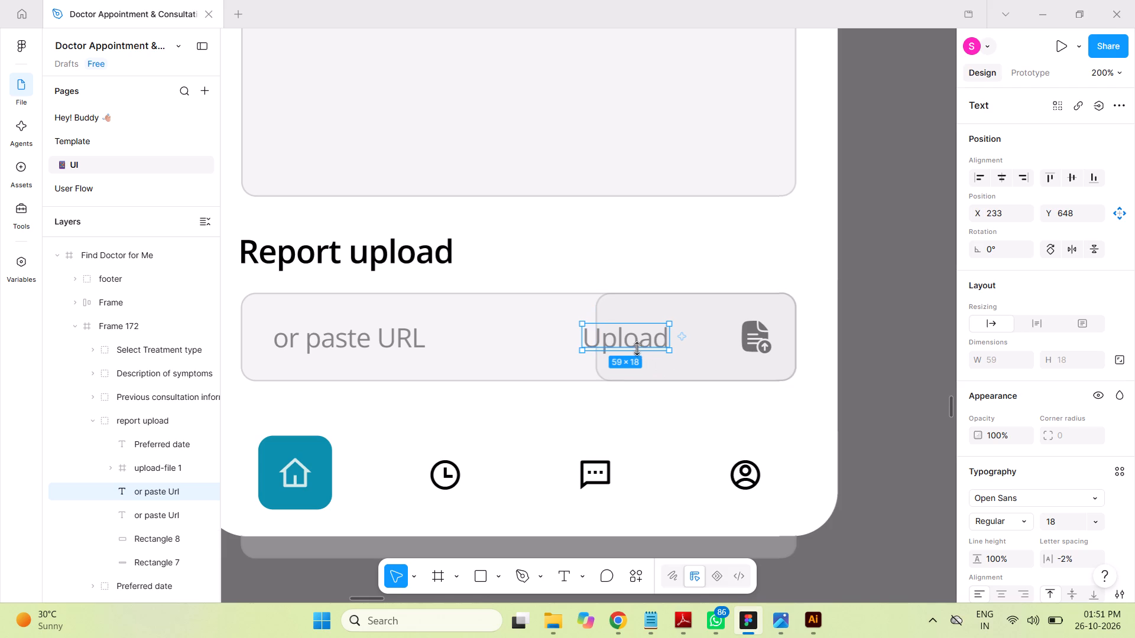
left_click_drag(634, 346, 690, 349)
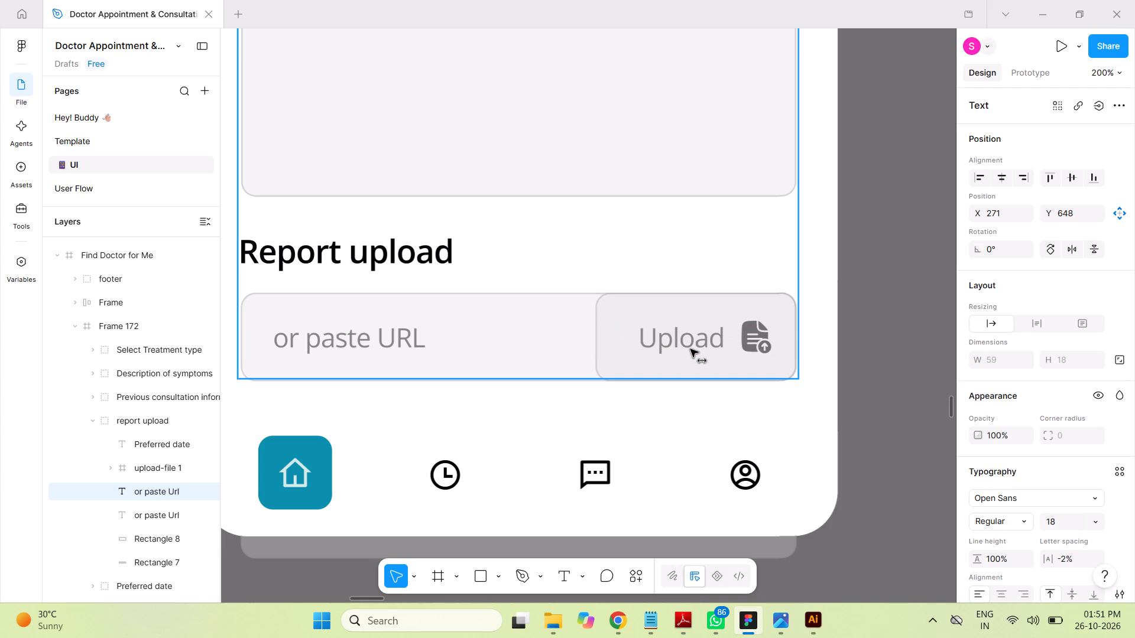
left_click_drag(690, 349, 697, 349)
Narrow the rectangle behind the "Upload" text to about 118 px wide from its left edge, and save the file.
left_click(614, 350)
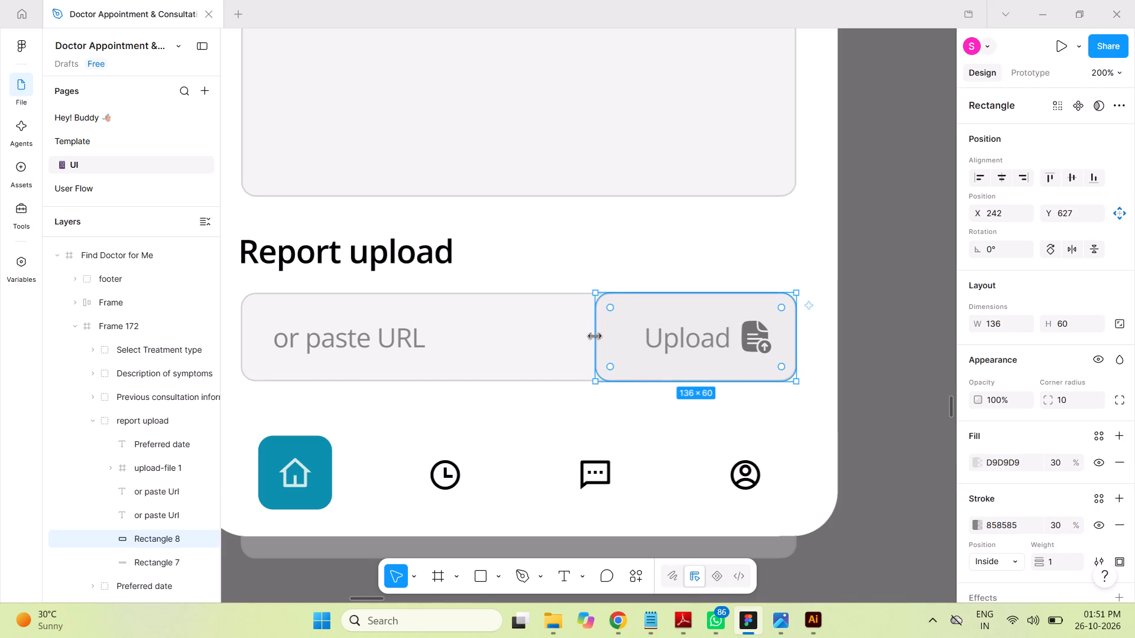
left_click_drag(595, 336, 623, 338)
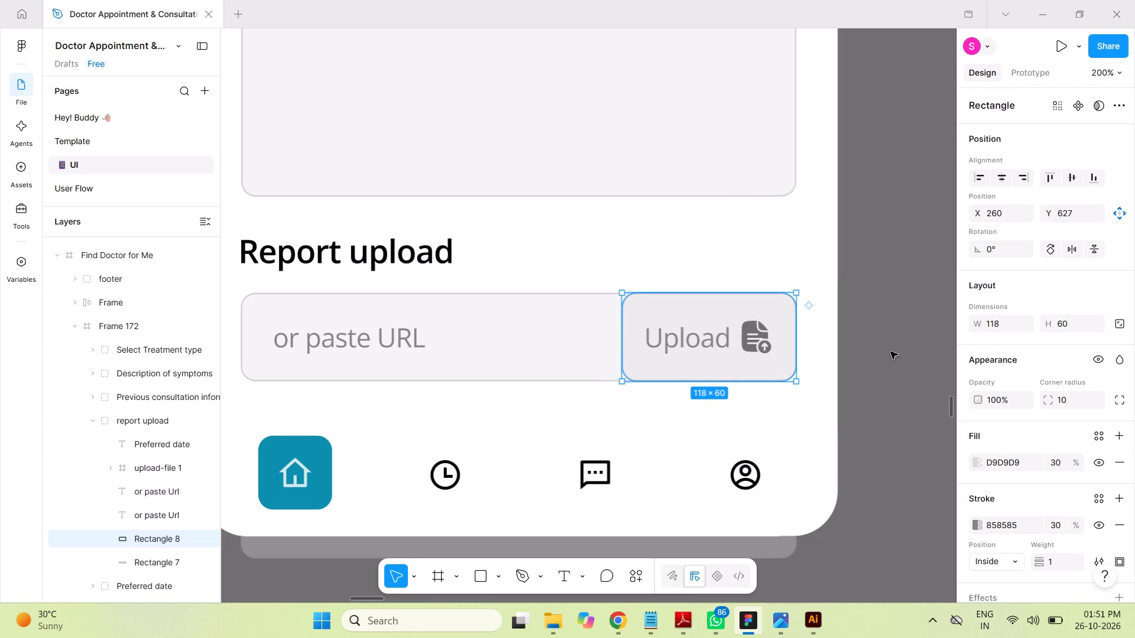
left_click(897, 352)
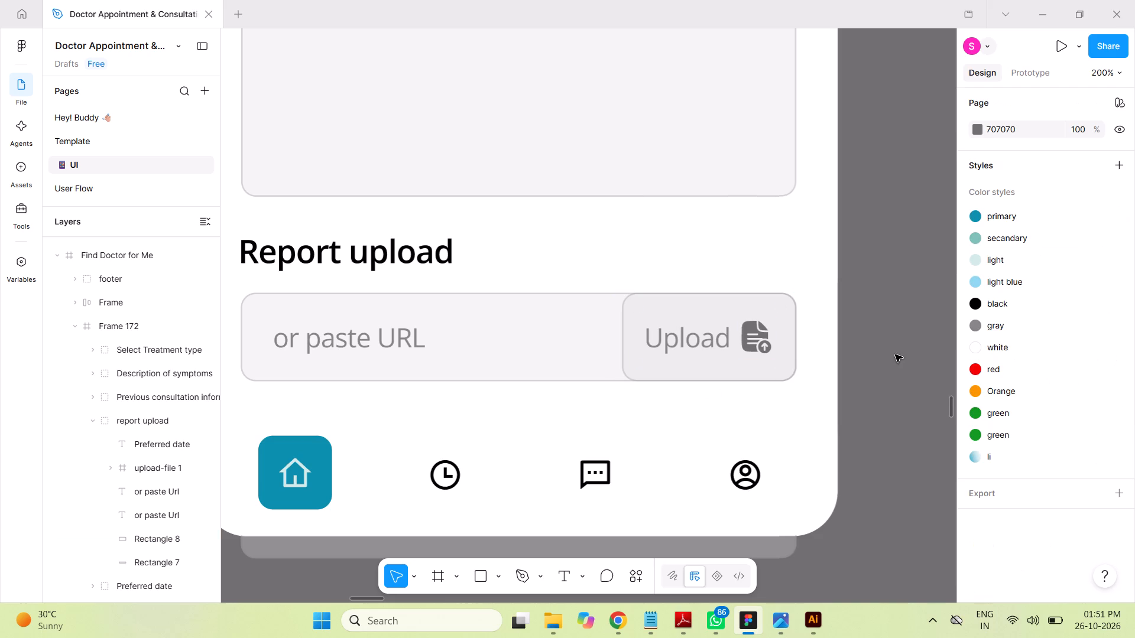
key("ctrl+s")
Rename the text layer of the "Upload" label in the report upload group as "upload".
key("ctrl+minus")
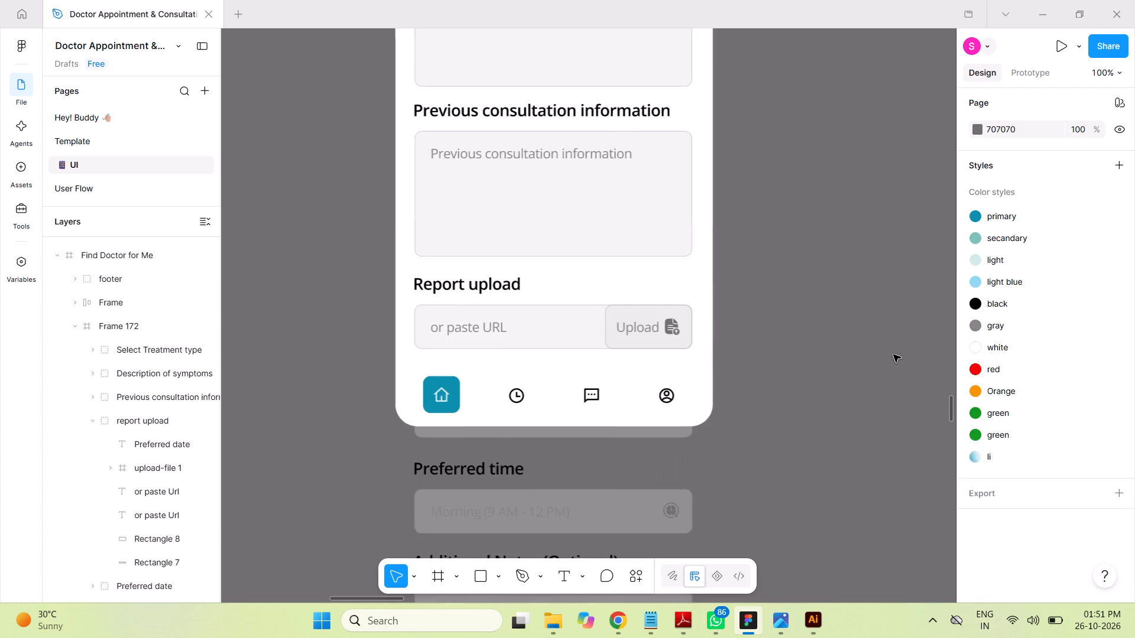
key("ctrl+minus")
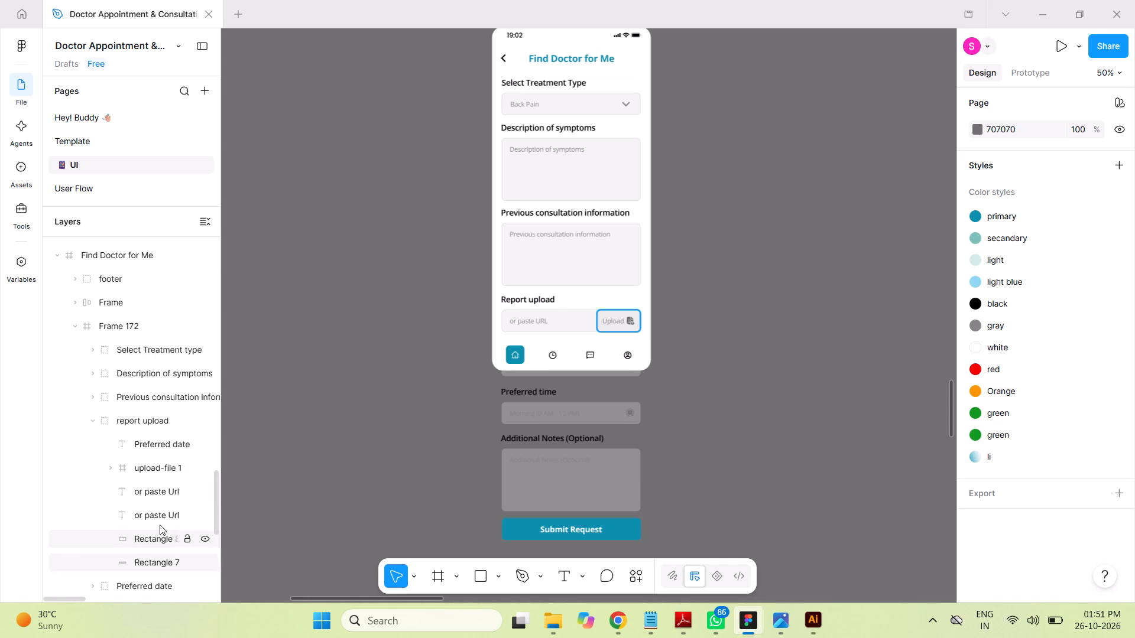
left_click(144, 470)
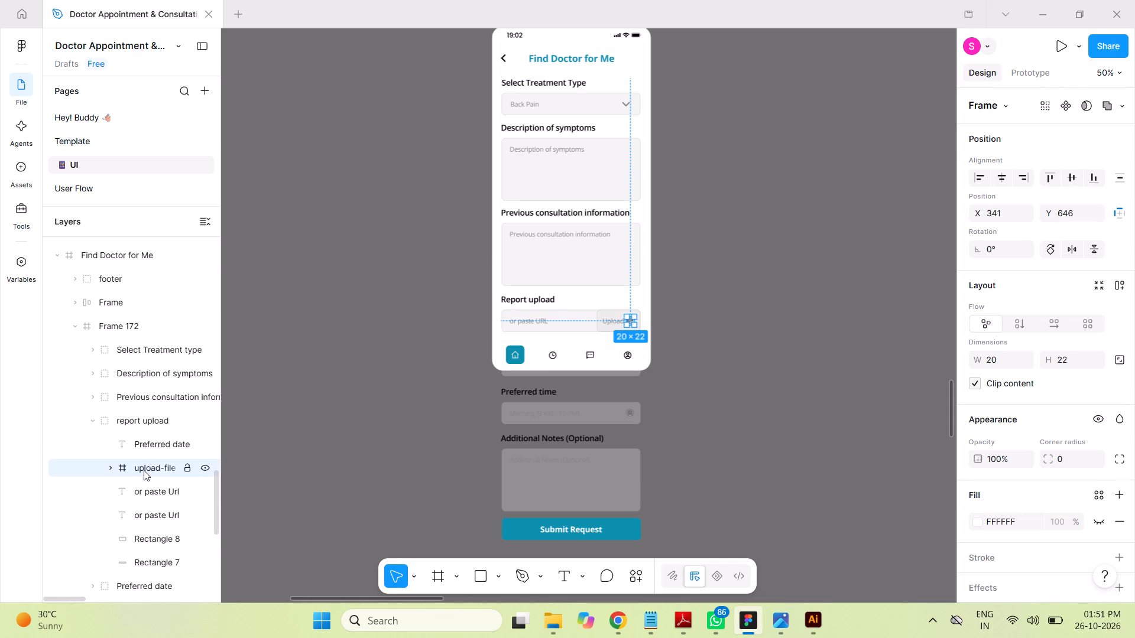
left_click(147, 491)
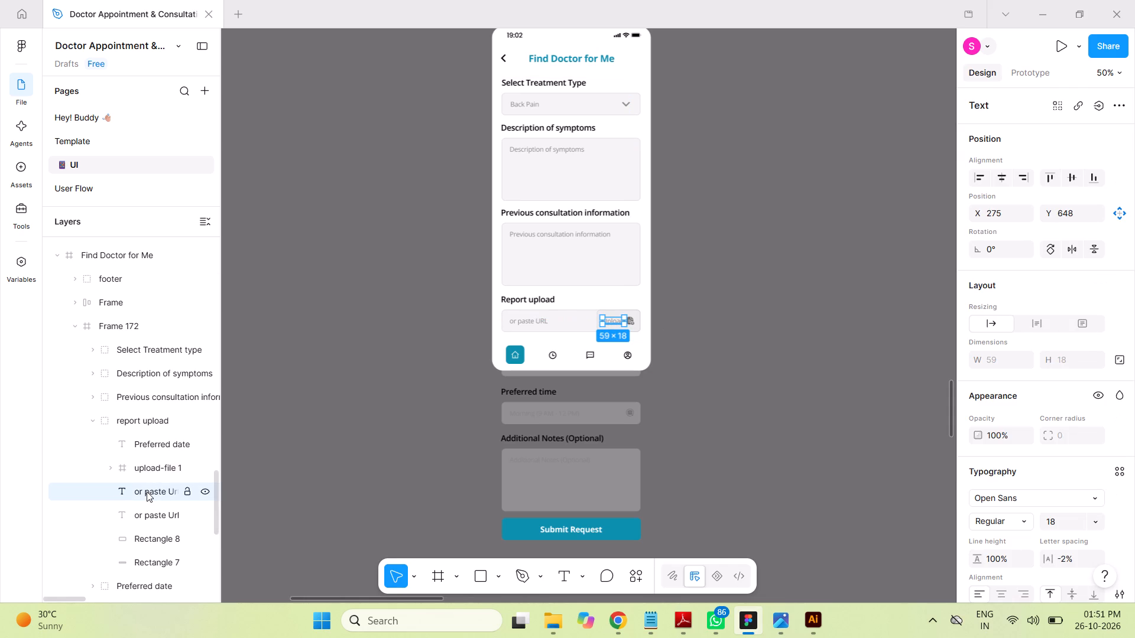
double_click(147, 491)
type("upload")
left_click(310, 458)
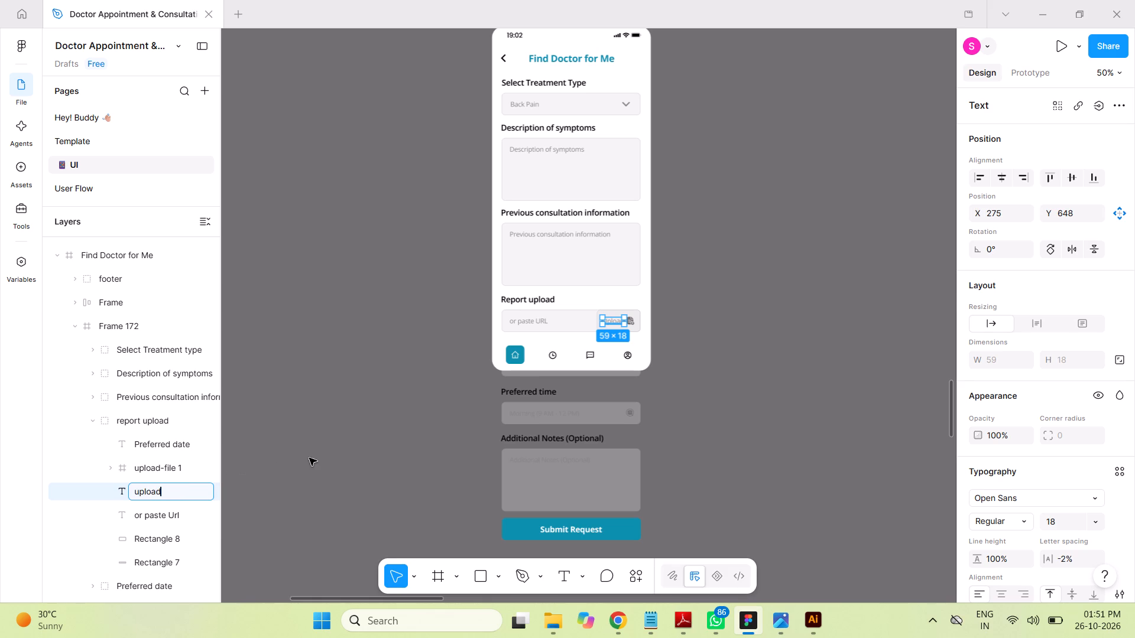
Change the fill of the "Upload" label from gray to the black colour style.
left_click(142, 494)
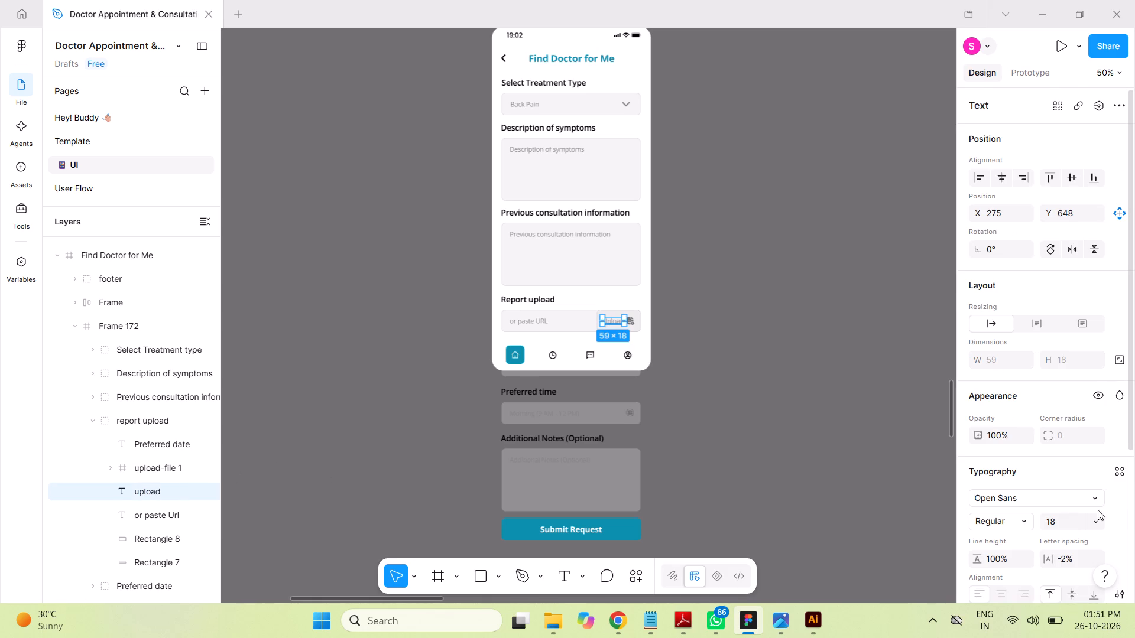
scroll(1055, 477, "down", 1)
scroll(1055, 477, "up", 4)
scroll(1057, 473, "down", 3)
scroll(1059, 470, "up", 3)
scroll(1061, 468, "down", 2)
left_click(981, 512)
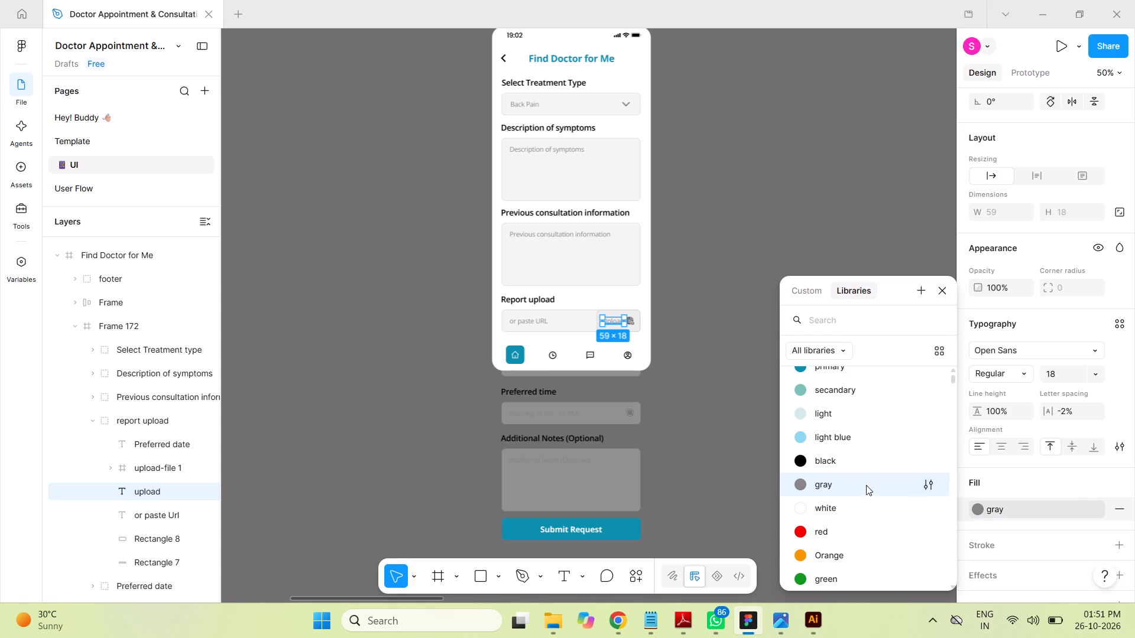
left_click(849, 458)
left_click(792, 424)
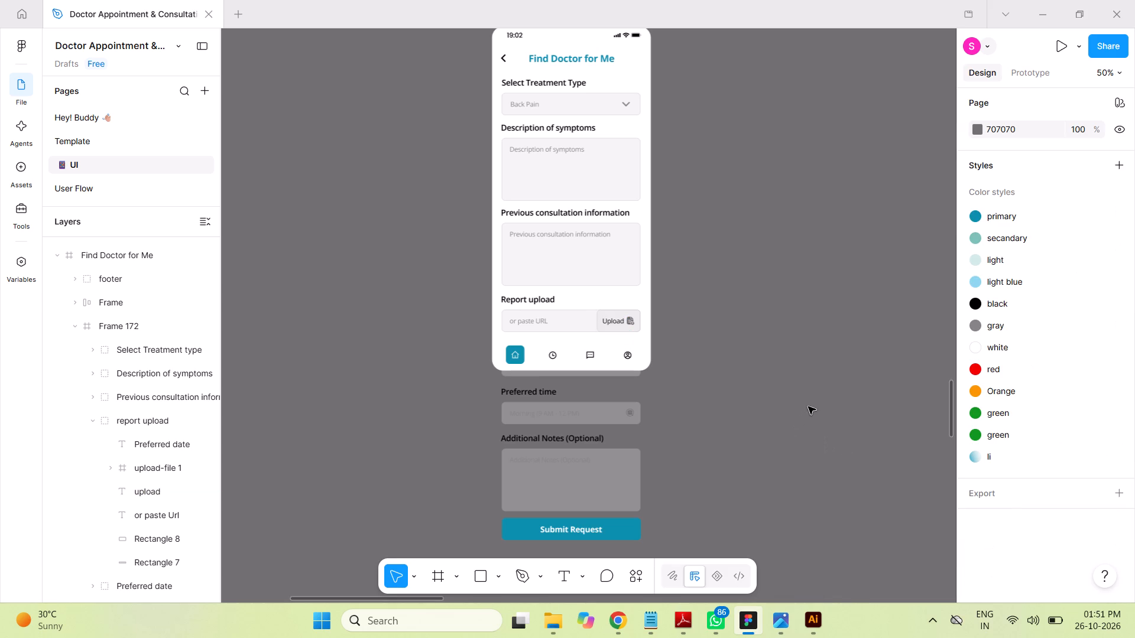
Save the file with the recoloured Upload label.
key("ctrl+s")
Distribute the vertical spacing evenly between all form sections in Frame 172, from Select Treatment type to Submit button.
left_click(96, 421)
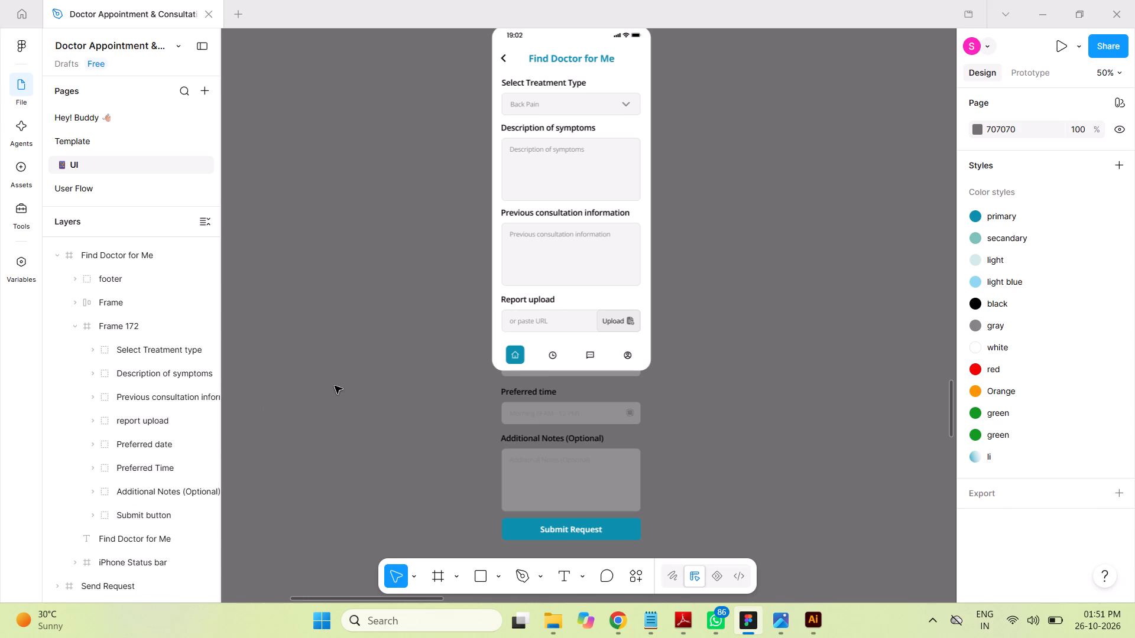
left_click(335, 386)
left_click(158, 350)
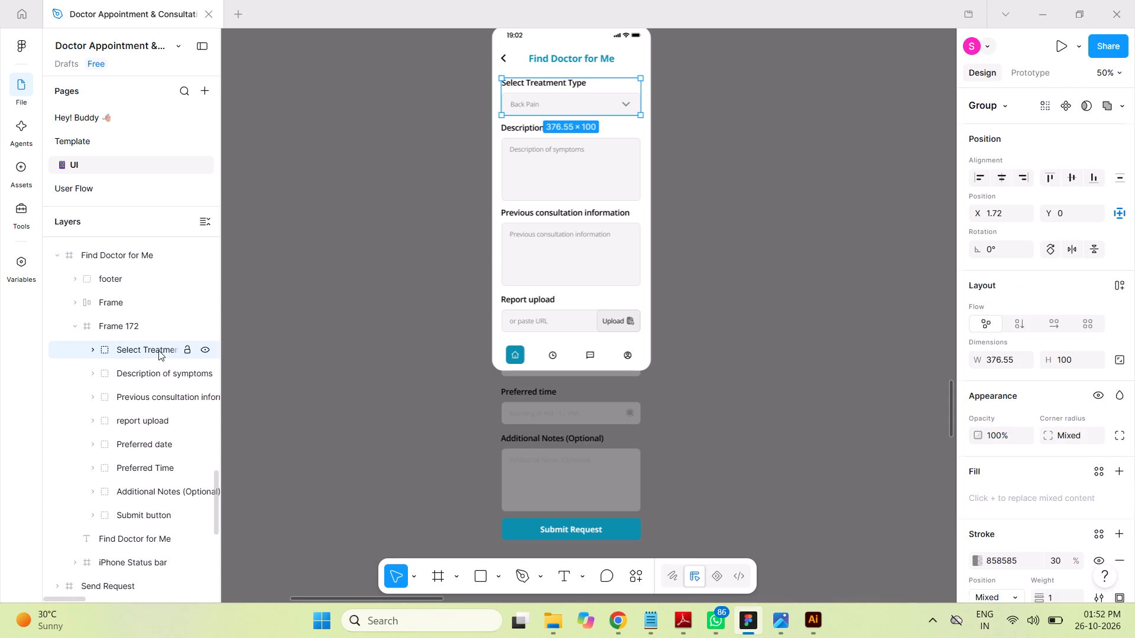
left_click(147, 513, "shift")
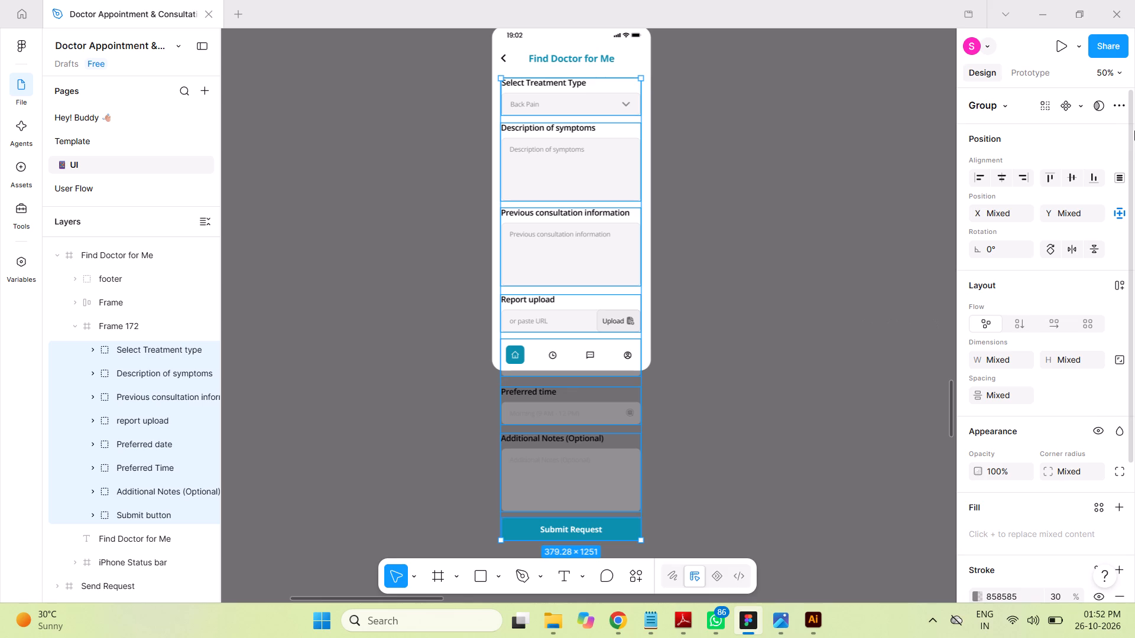
left_click(1120, 178)
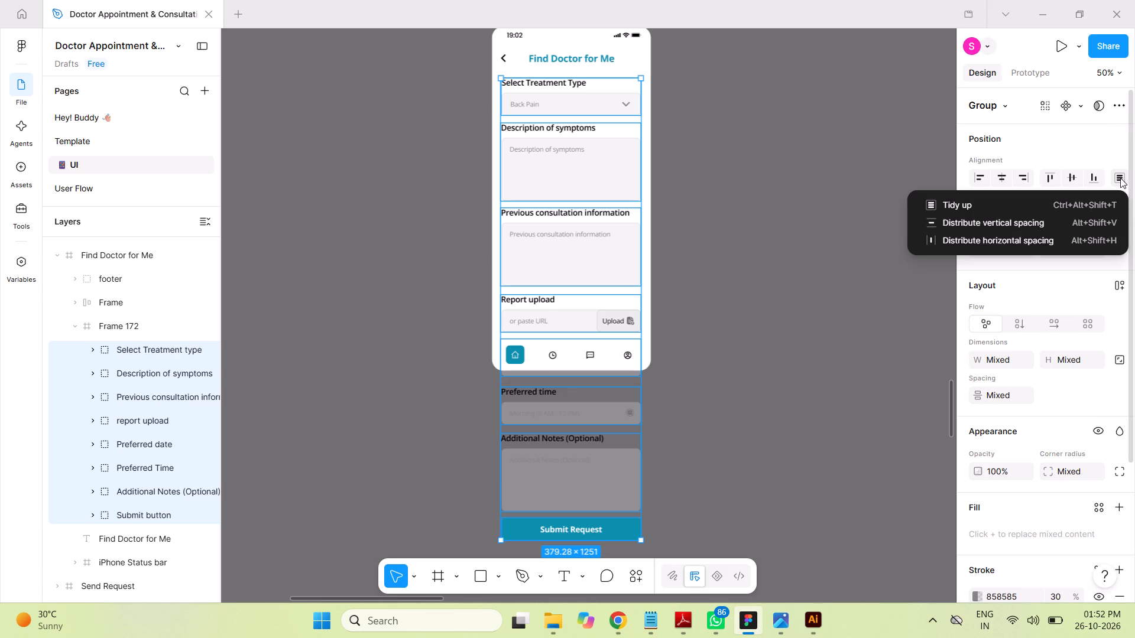
left_click(962, 223)
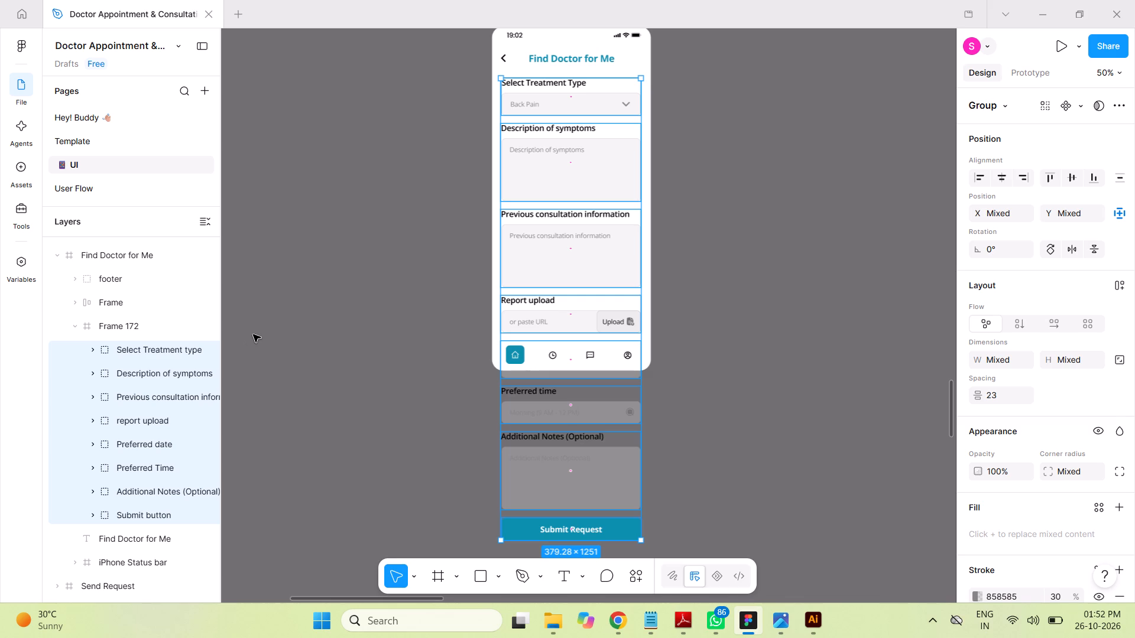
Group all the selected form sections inside Frame 172.
key("ctrl+g")
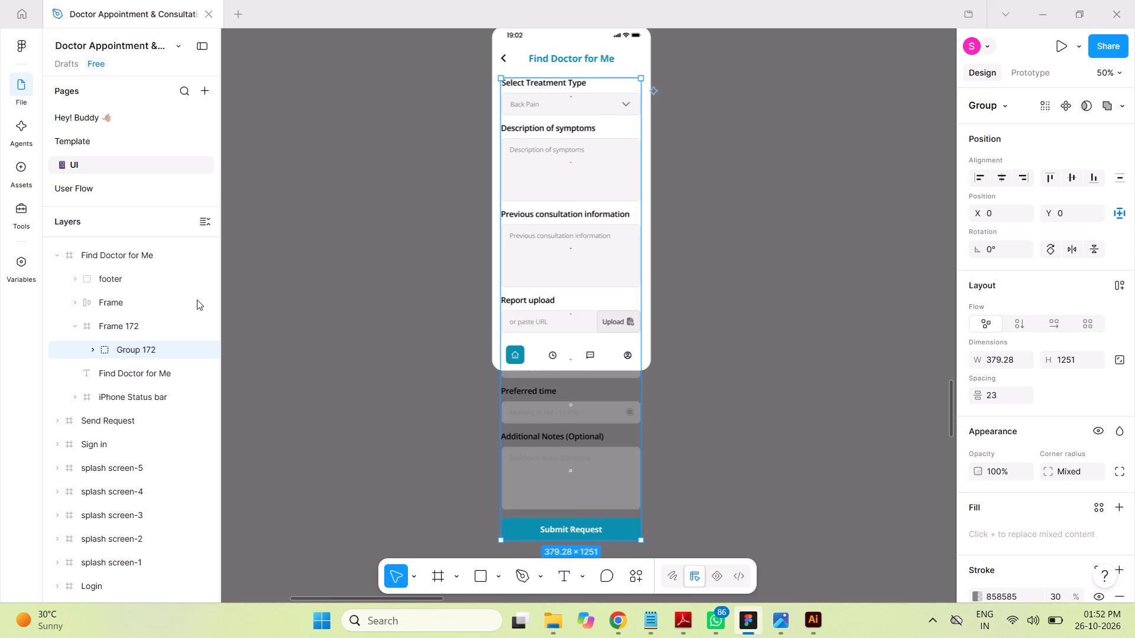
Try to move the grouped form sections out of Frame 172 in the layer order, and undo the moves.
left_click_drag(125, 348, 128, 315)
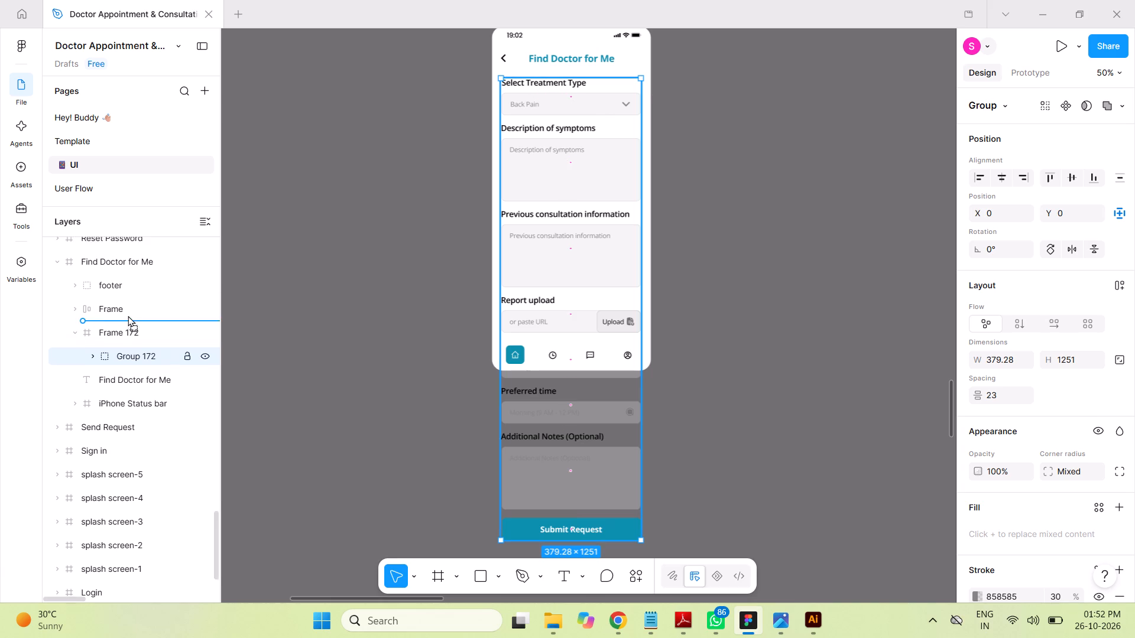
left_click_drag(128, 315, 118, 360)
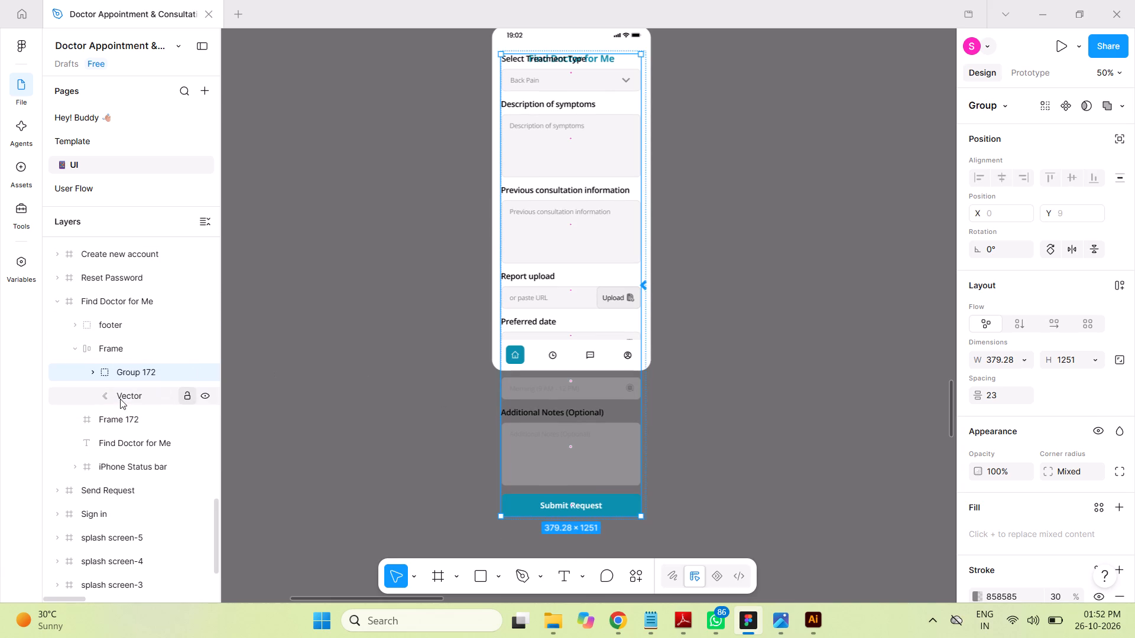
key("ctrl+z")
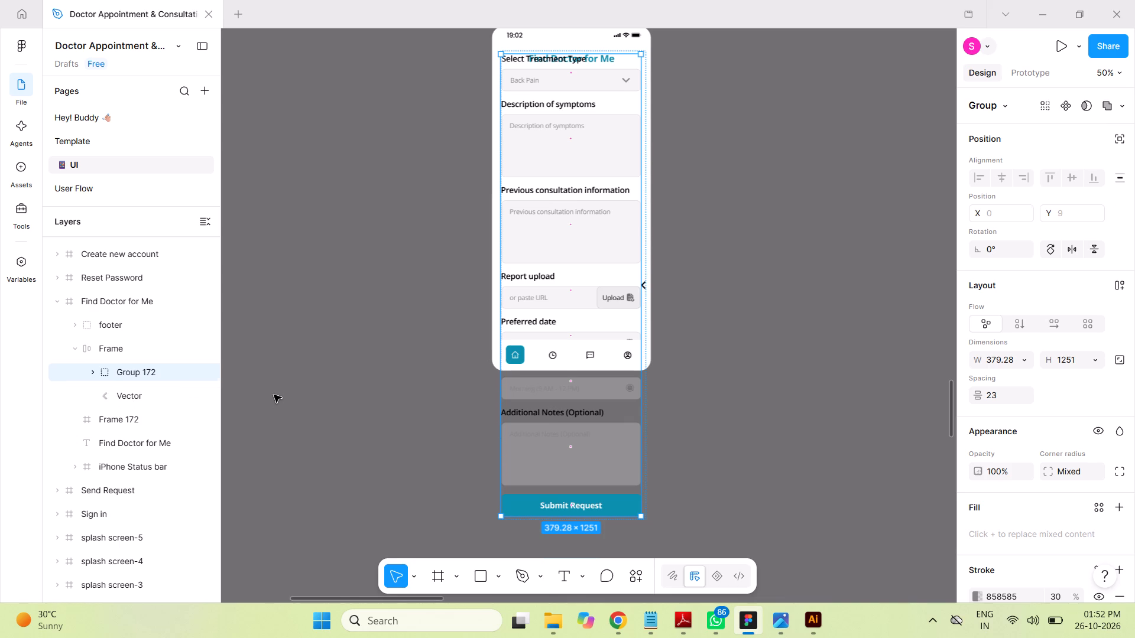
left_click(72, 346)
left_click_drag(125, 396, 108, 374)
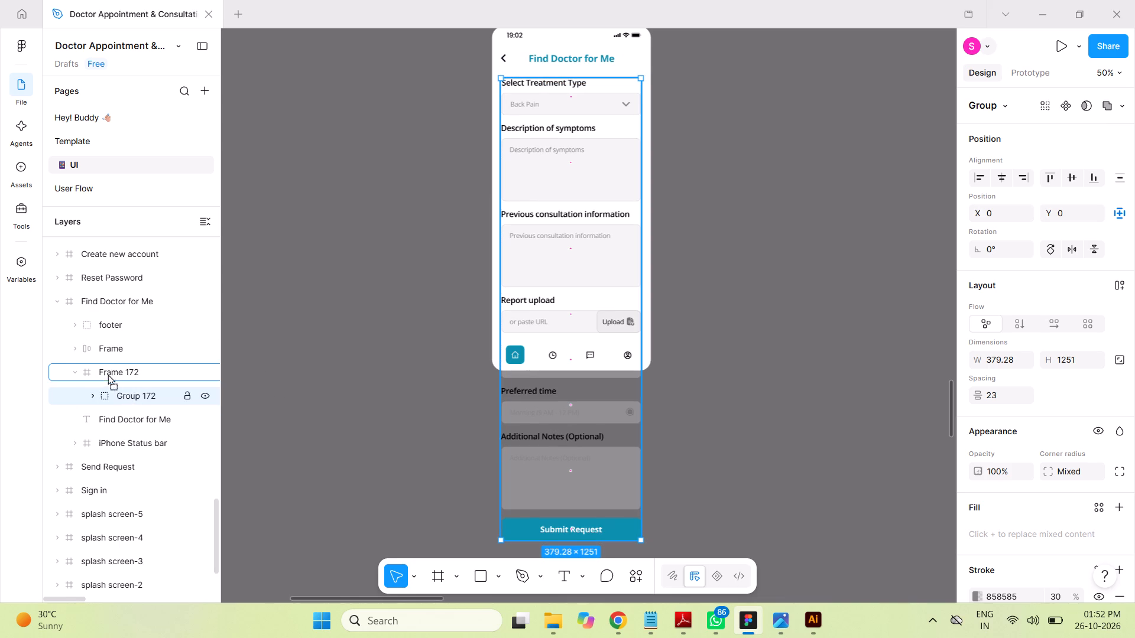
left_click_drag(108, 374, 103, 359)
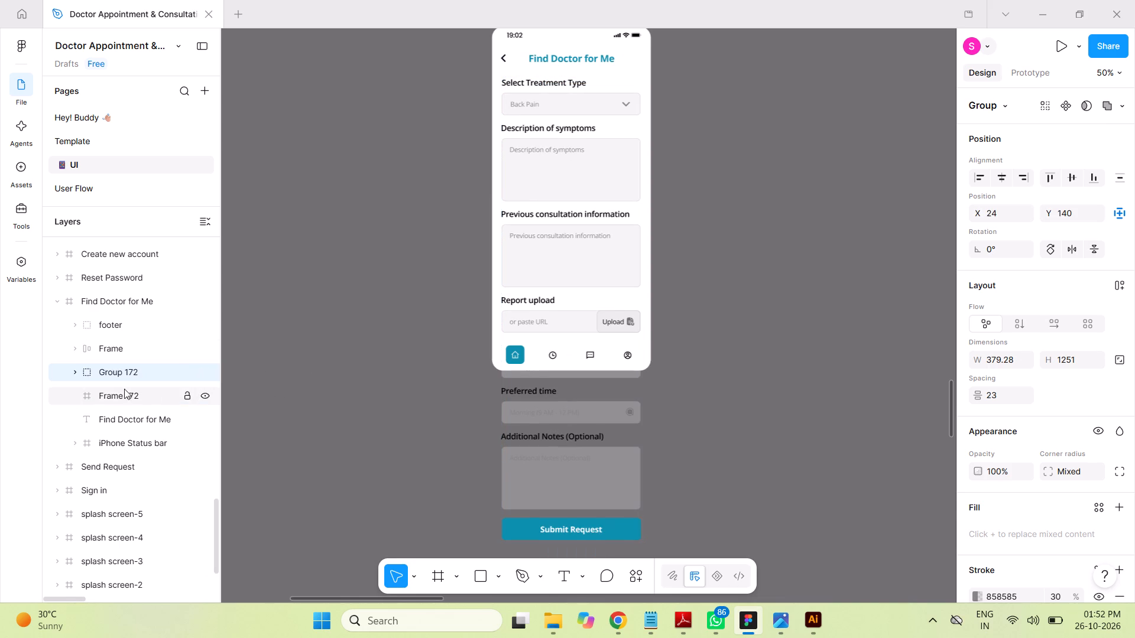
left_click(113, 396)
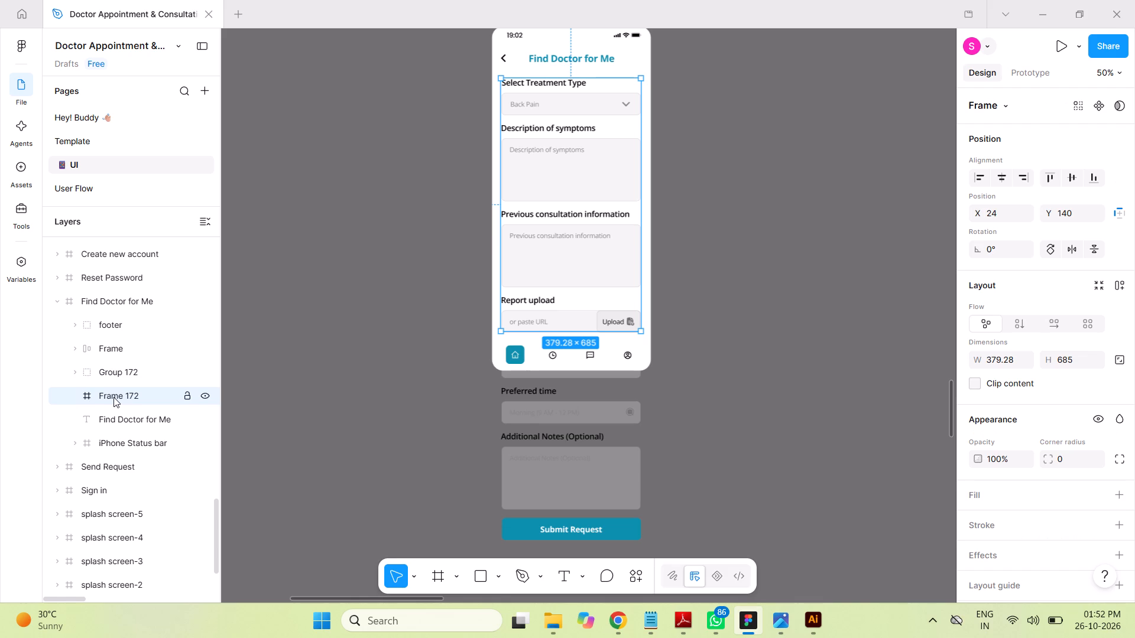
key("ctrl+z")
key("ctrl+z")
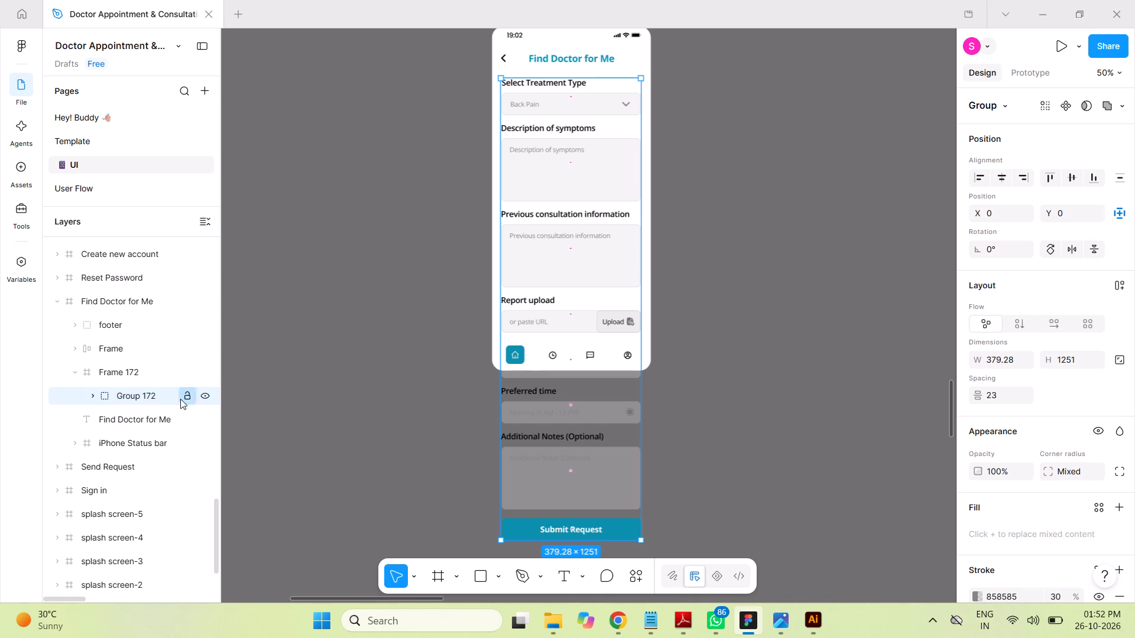
Turn the group of form sections inside Frame 172 into a frame with Frame selection.
right_click(549, 84)
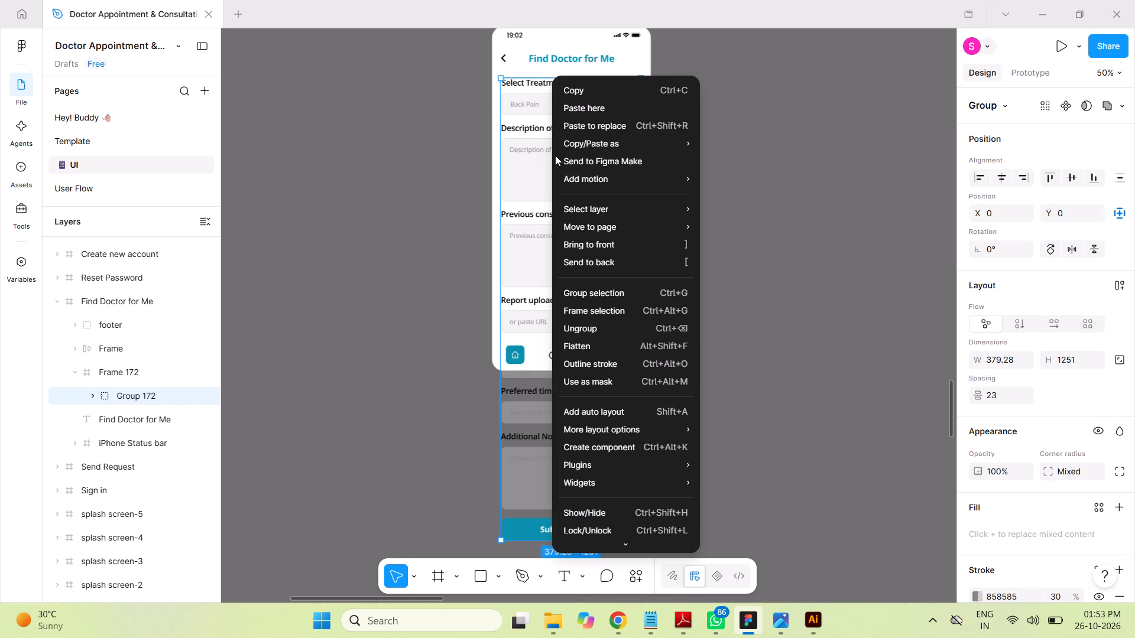
left_click(583, 312)
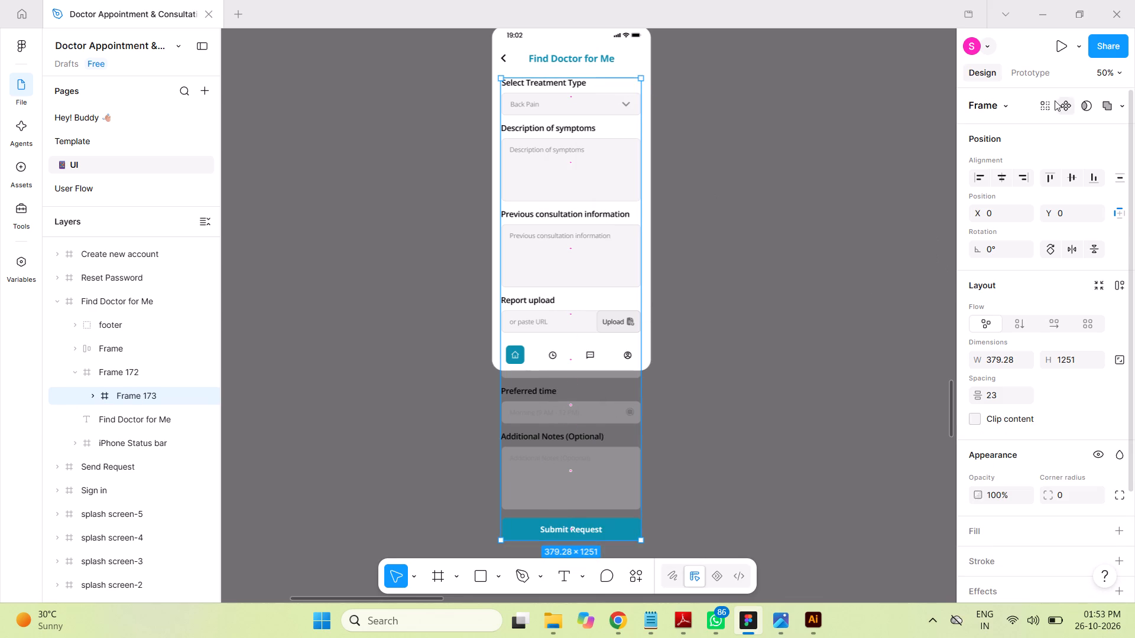
Set the overflow scroll behavior of the new form sections frame to Vertical.
left_click(1034, 72)
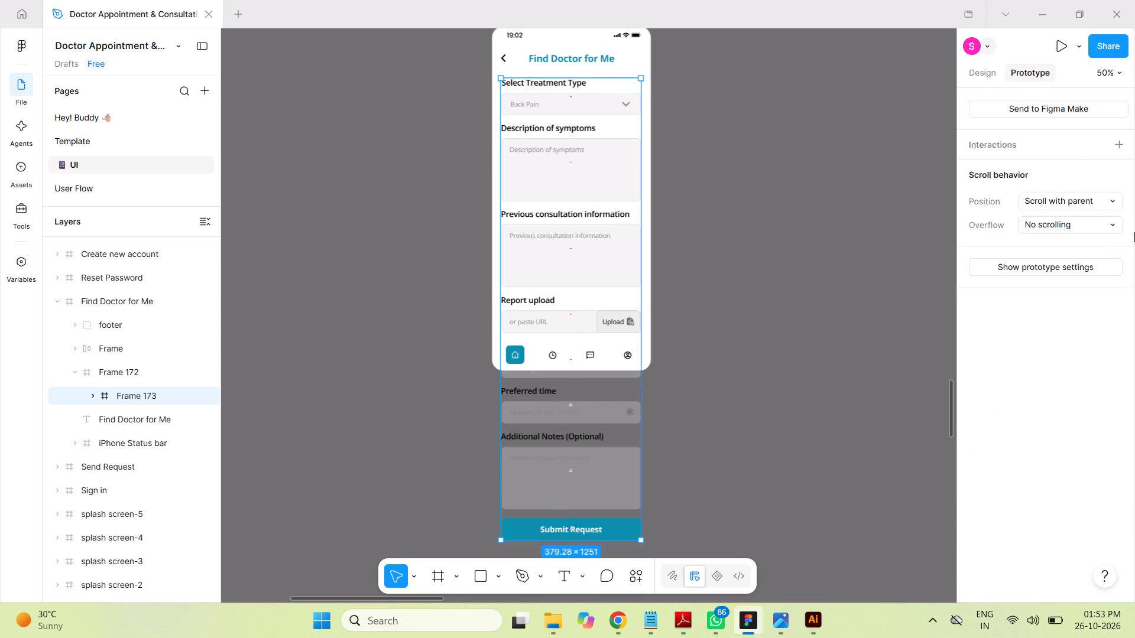
left_click(1079, 227)
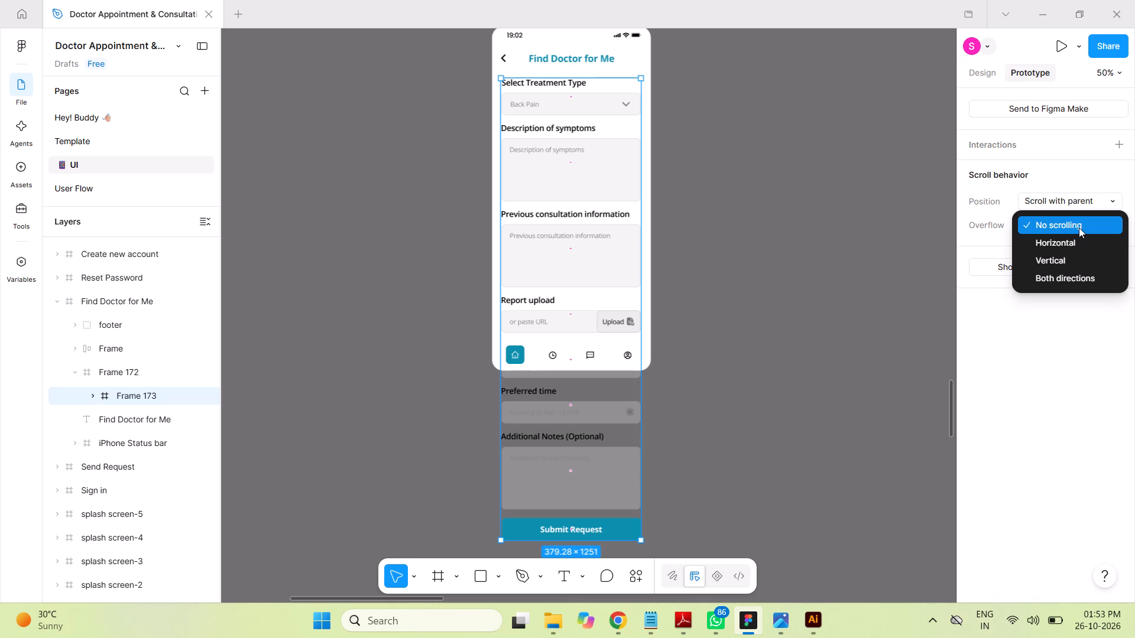
left_click(1075, 260)
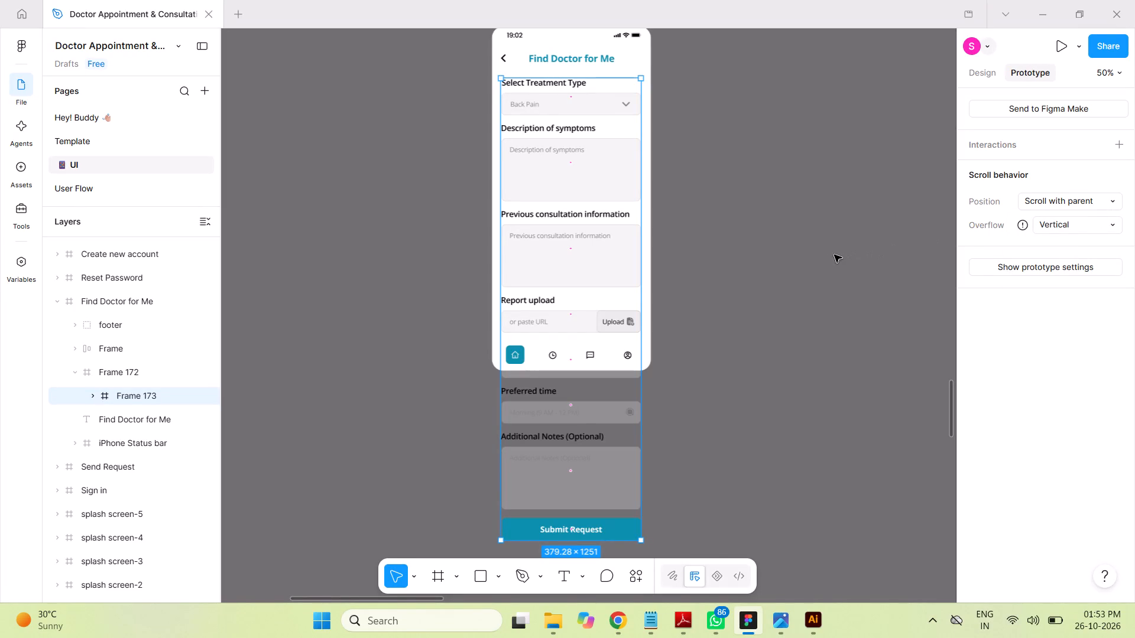
left_click(818, 256)
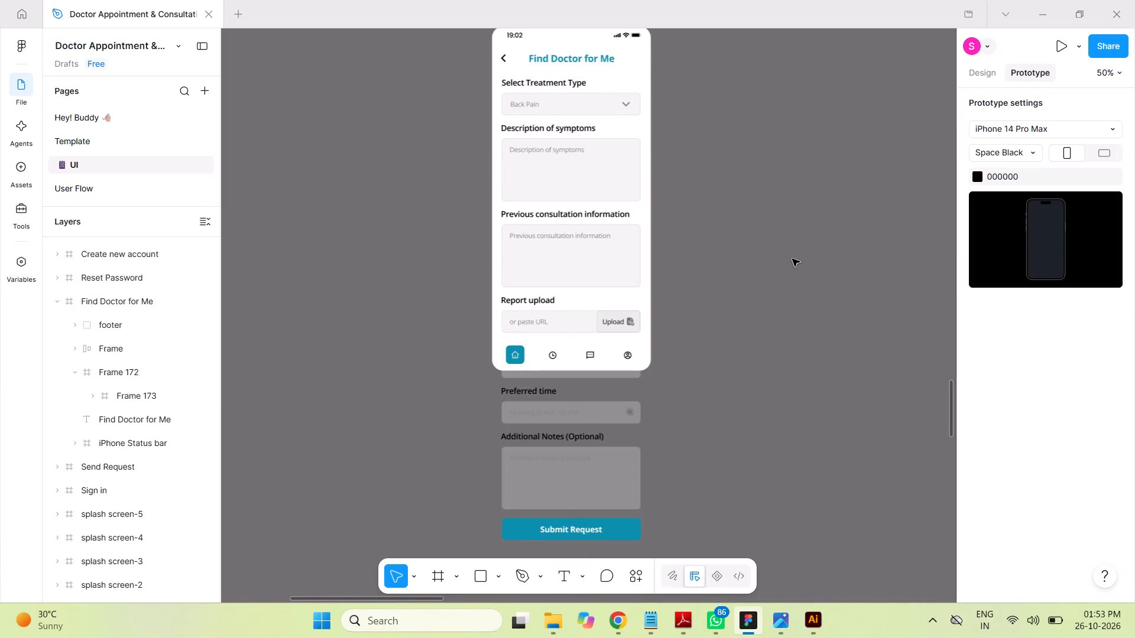
Move the form sections frame out of Frame 172, placing it directly above it within the Find Doctor for Me screen.
left_click(982, 71)
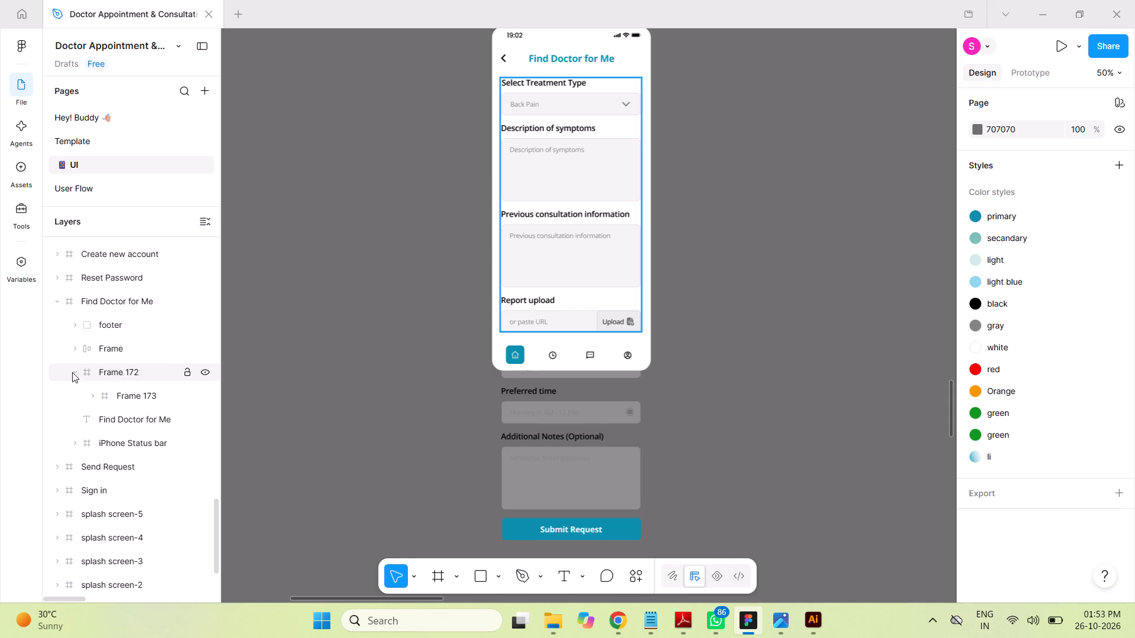
left_click(124, 393)
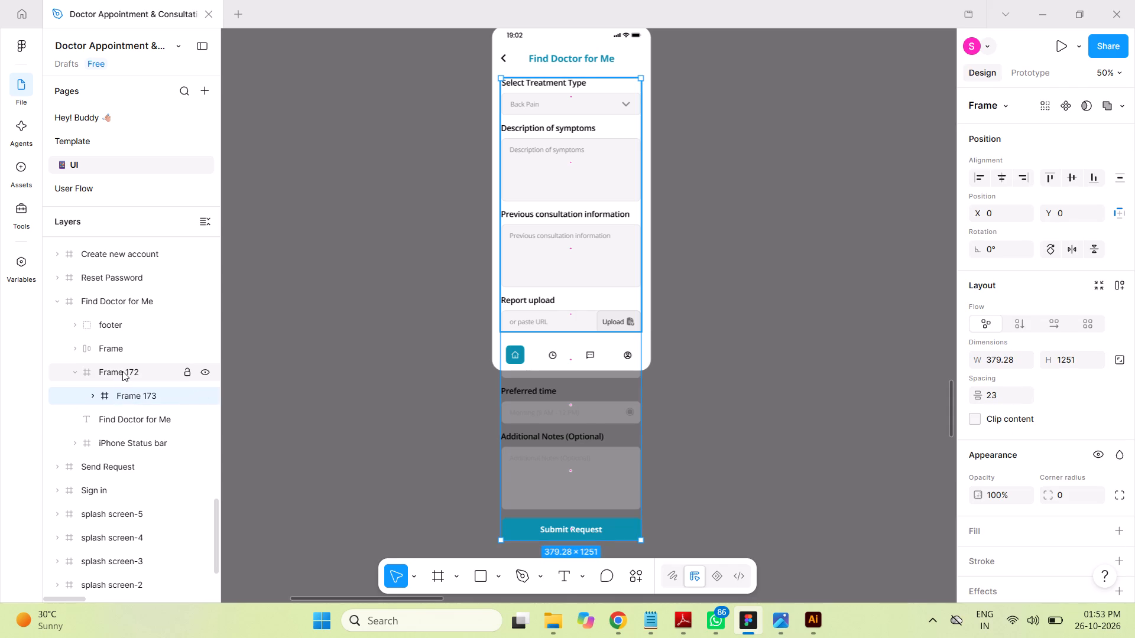
left_click(122, 371)
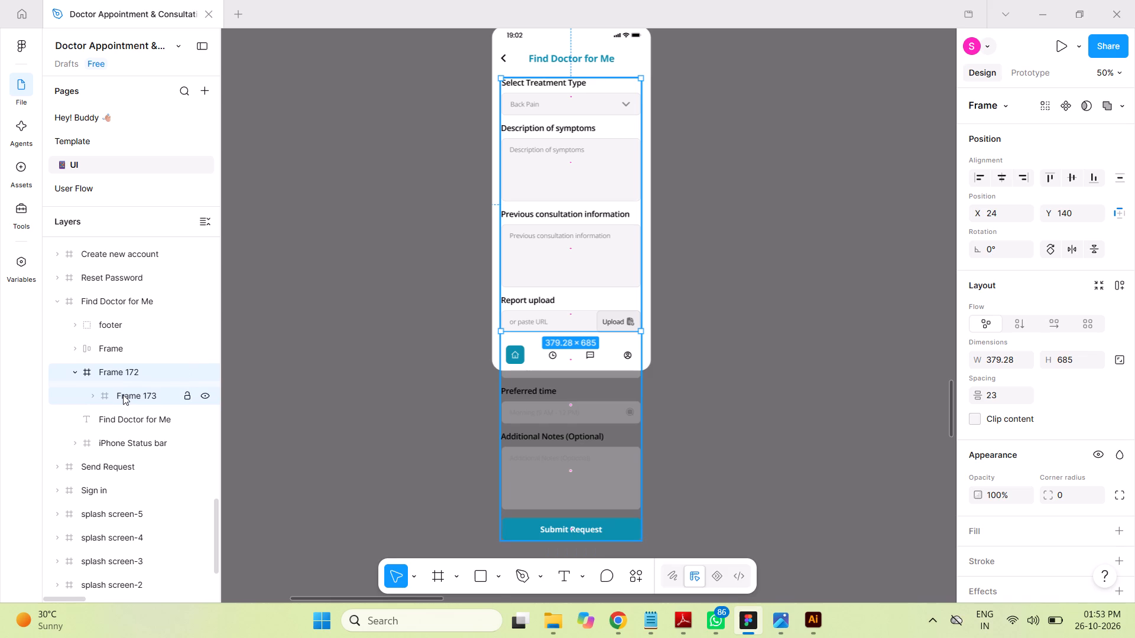
left_click(123, 395)
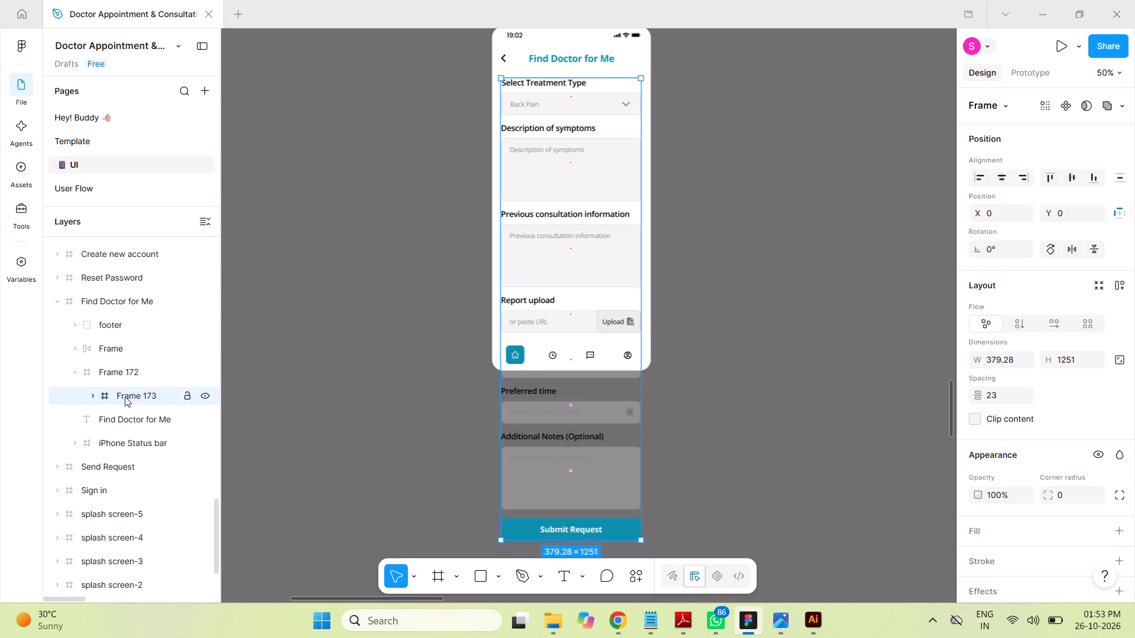
left_click_drag(125, 395, 119, 361)
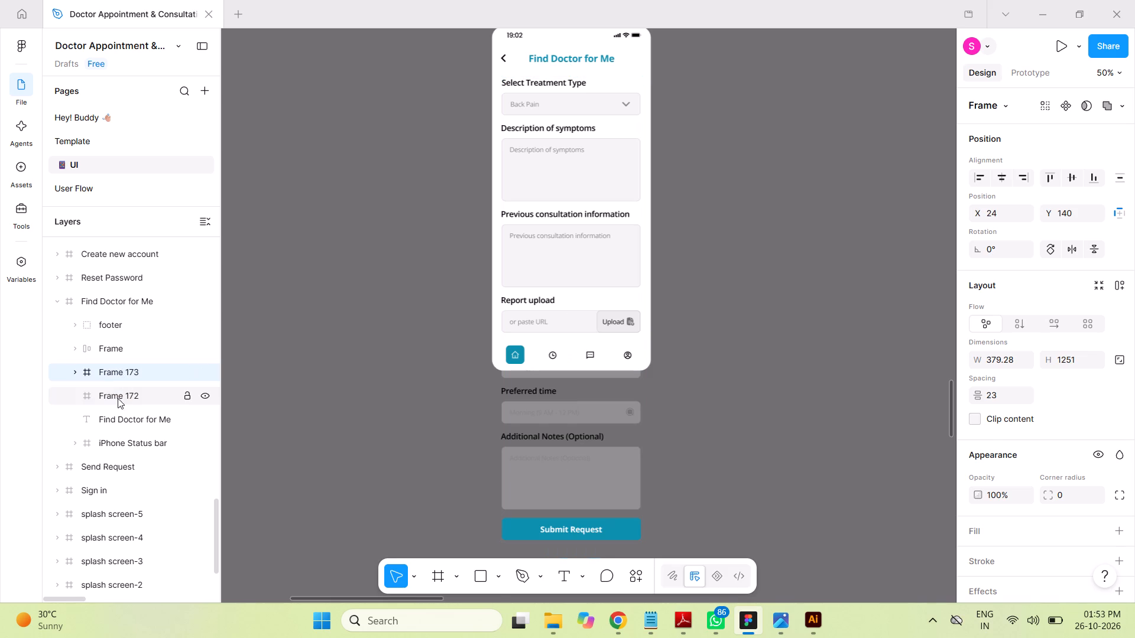
Delete the emptied Frame 172 from the Find Doctor for Me screen.
left_click(117, 396)
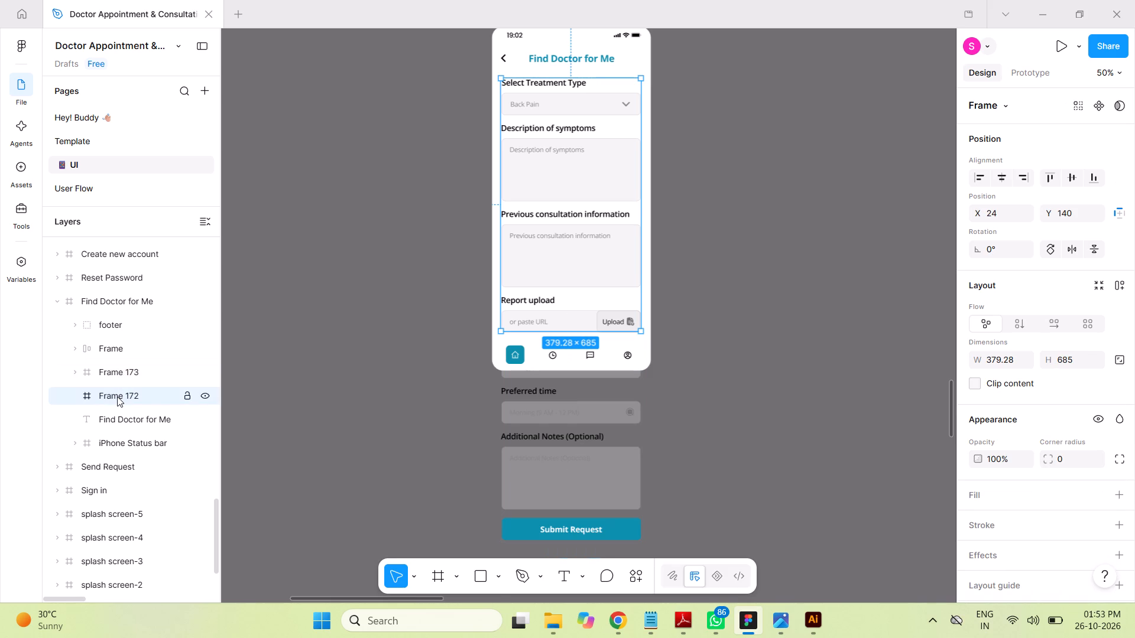
key("Delete")
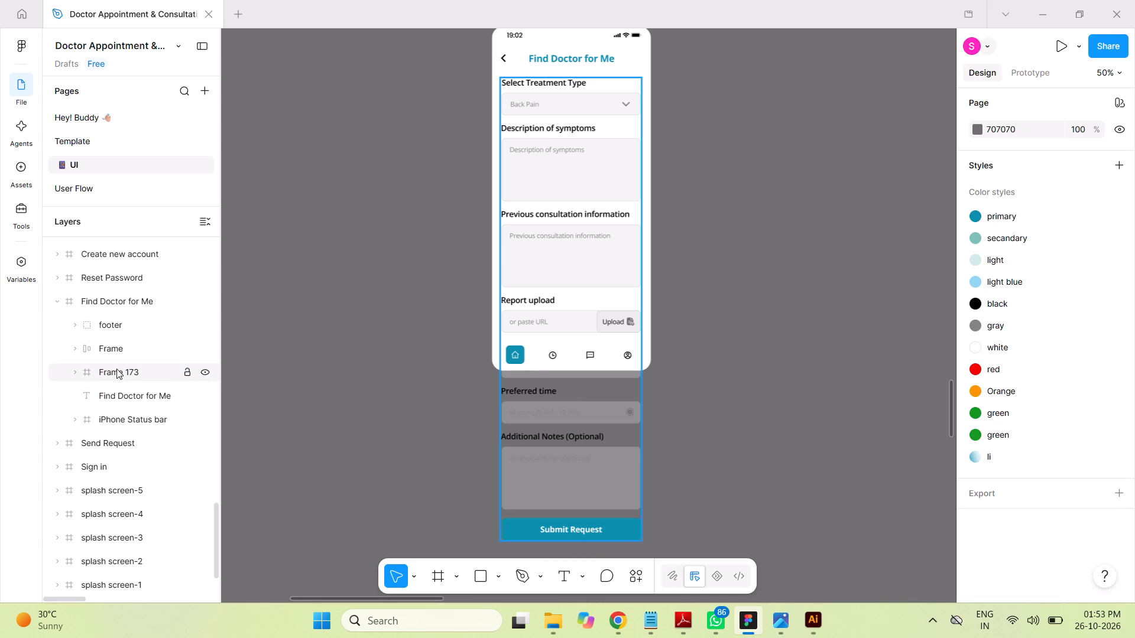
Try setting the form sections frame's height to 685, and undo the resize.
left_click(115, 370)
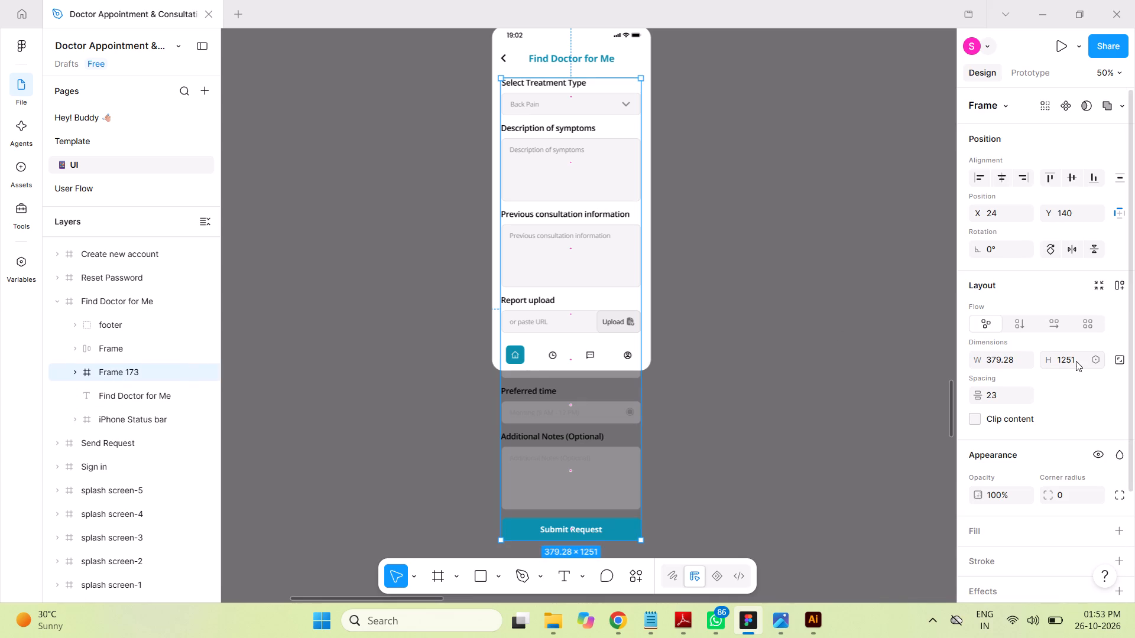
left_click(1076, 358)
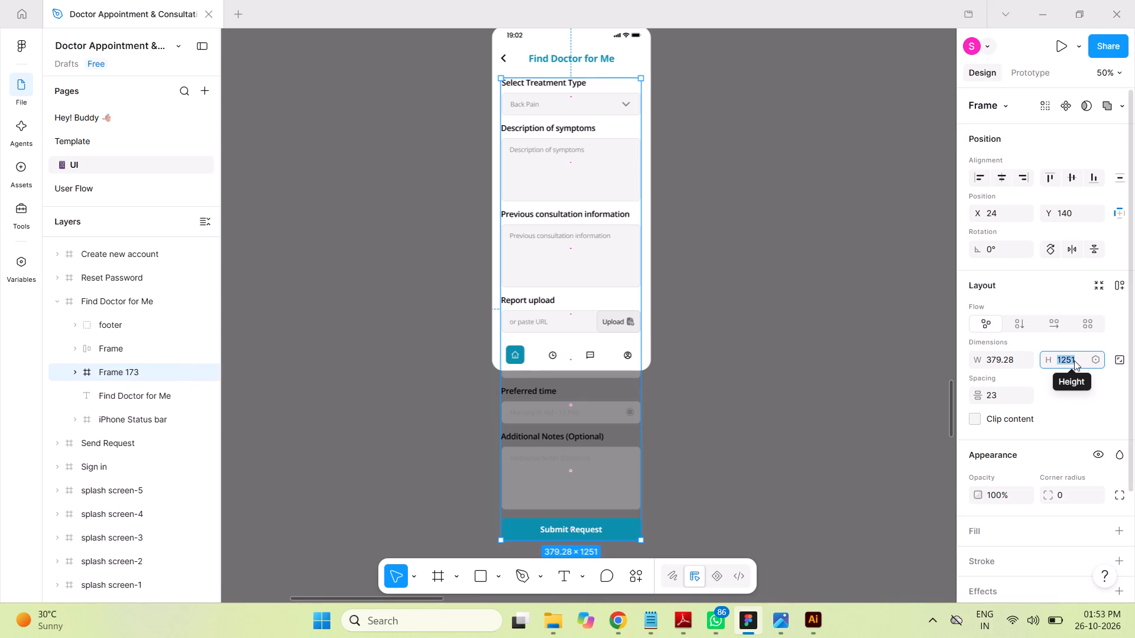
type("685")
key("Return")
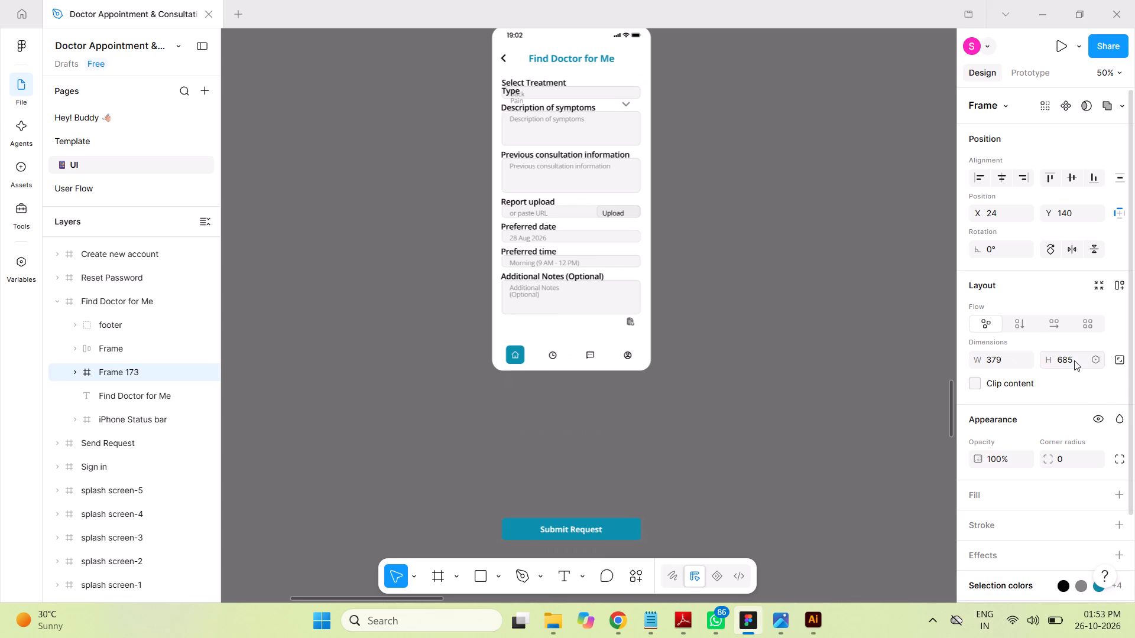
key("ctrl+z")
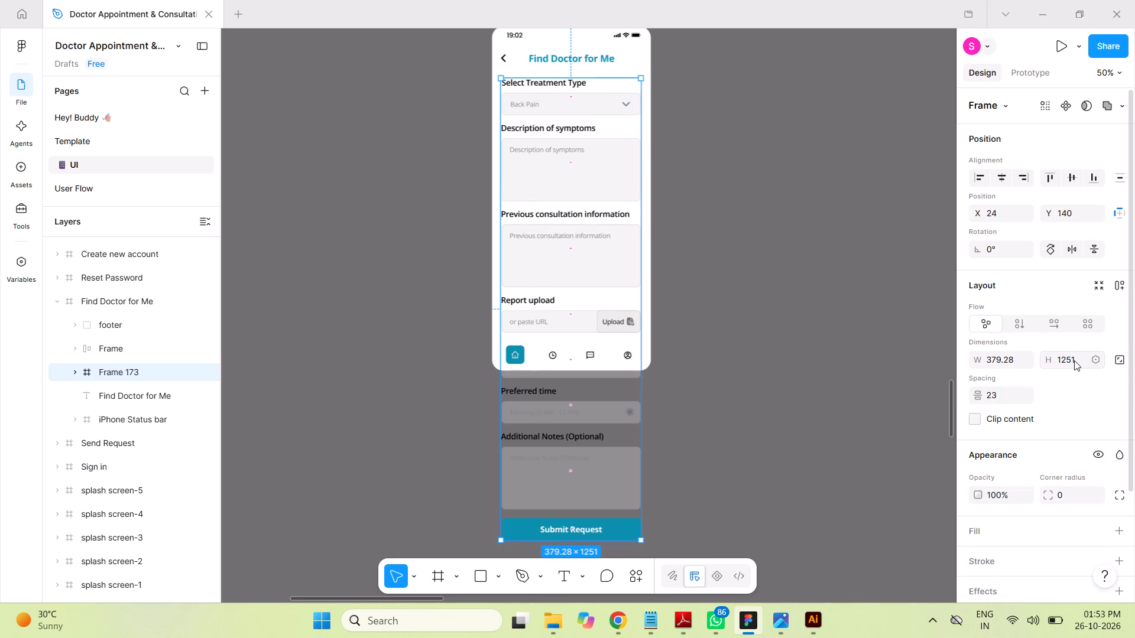
Turn on Clip content for the form sections frame.
left_click(973, 421)
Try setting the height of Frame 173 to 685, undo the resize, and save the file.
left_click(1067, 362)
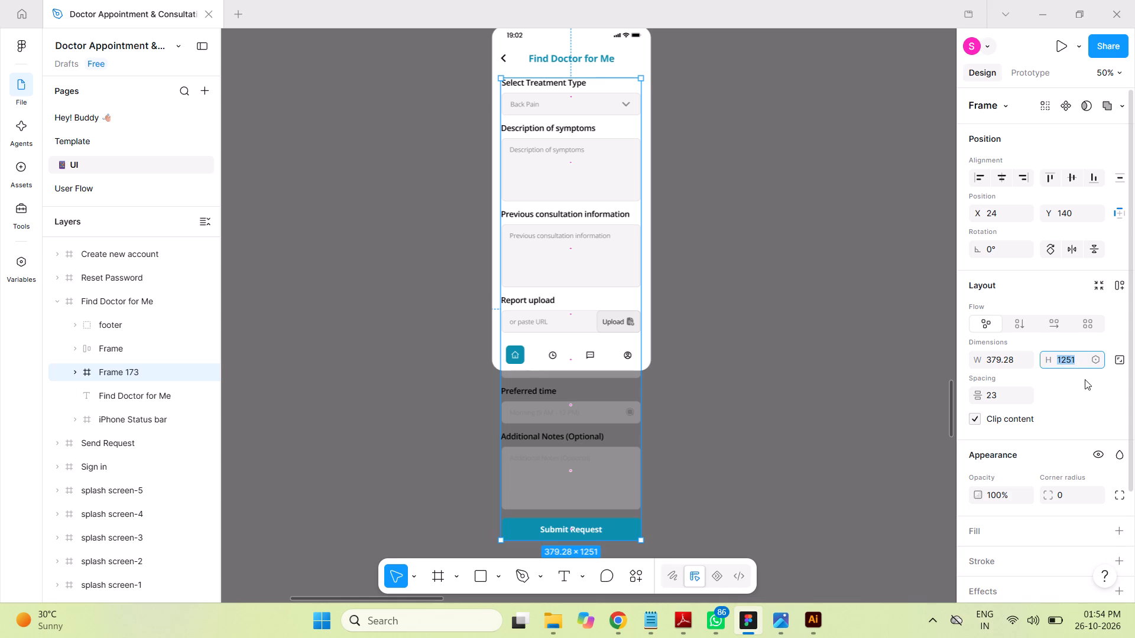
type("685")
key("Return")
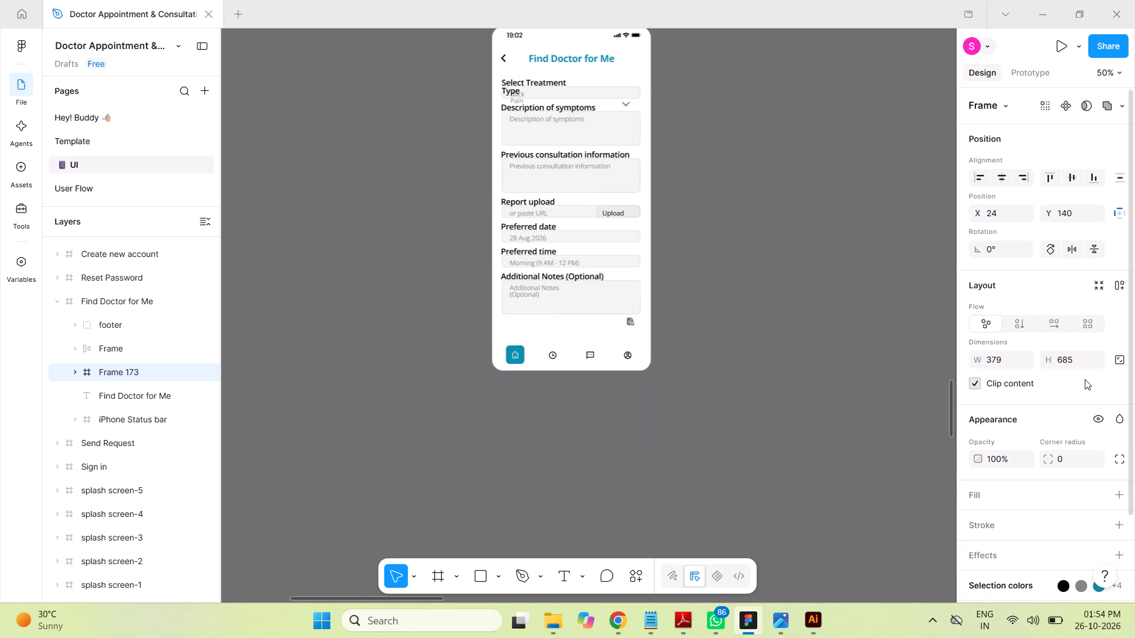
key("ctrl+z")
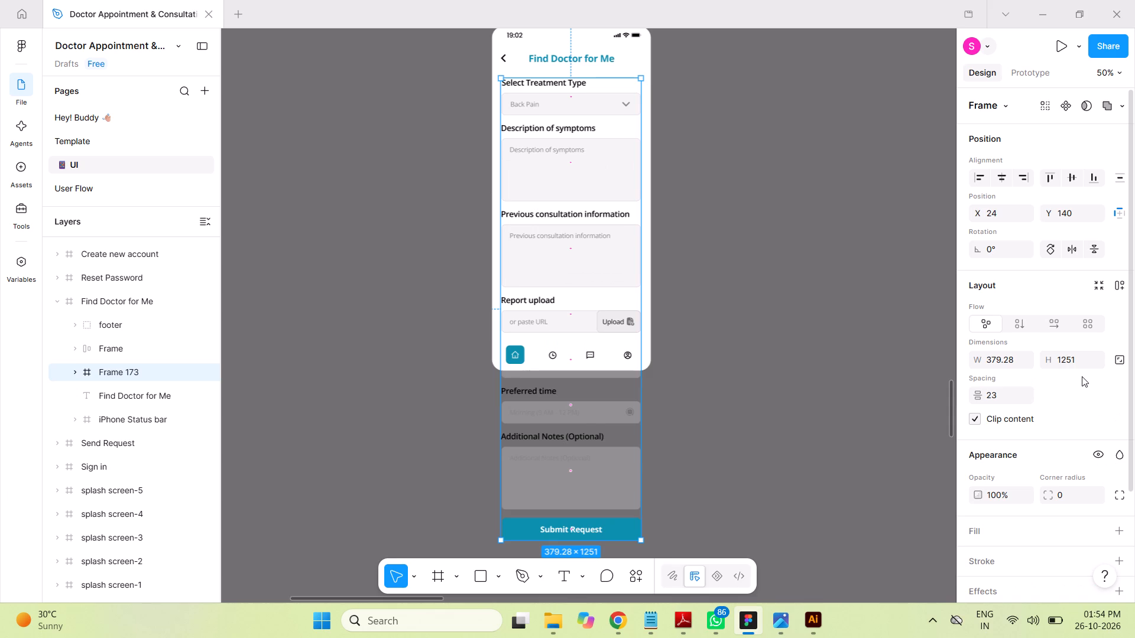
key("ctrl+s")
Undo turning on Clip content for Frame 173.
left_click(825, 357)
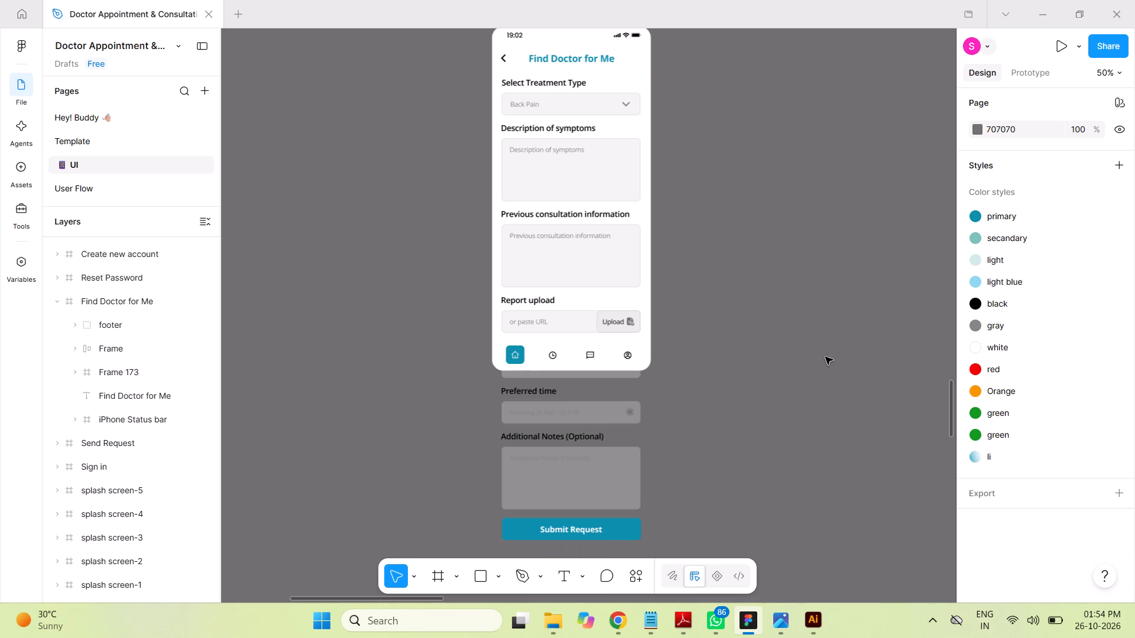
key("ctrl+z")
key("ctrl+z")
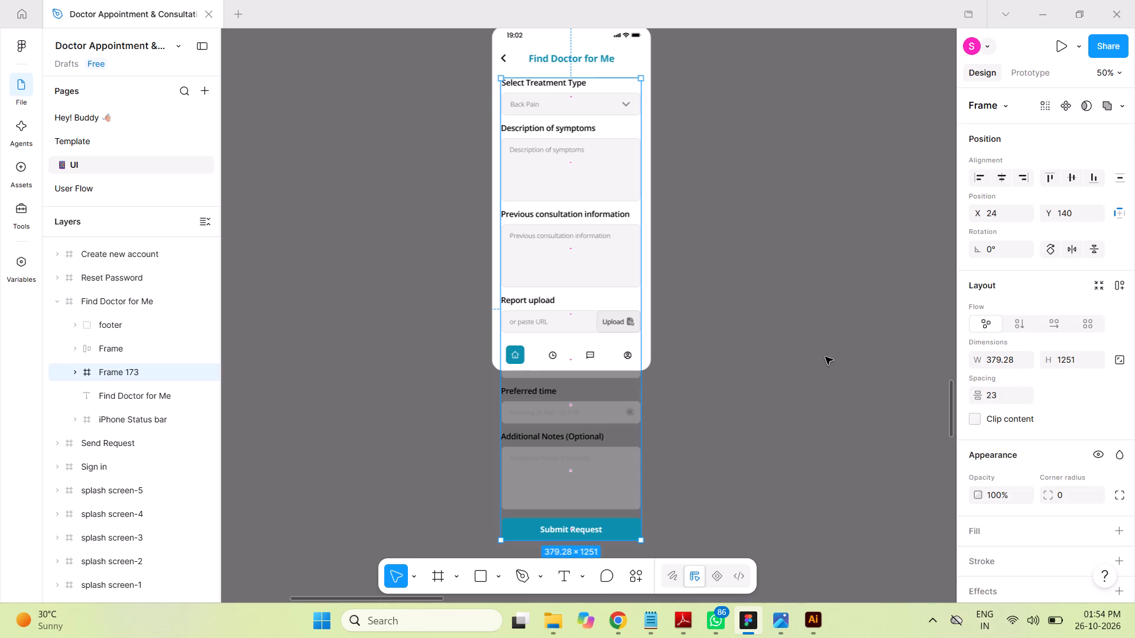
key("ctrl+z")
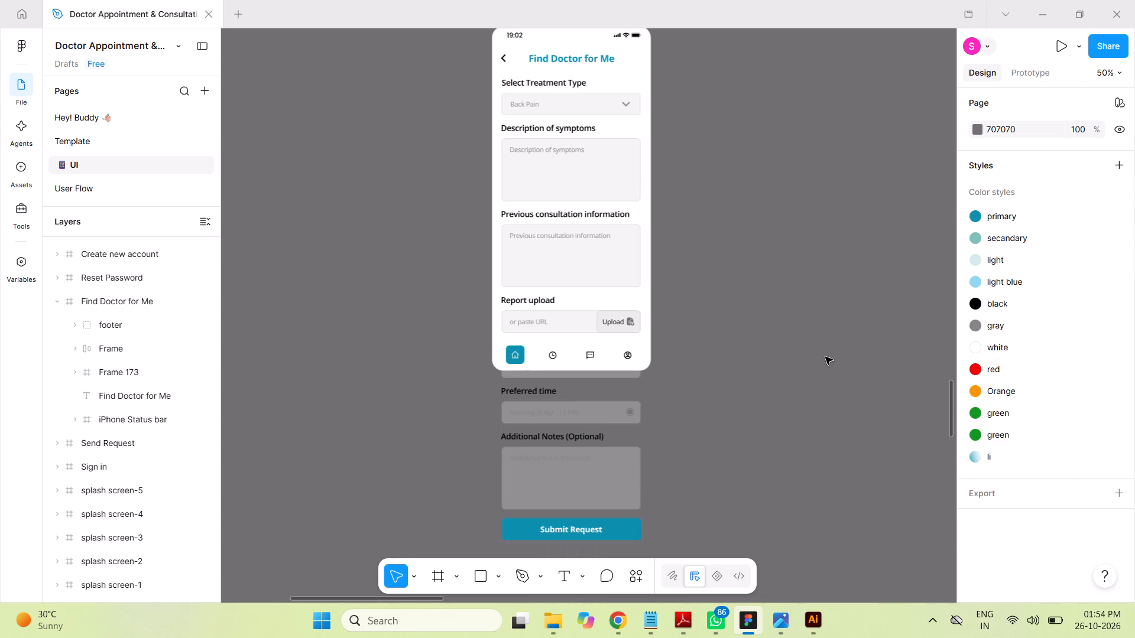
Check the prototype scroll position setting of Group 172 inside Frame 173.
left_click(75, 373)
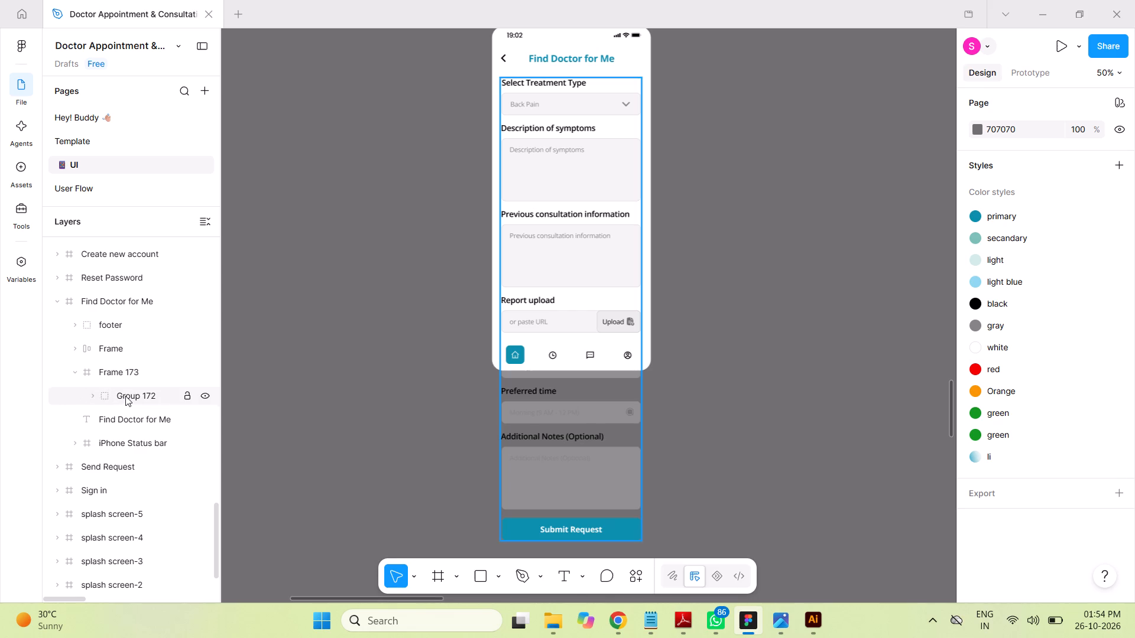
left_click(125, 396)
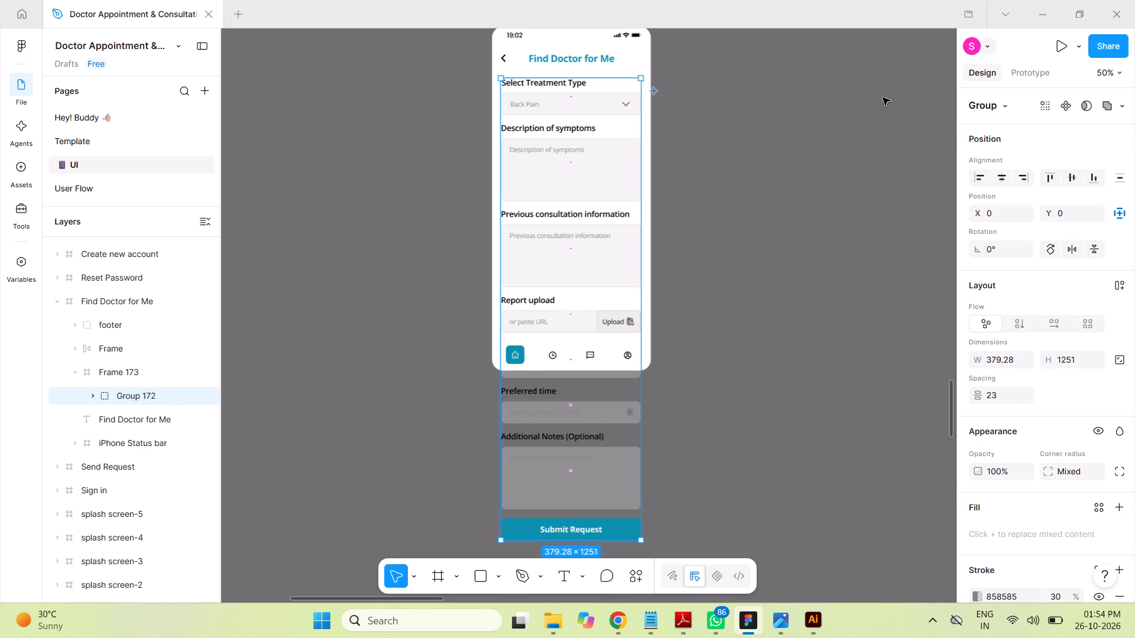
left_click(1036, 74)
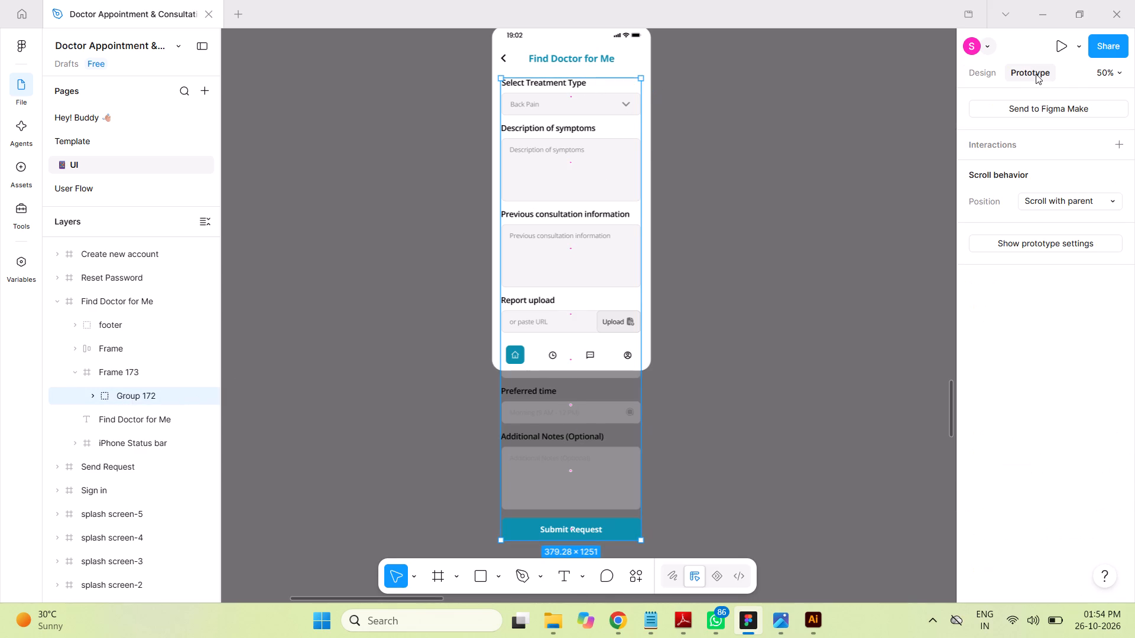
left_click(1071, 204)
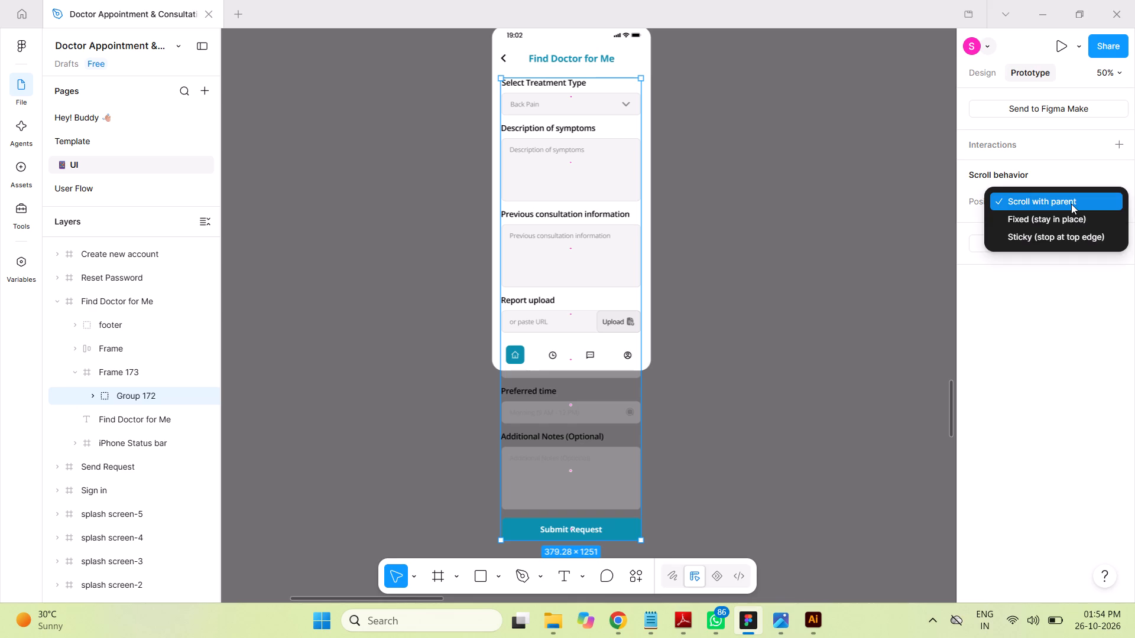
left_click(1071, 204)
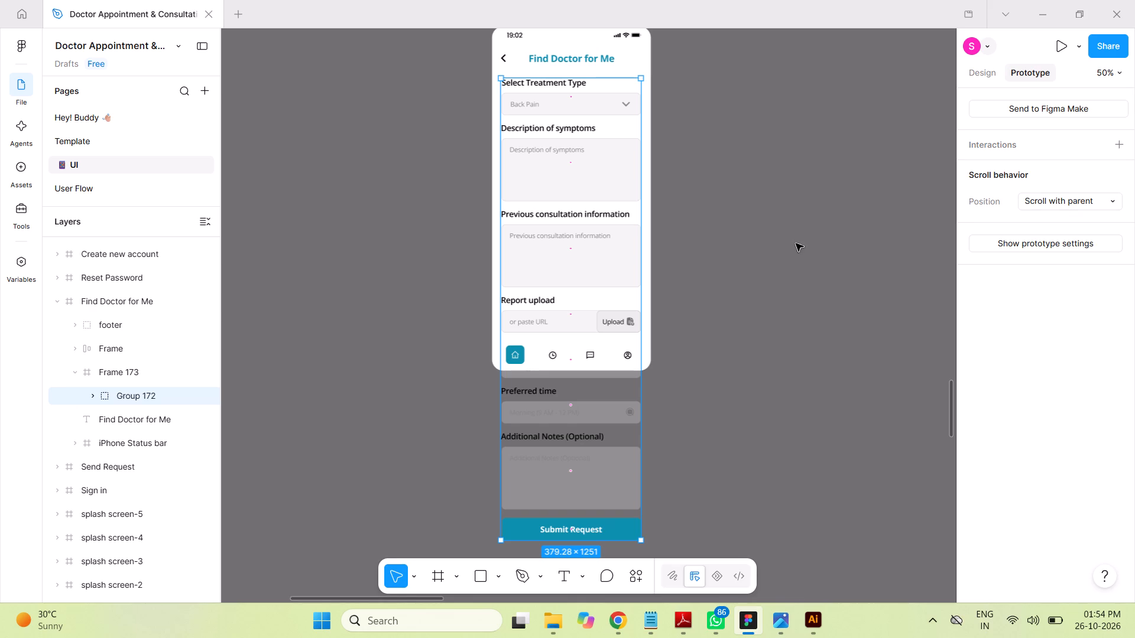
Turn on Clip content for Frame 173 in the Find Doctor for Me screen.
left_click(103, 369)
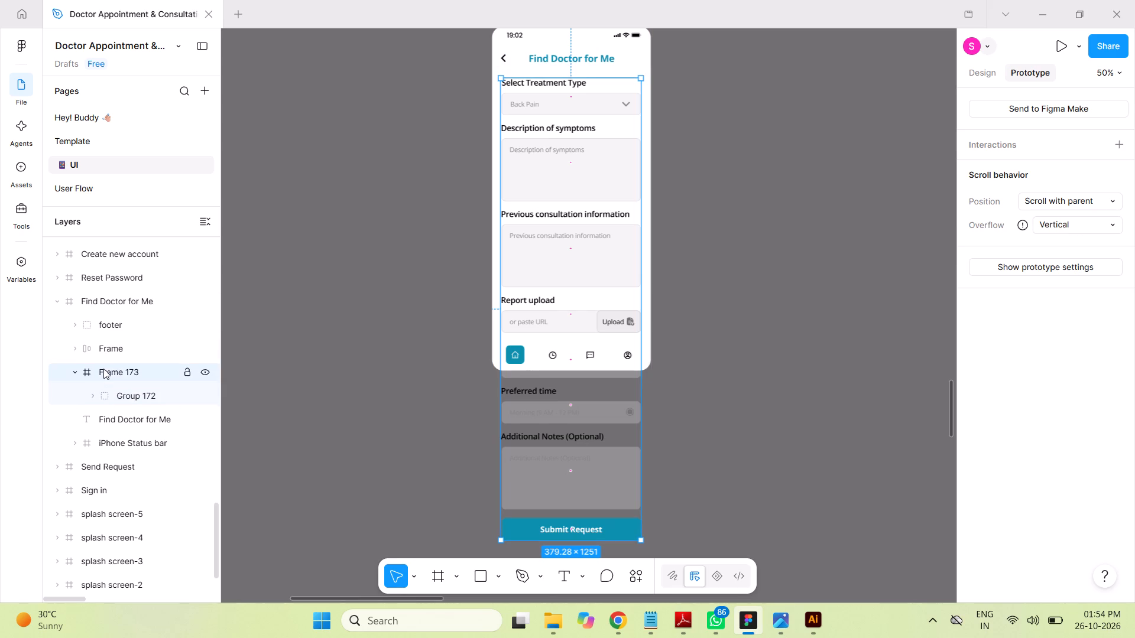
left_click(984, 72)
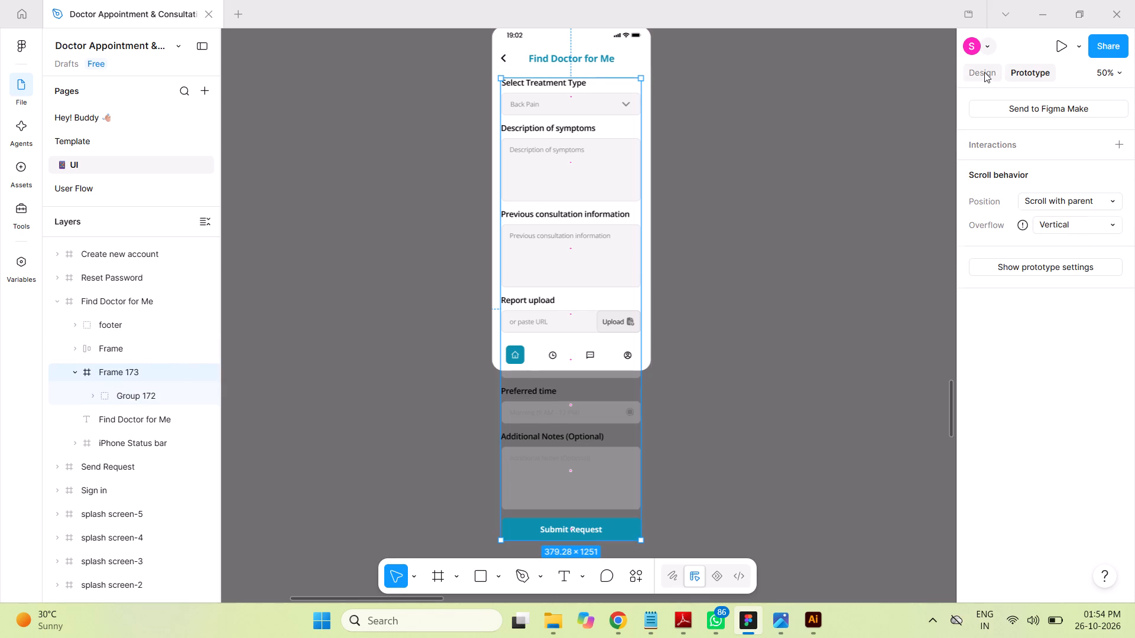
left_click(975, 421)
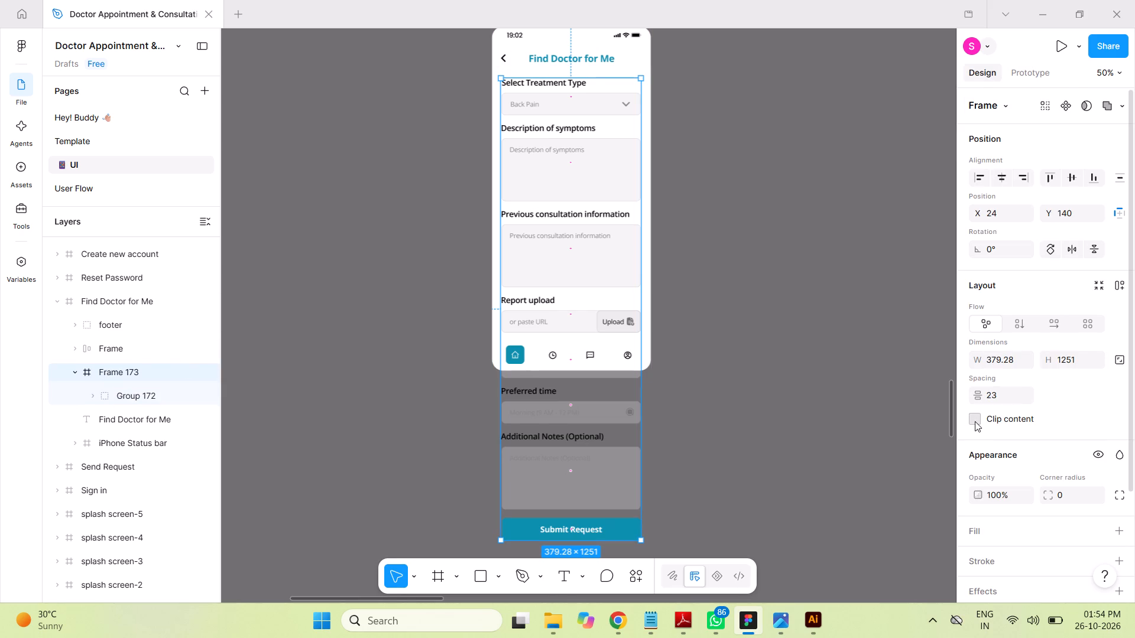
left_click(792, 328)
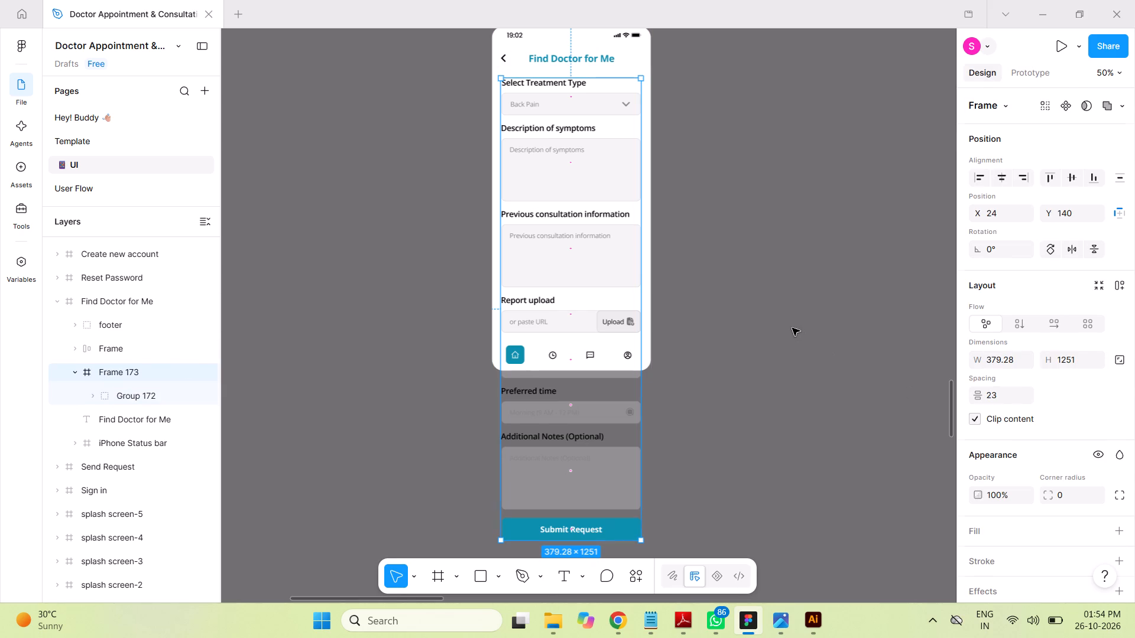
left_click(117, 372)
Undo the recent clipping, Frame 172 deletion and layer move, back to Frame 173 nested inside Frame 172.
key("ctrl+z")
key("ctrl+z")
key("ctrl+z")
key("ctrl+z")
key("ctrl+z")
key("ctrl+z")
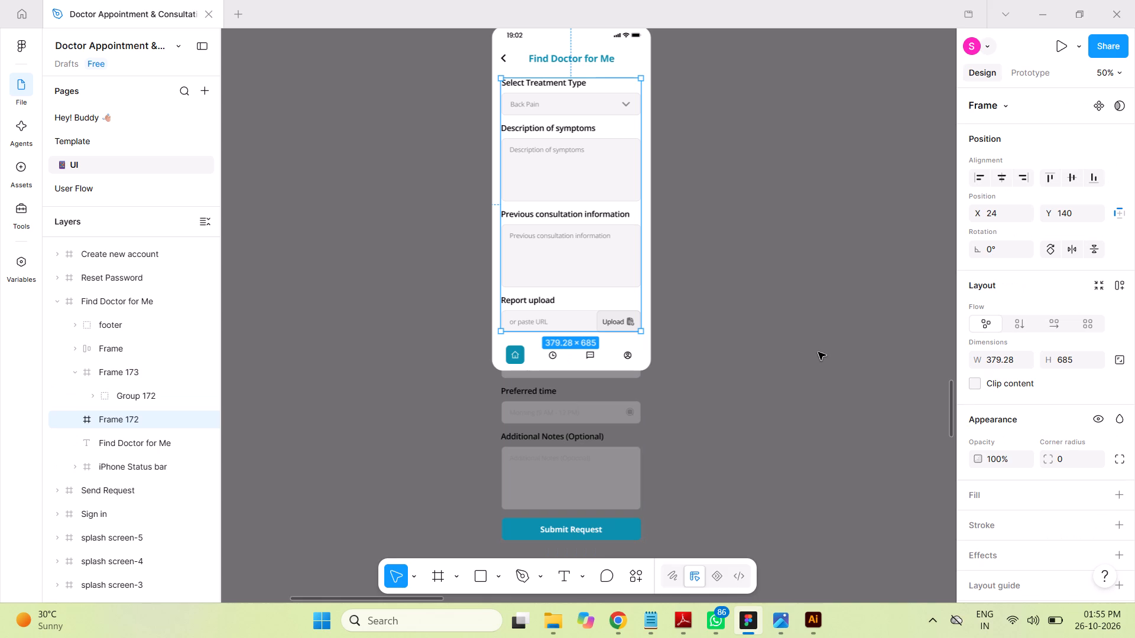
key("ctrl+z")
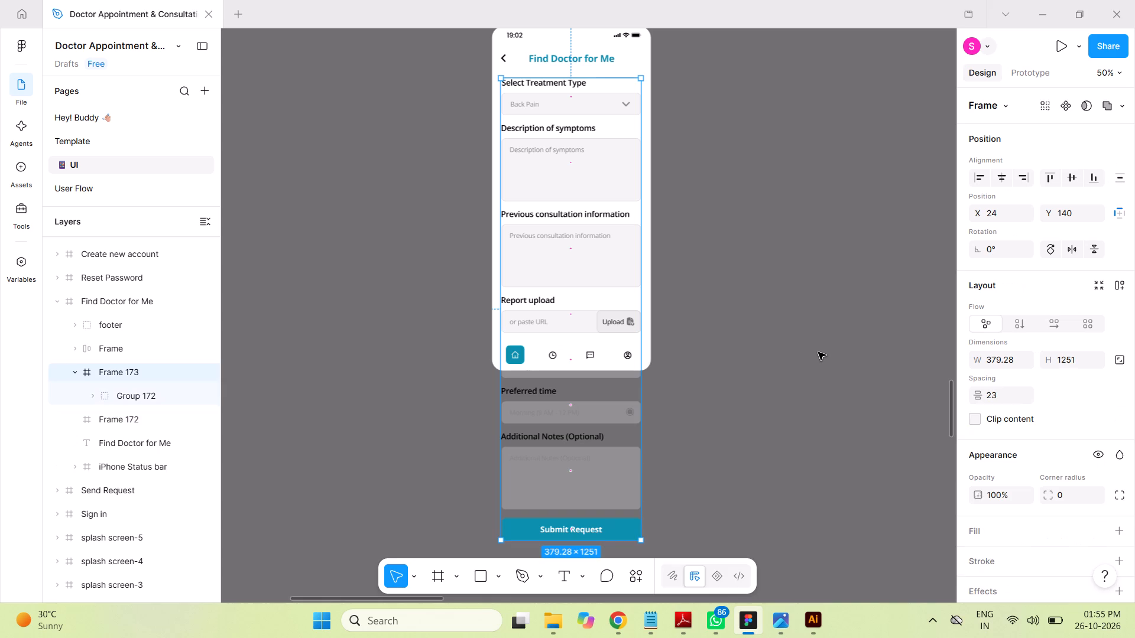
key("ctrl+z")
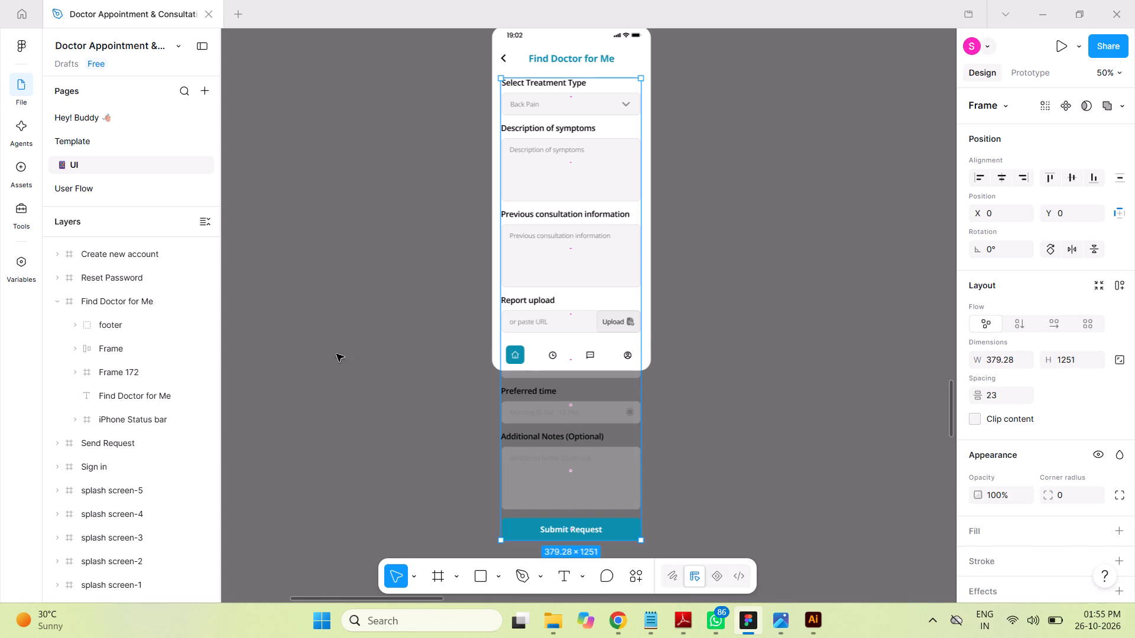
Turn on Clip content for Frame 172, the parent frame holding Frame 173.
left_click(77, 373)
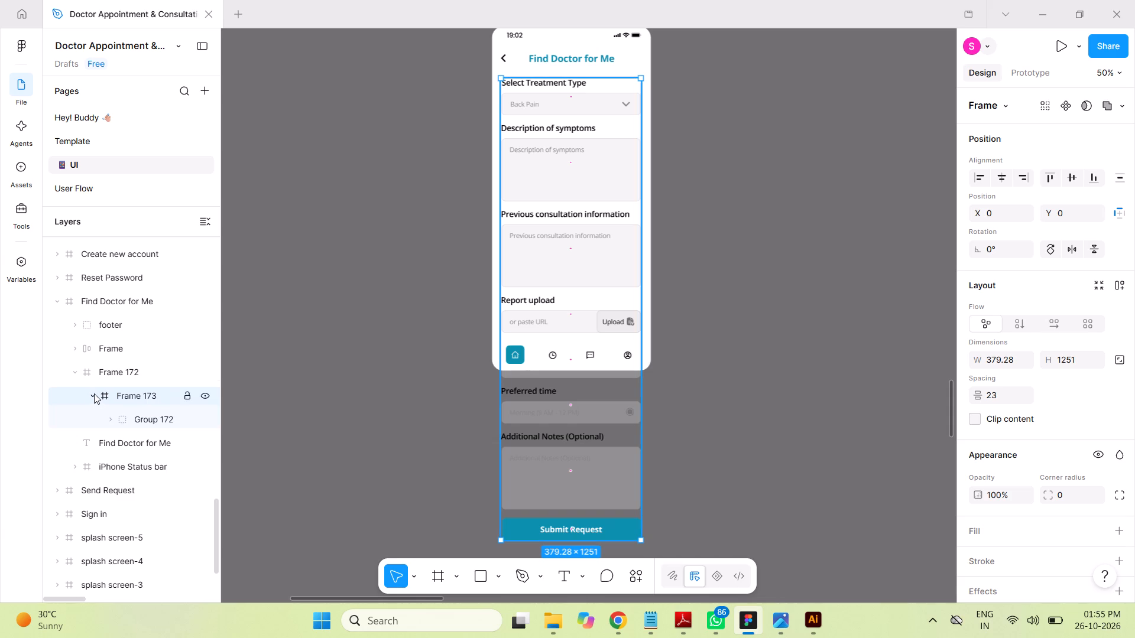
left_click(94, 393)
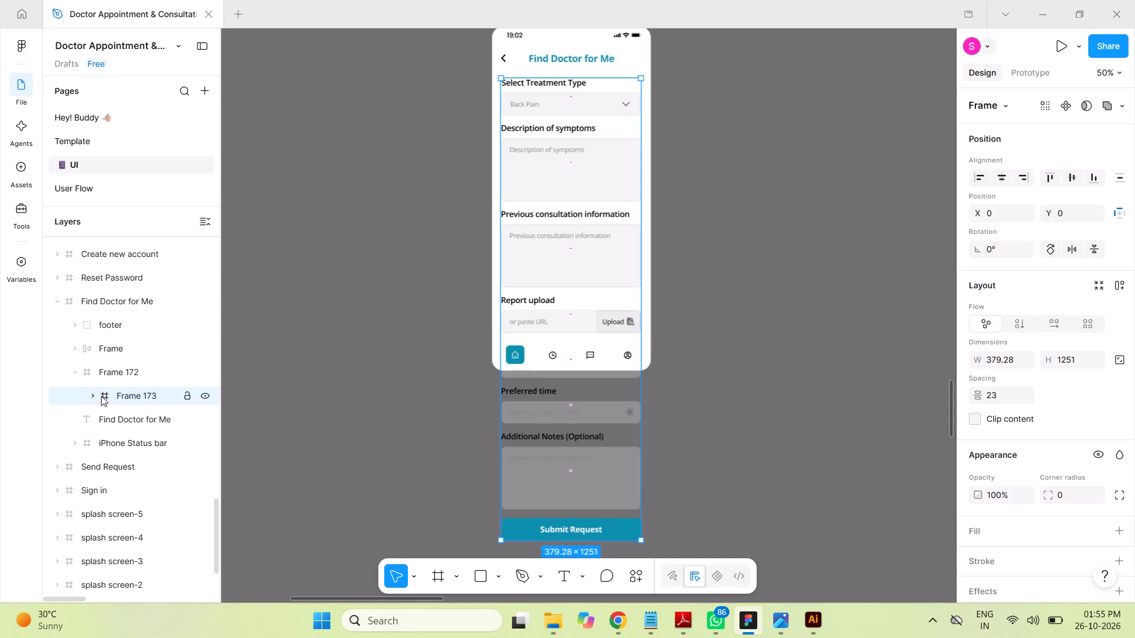
left_click(113, 368)
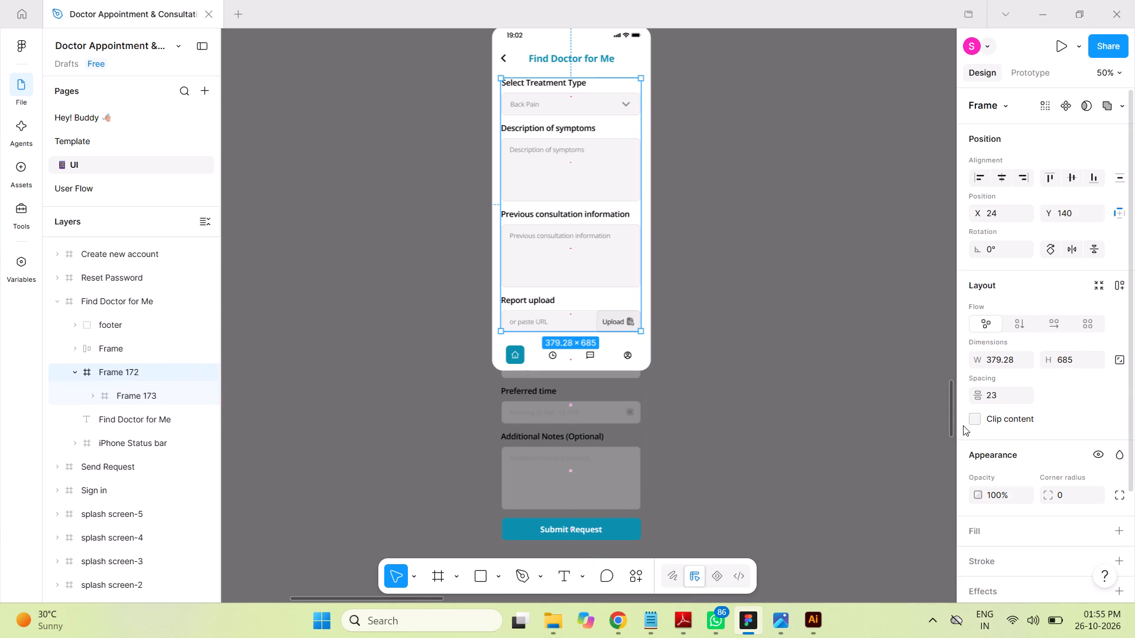
left_click(975, 419)
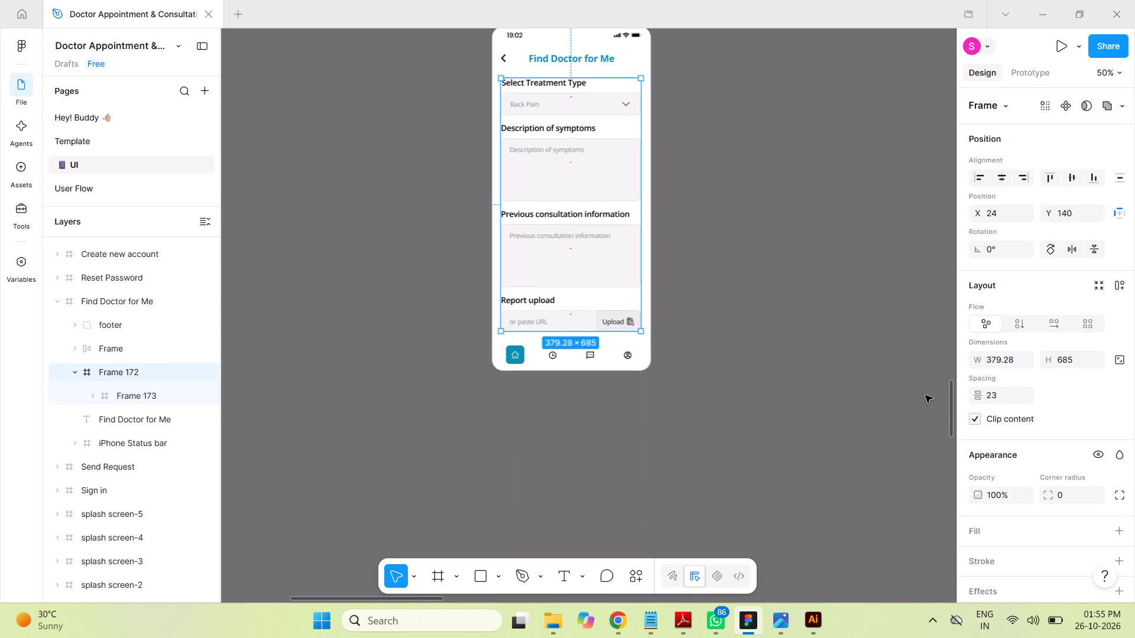
Check the prototype scroll behavior settings of Frame 173 and save the file.
left_click(129, 393)
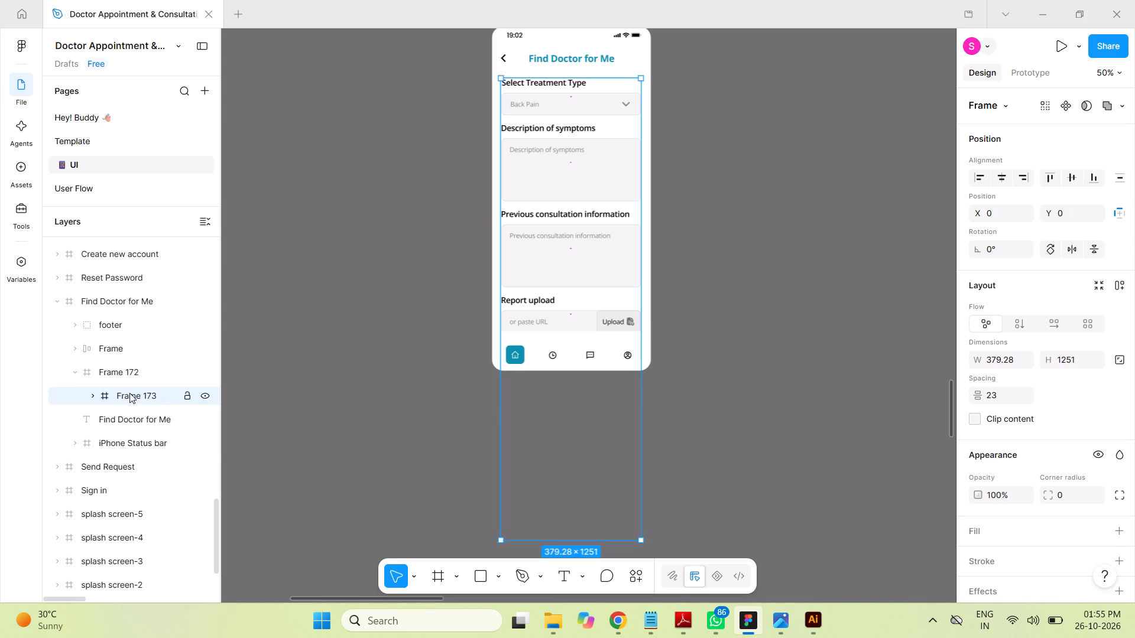
left_click(1034, 74)
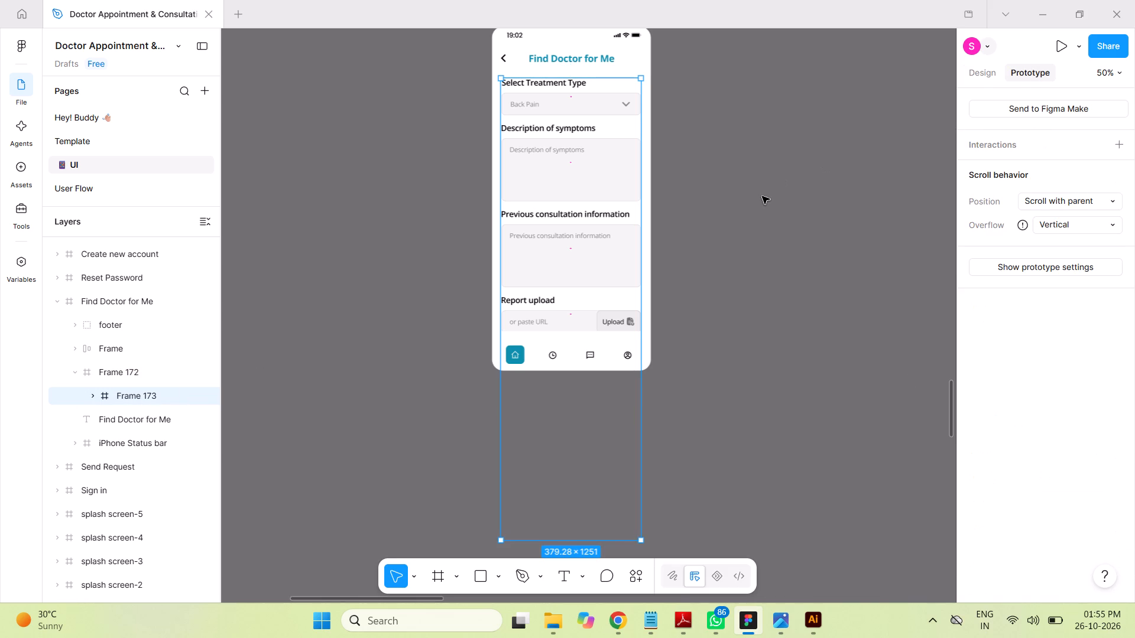
key("ctrl+s")
Preview the Find Doctor for Me screen as a prototype, test whether its form scrolls vertically, and close the preview.
scroll(772, 172, "up", 3)
left_click(535, 37)
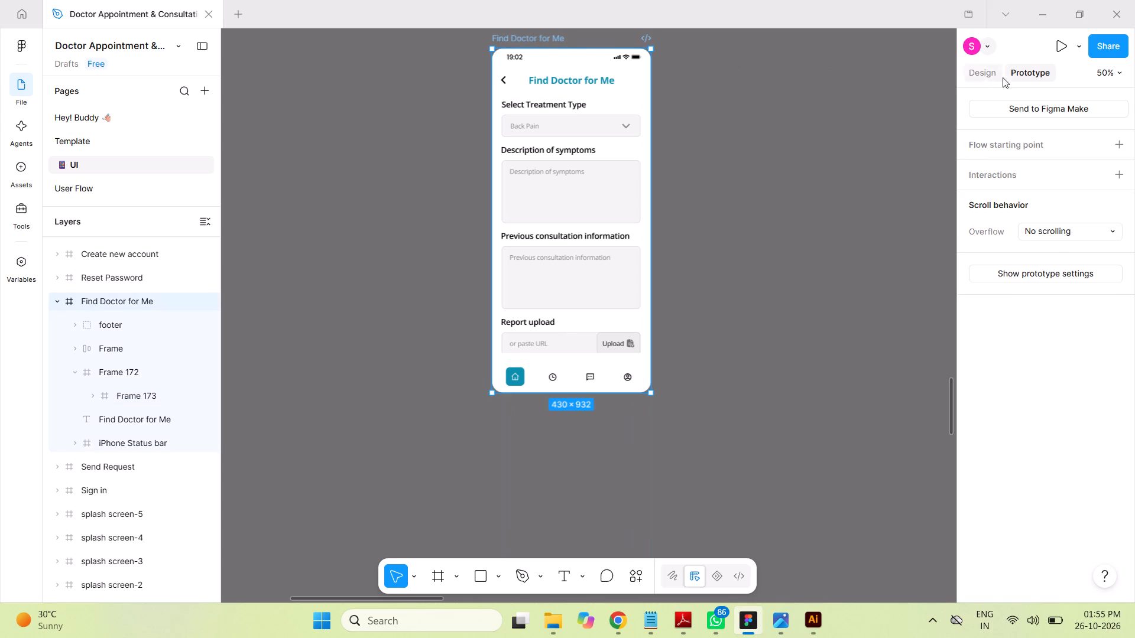
left_click(1061, 46)
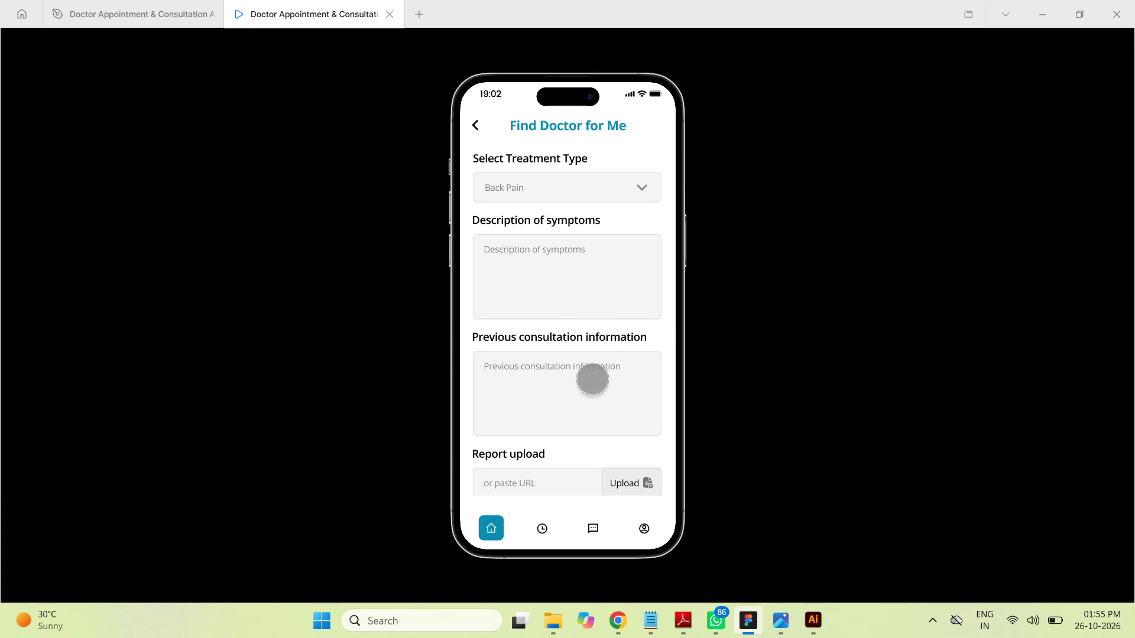
left_click_drag(601, 360, 603, 252)
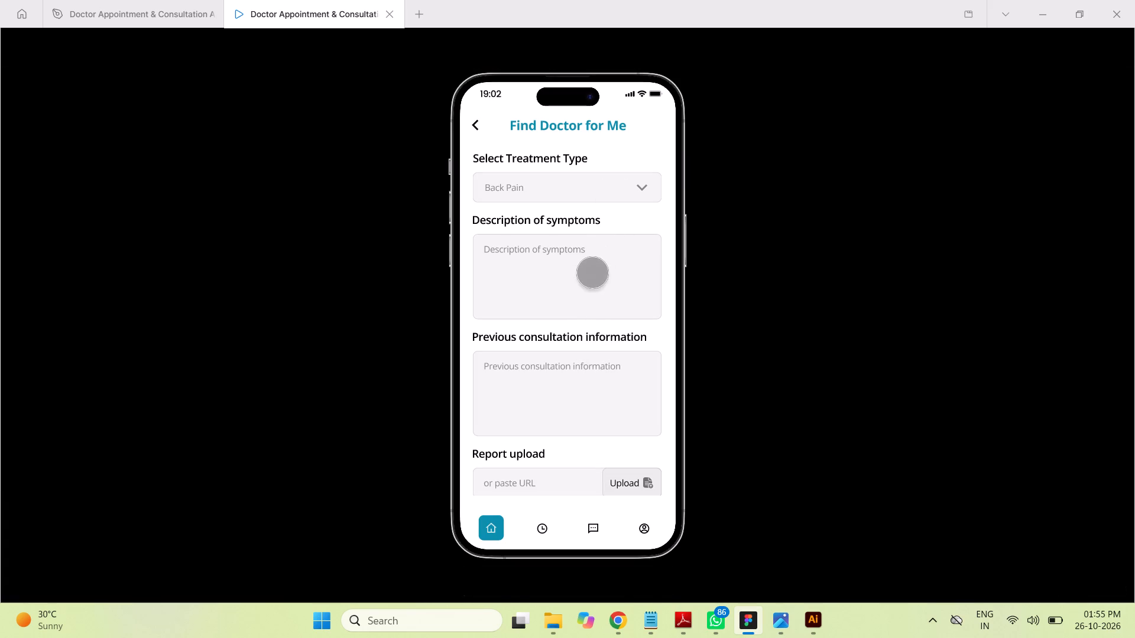
left_click_drag(591, 272, 592, 381)
left_click_drag(586, 400, 593, 193)
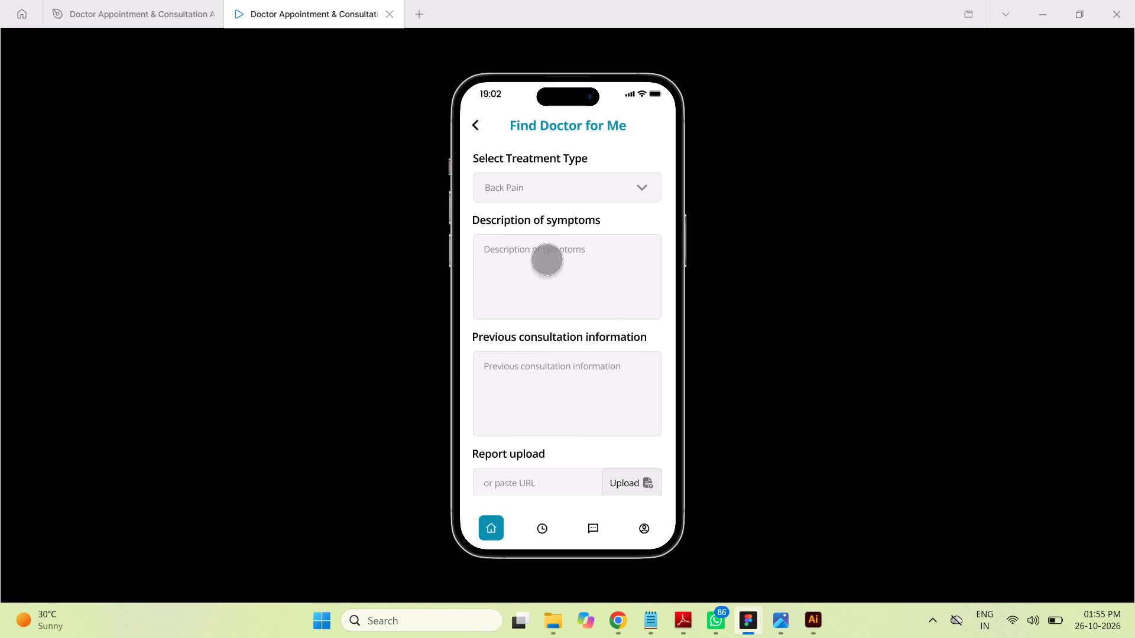
left_click_drag(557, 265, 567, 385)
left_click_drag(570, 393, 559, 166)
left_click_drag(570, 336, 563, 277)
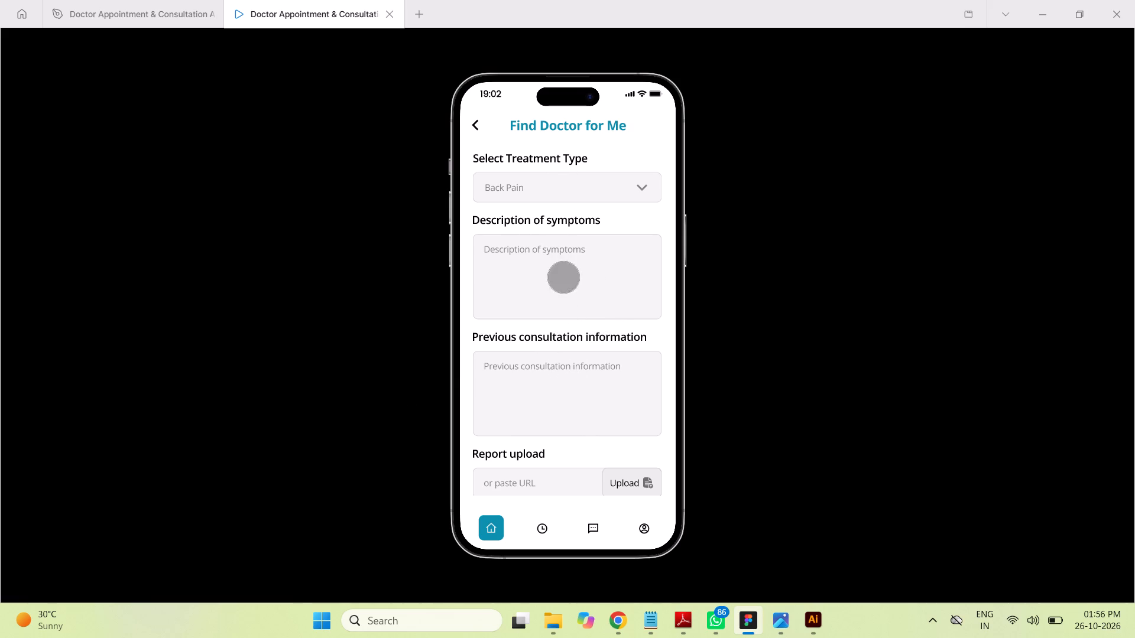
left_click_drag(563, 277, 561, 196)
left_click(388, 12)
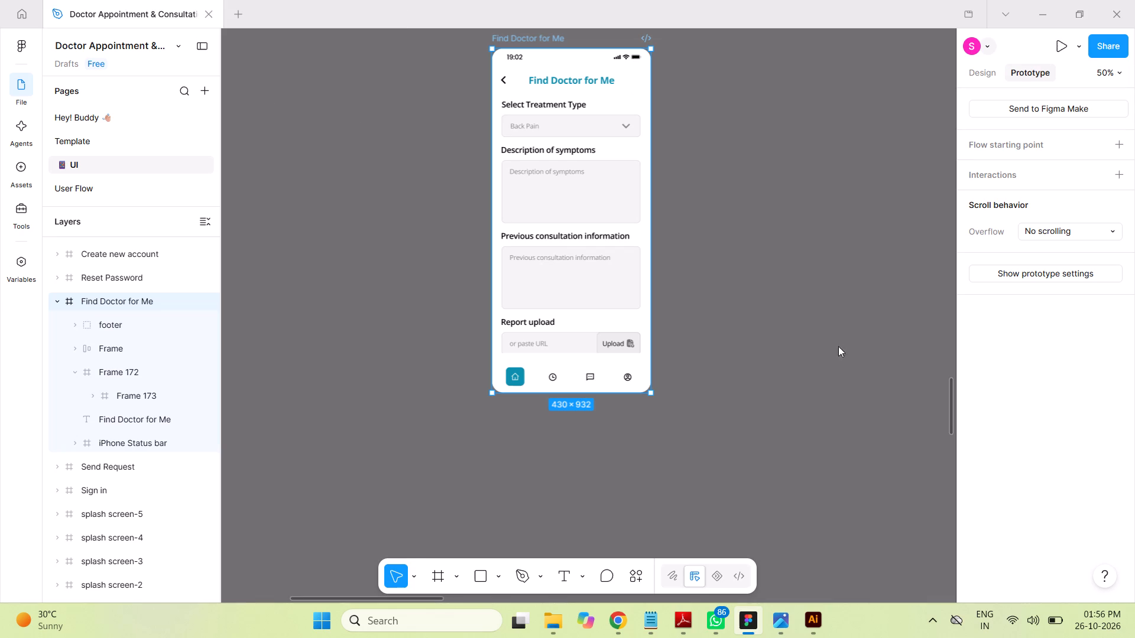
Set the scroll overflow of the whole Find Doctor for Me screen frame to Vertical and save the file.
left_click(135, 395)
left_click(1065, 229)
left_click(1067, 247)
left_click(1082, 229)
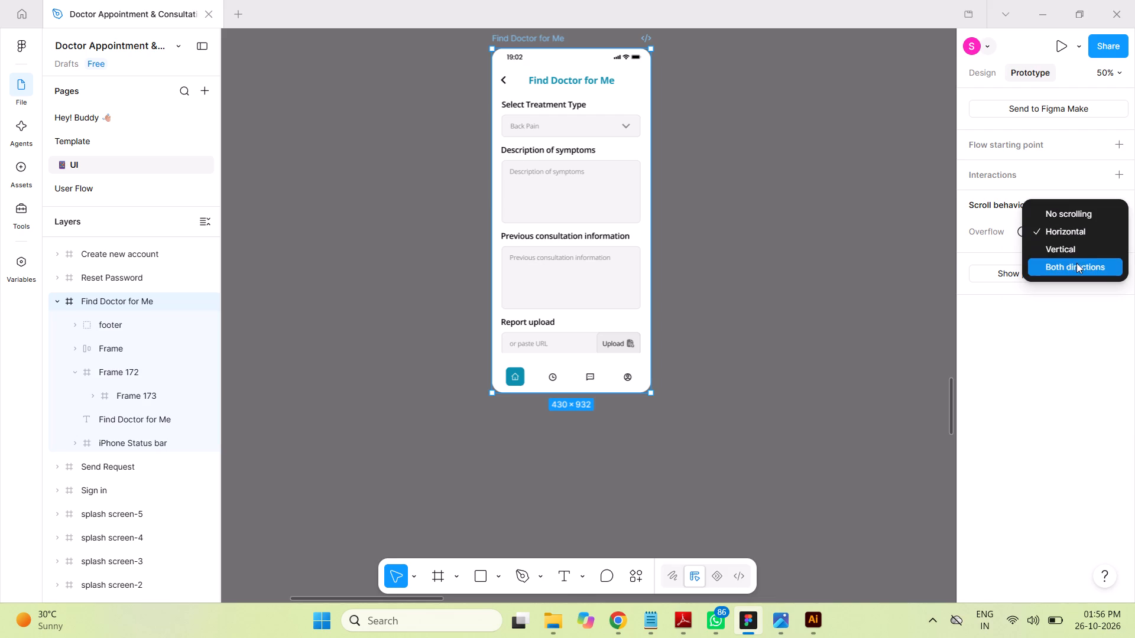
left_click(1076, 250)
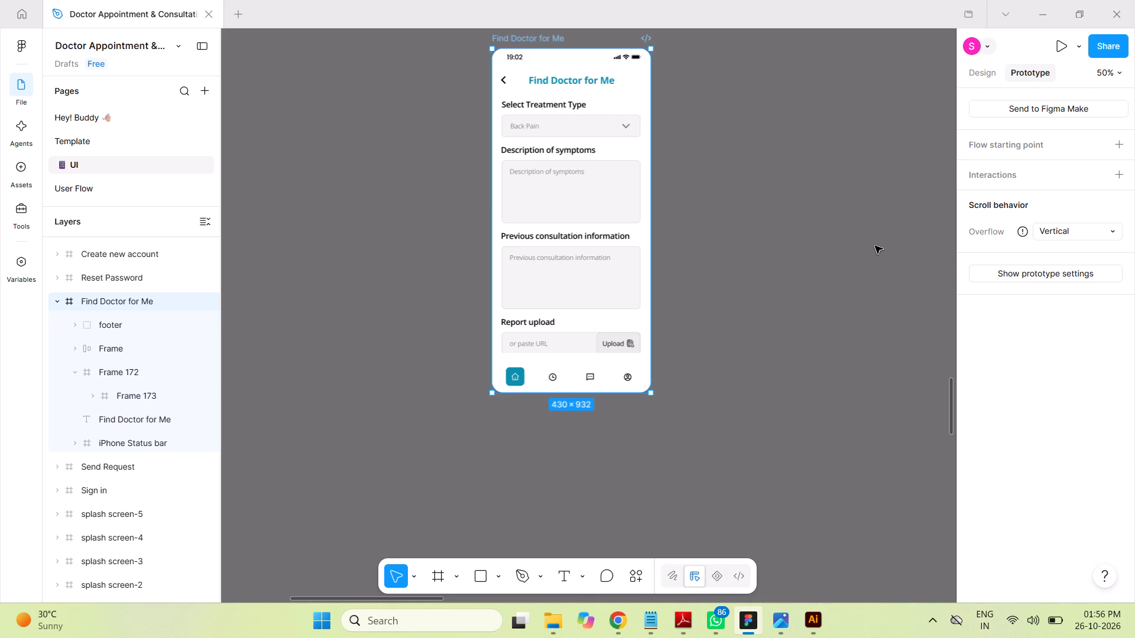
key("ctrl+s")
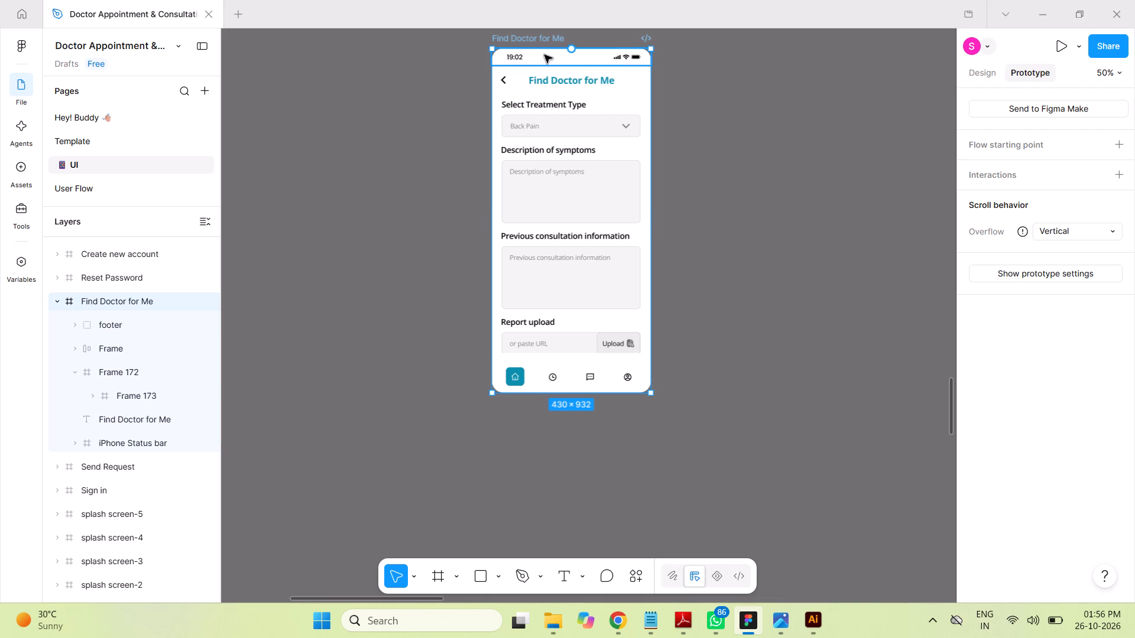
Preview the Find Doctor for Me screen as a prototype, test whether the form scrolls vertically, and close the preview.
left_click(522, 45)
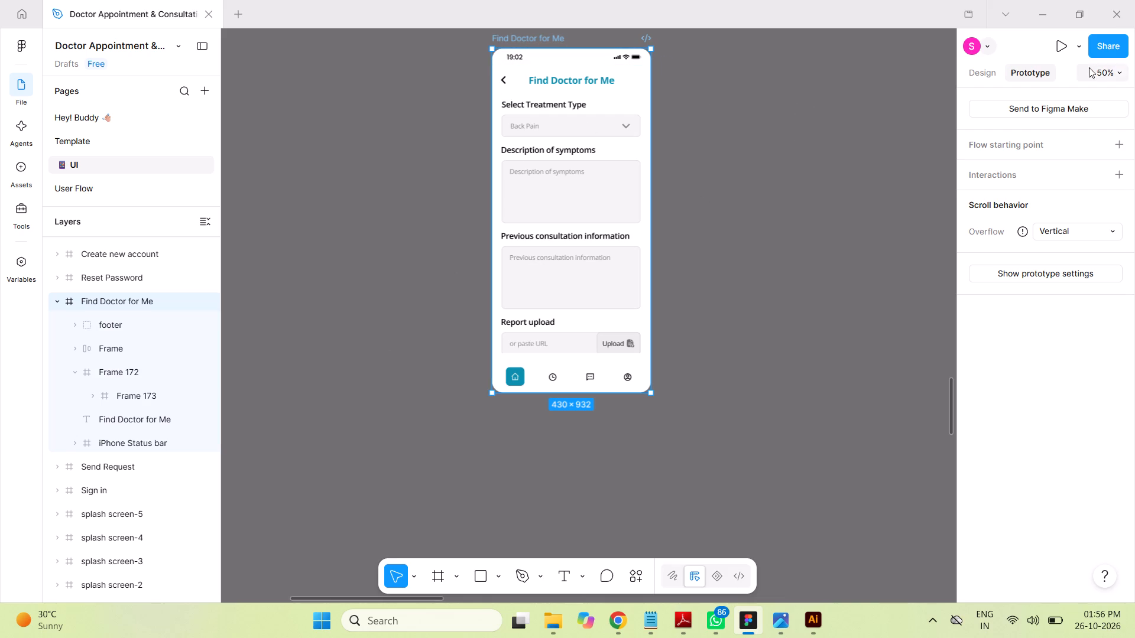
left_click(1061, 45)
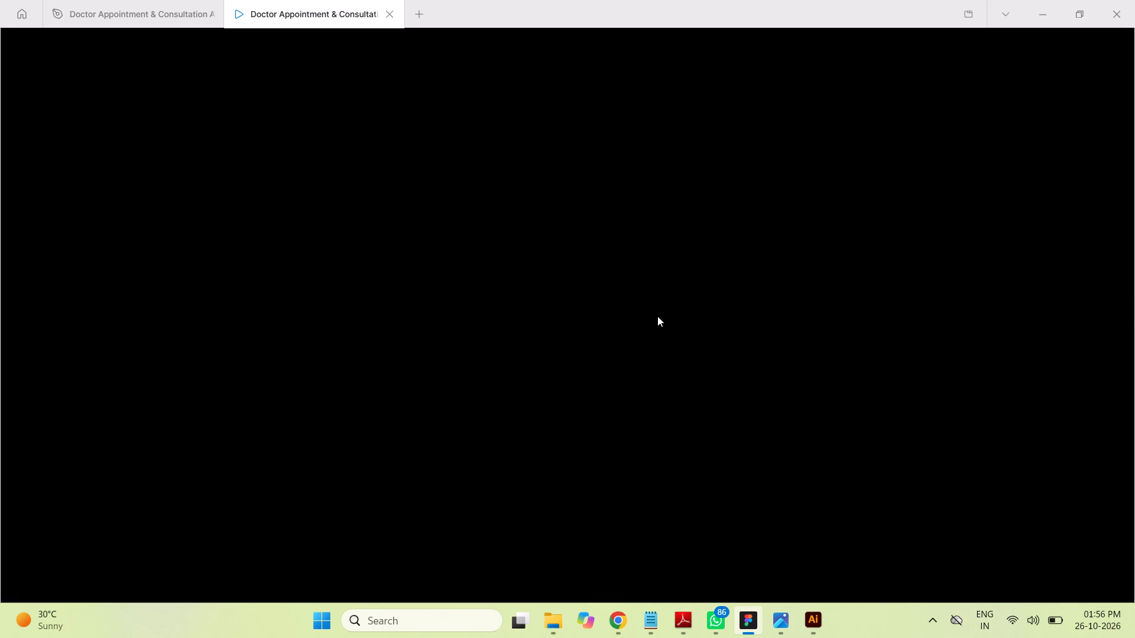
left_click_drag(577, 416, 576, 297)
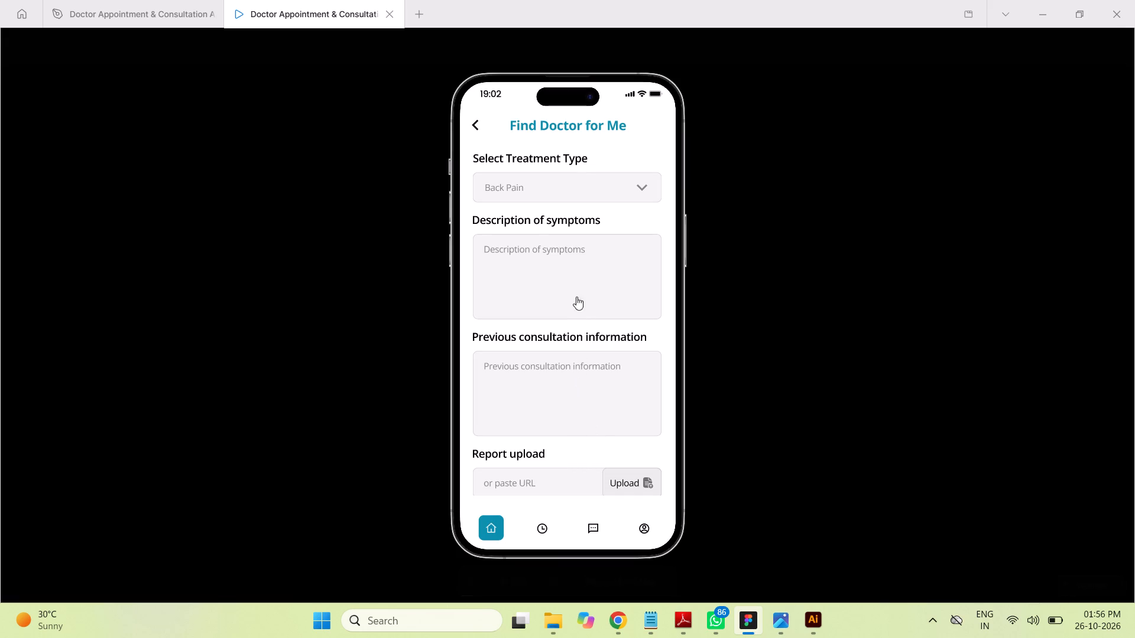
left_click_drag(576, 297, 576, 284)
left_click_drag(586, 289, 594, 429)
left_click_drag(586, 454, 585, 232)
left_click_drag(585, 226, 591, 327)
left_click_drag(591, 327, 600, 410)
left_click_drag(594, 422, 585, 200)
left_click_drag(581, 227, 607, 386)
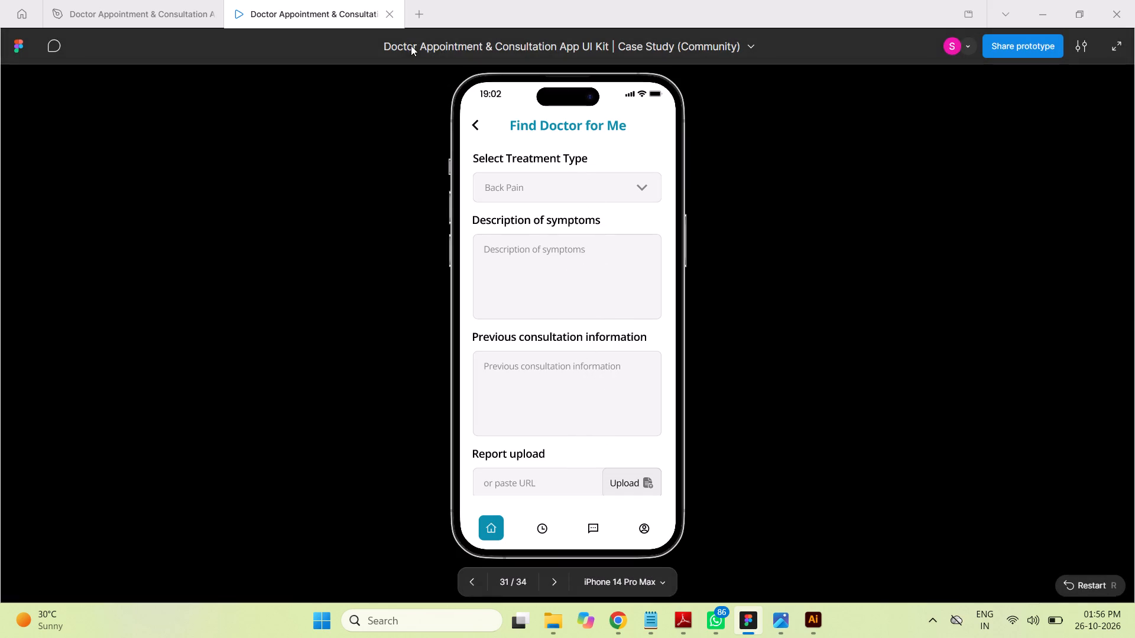
left_click(390, 14)
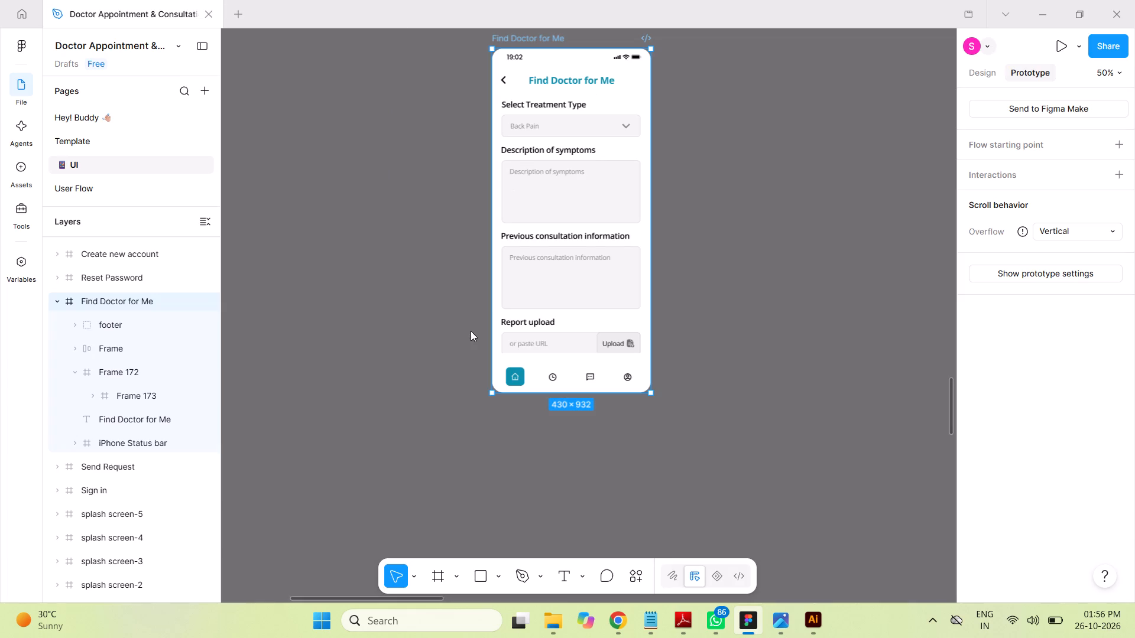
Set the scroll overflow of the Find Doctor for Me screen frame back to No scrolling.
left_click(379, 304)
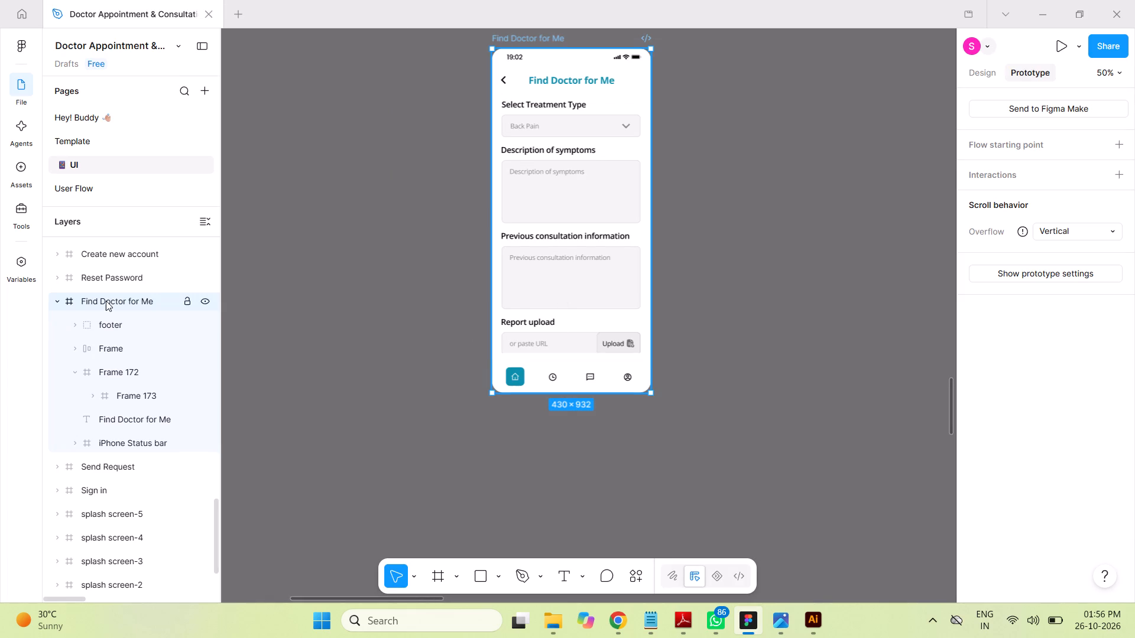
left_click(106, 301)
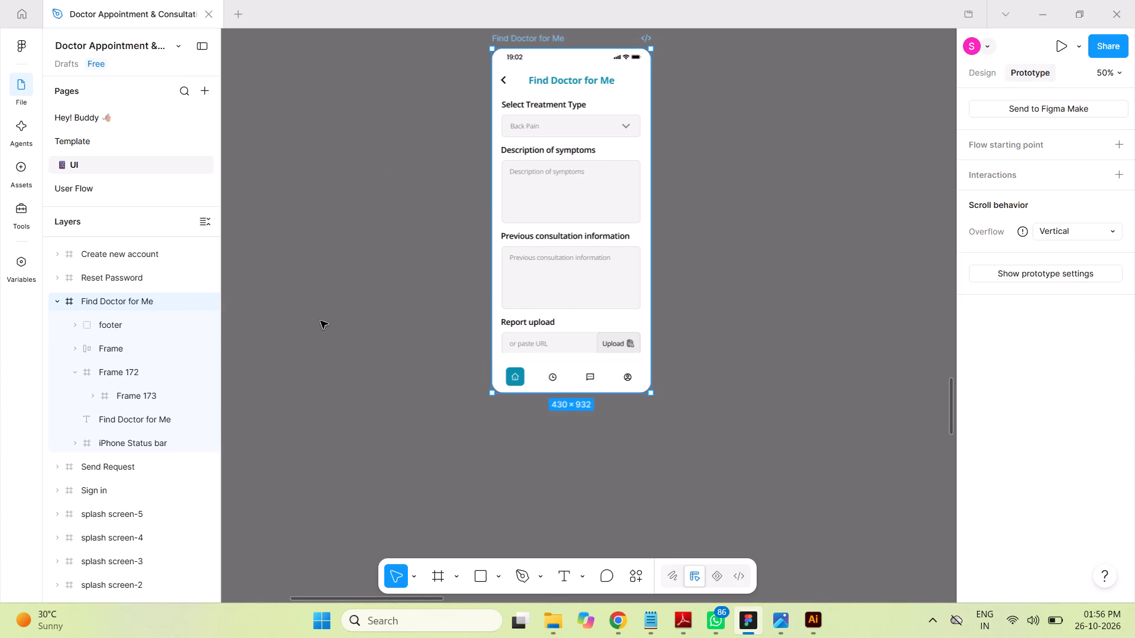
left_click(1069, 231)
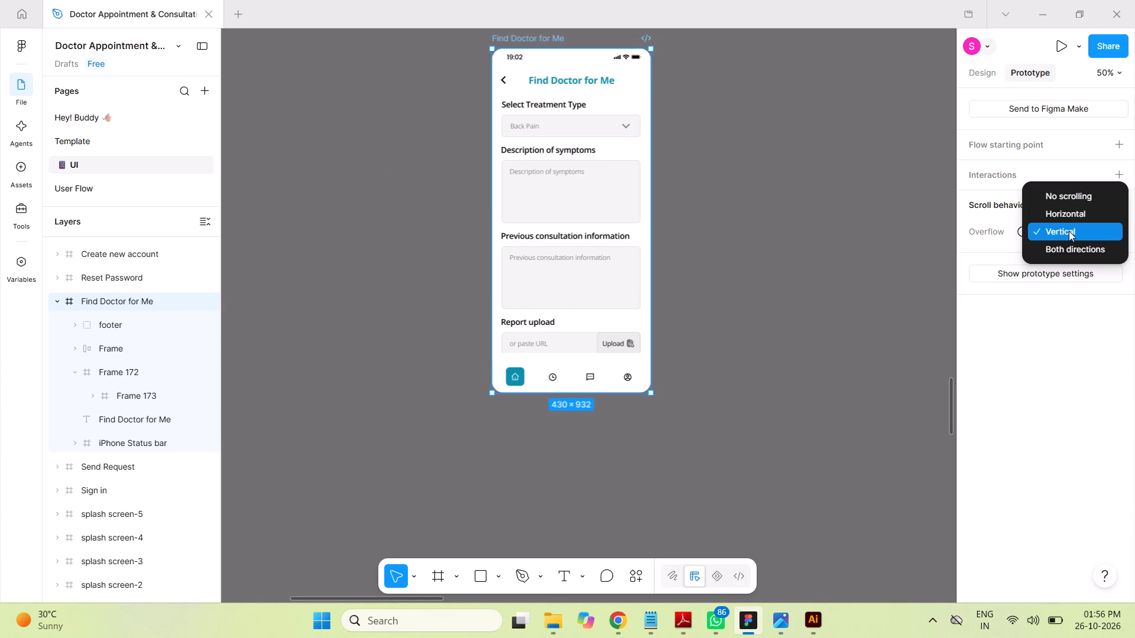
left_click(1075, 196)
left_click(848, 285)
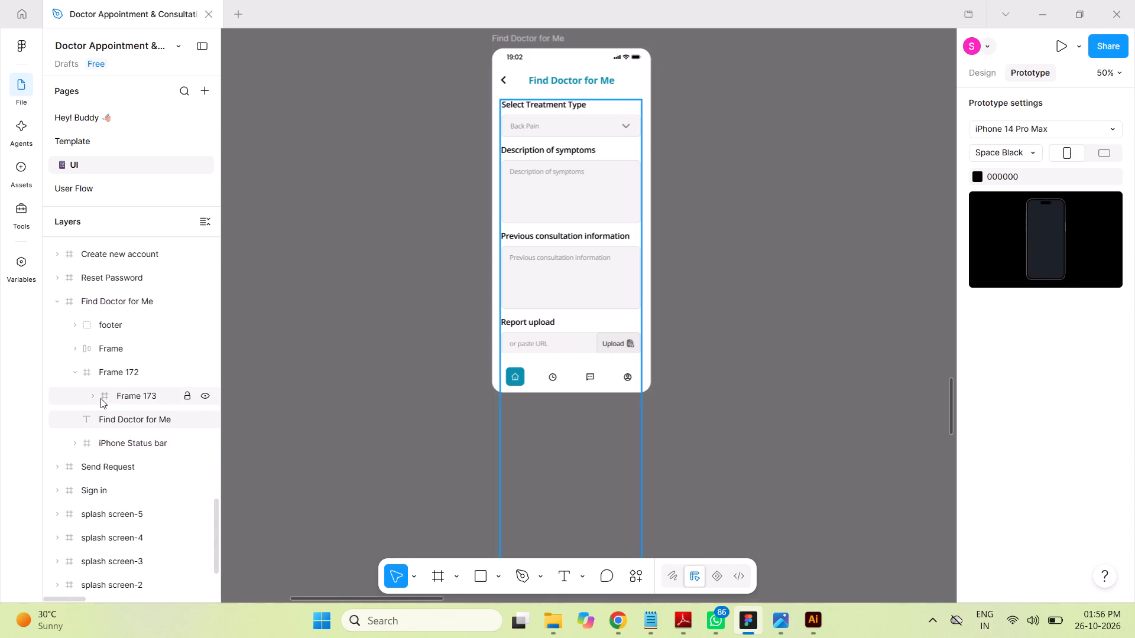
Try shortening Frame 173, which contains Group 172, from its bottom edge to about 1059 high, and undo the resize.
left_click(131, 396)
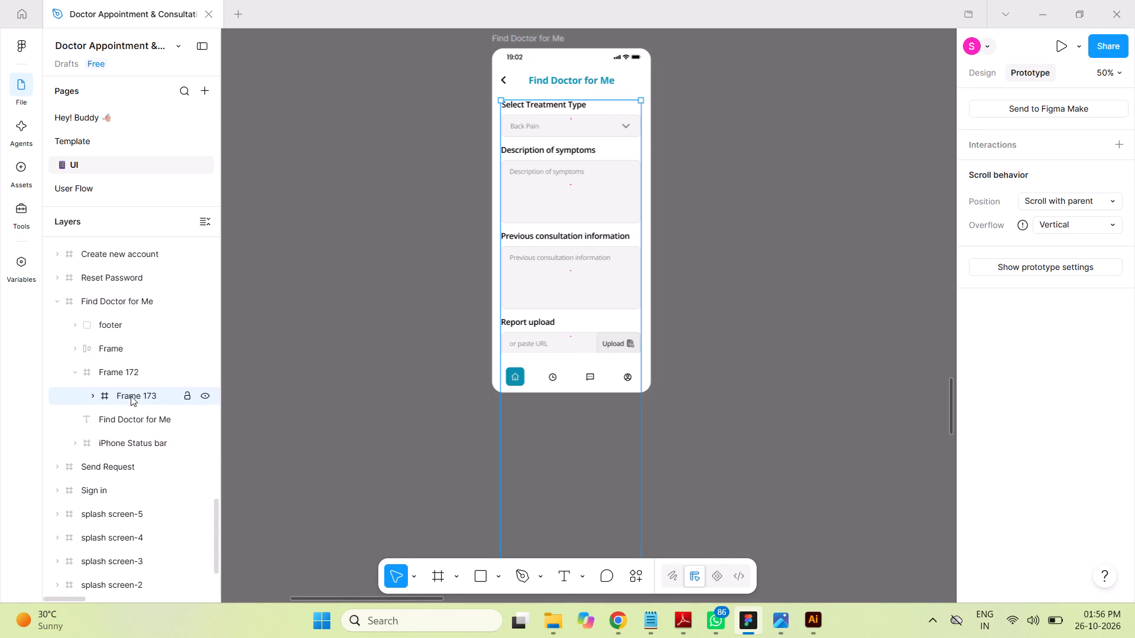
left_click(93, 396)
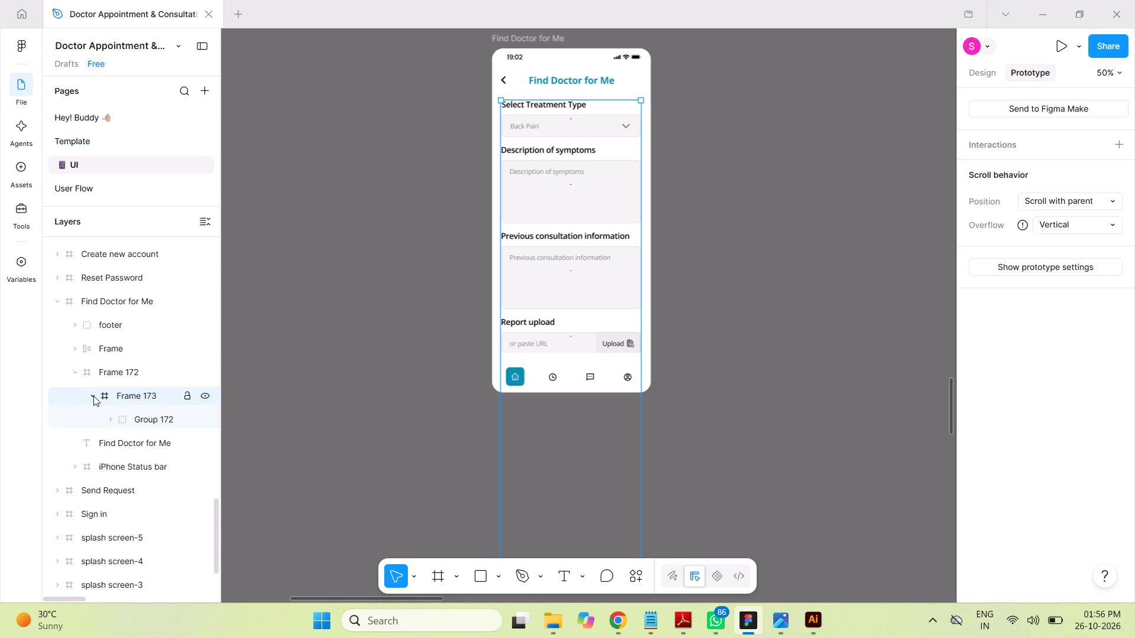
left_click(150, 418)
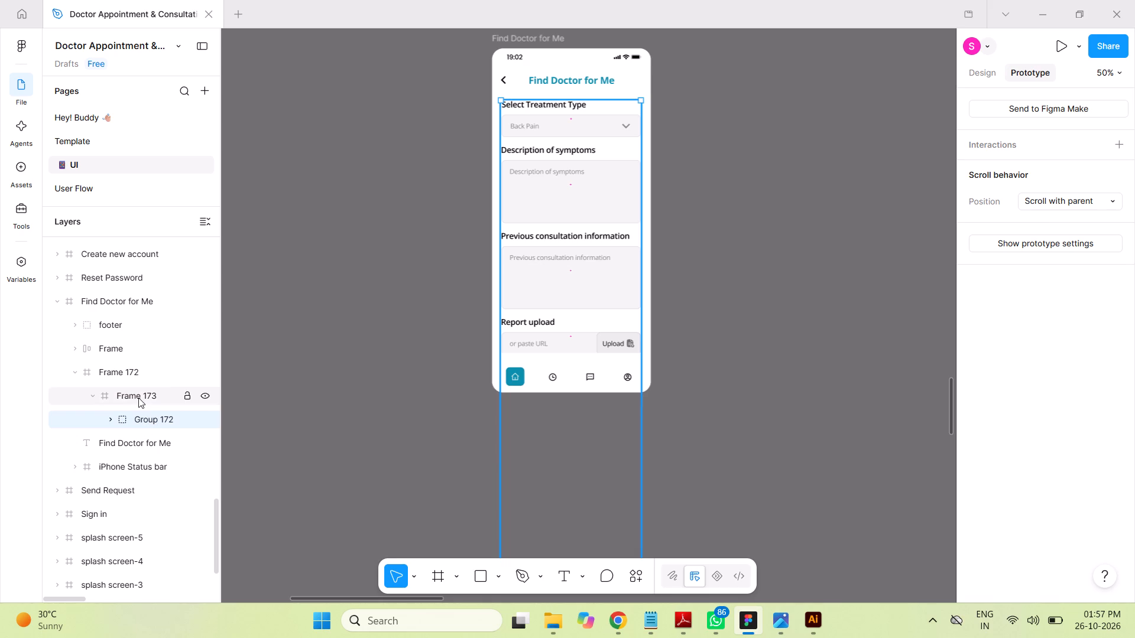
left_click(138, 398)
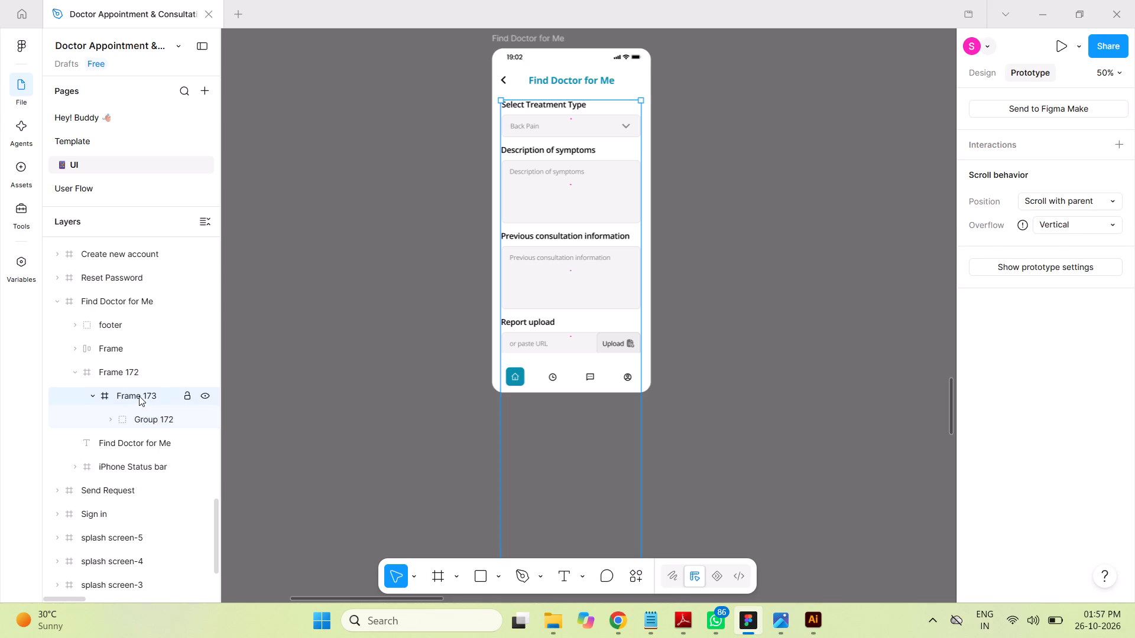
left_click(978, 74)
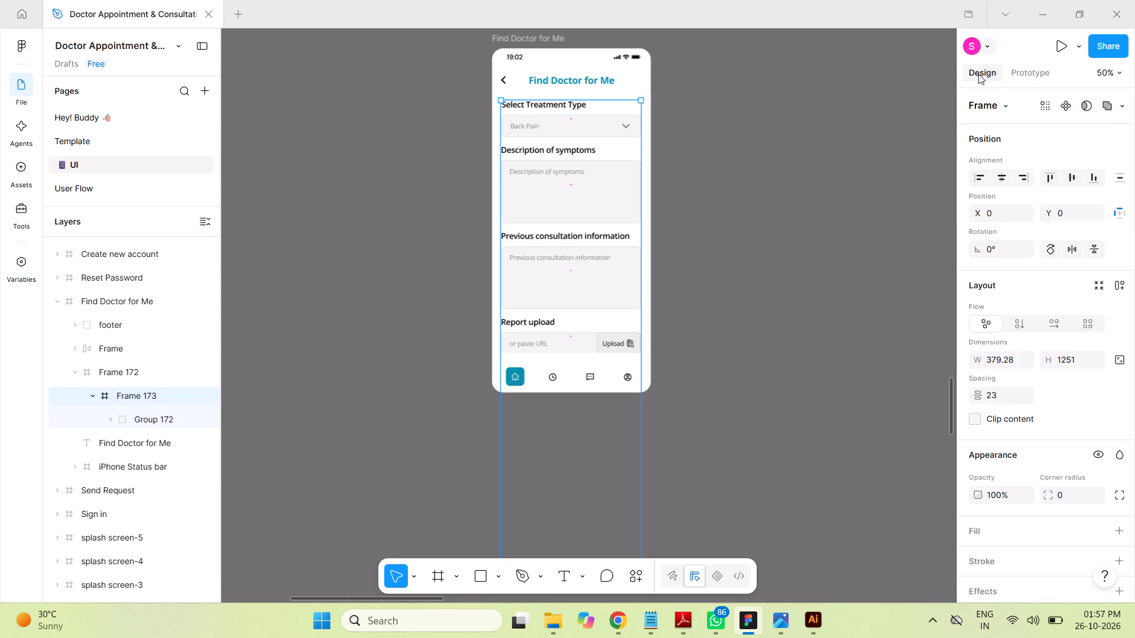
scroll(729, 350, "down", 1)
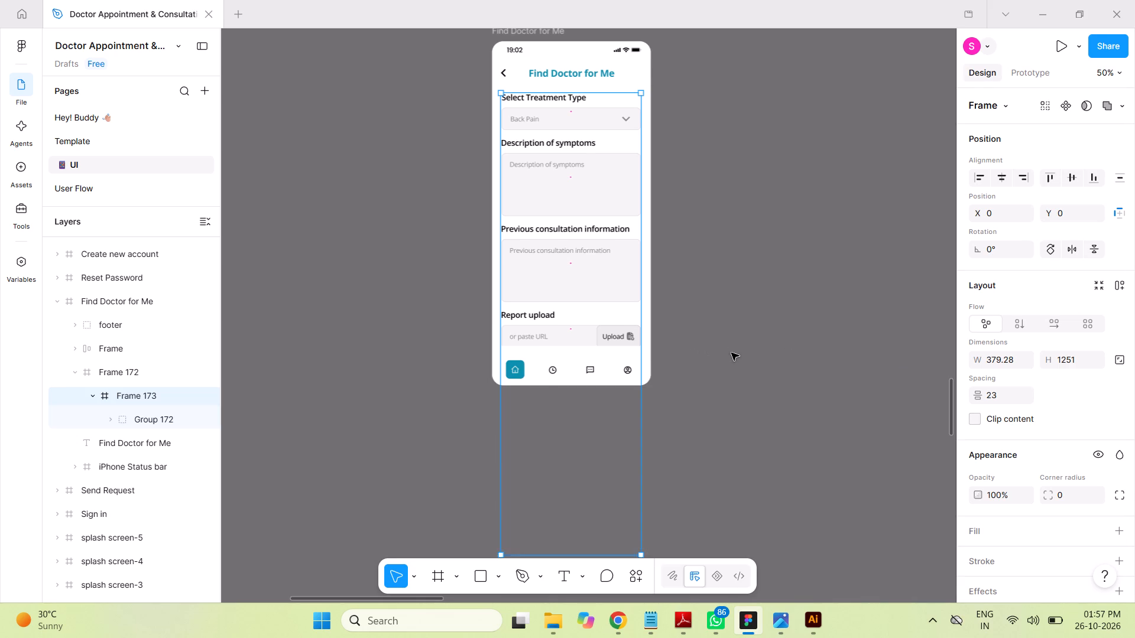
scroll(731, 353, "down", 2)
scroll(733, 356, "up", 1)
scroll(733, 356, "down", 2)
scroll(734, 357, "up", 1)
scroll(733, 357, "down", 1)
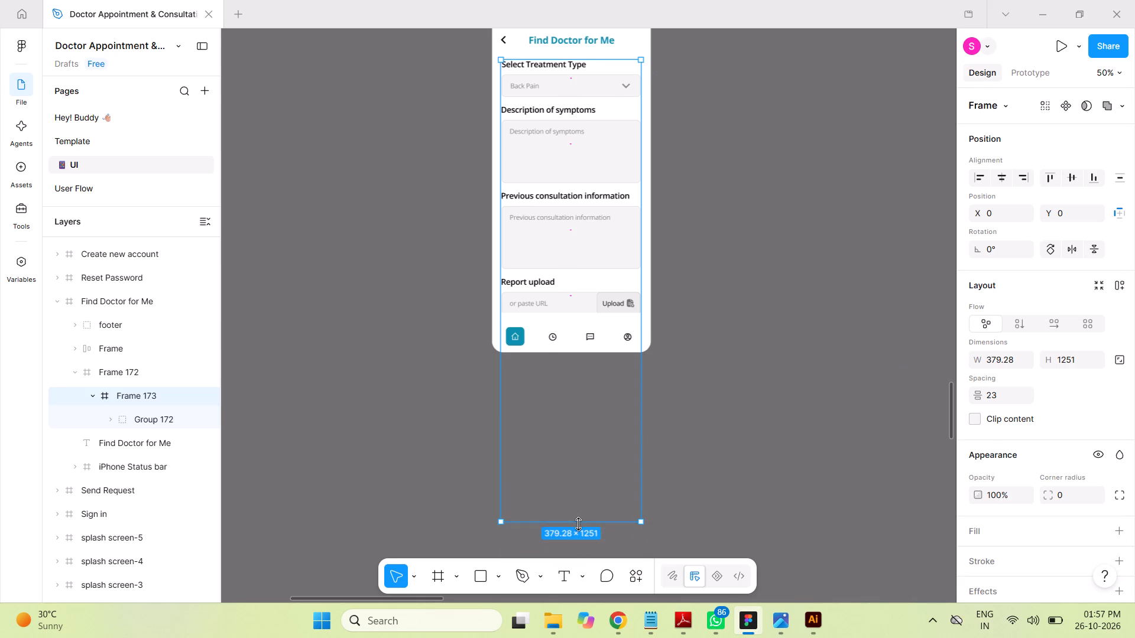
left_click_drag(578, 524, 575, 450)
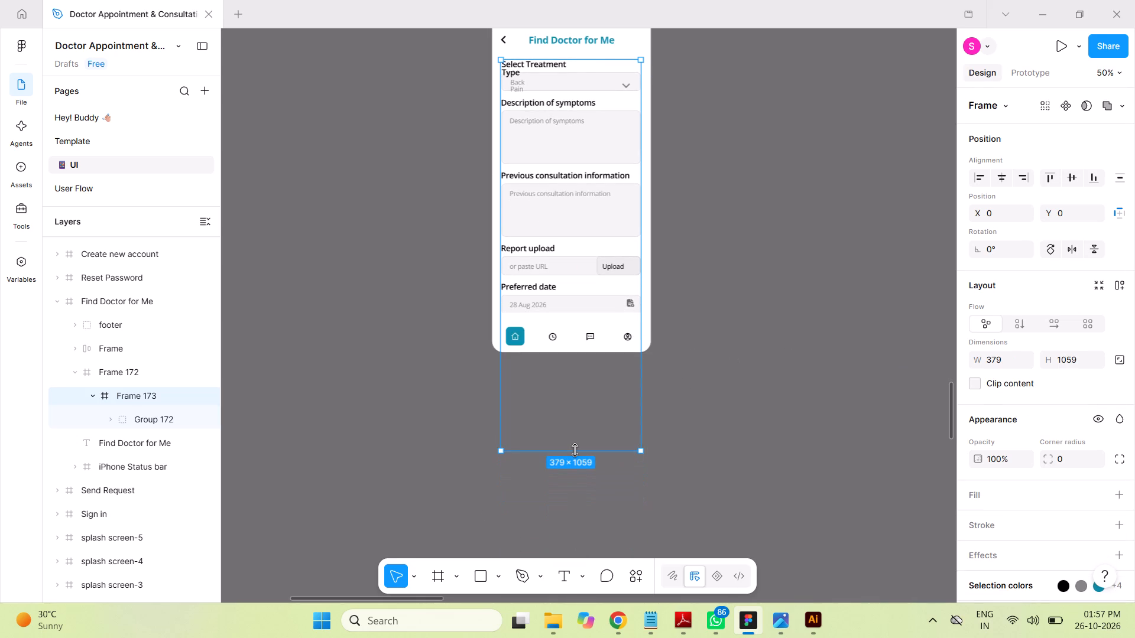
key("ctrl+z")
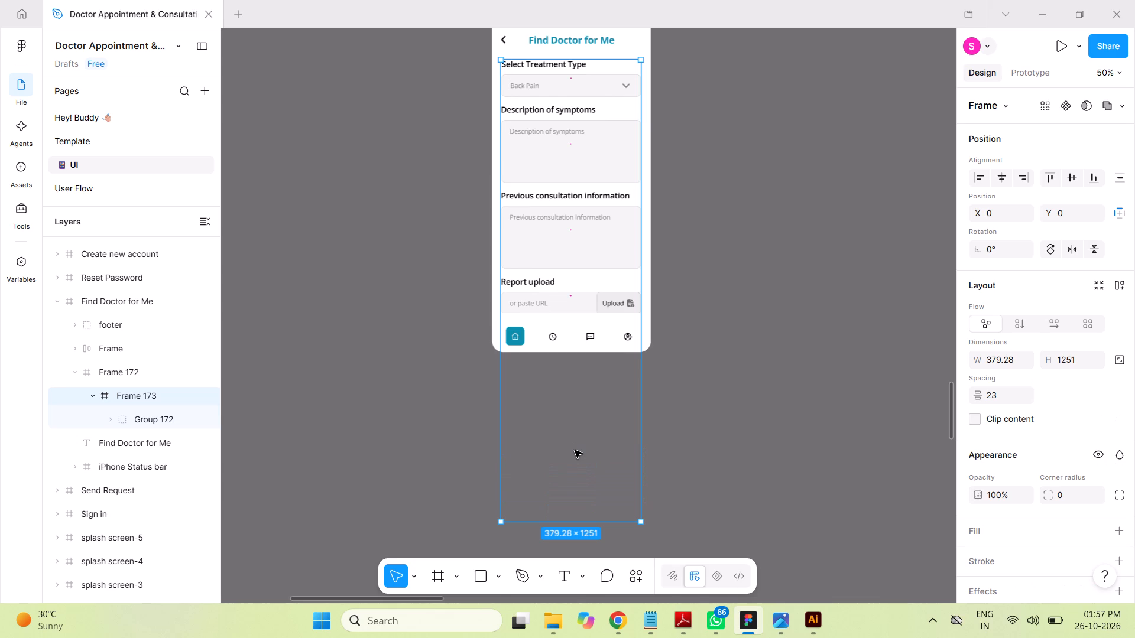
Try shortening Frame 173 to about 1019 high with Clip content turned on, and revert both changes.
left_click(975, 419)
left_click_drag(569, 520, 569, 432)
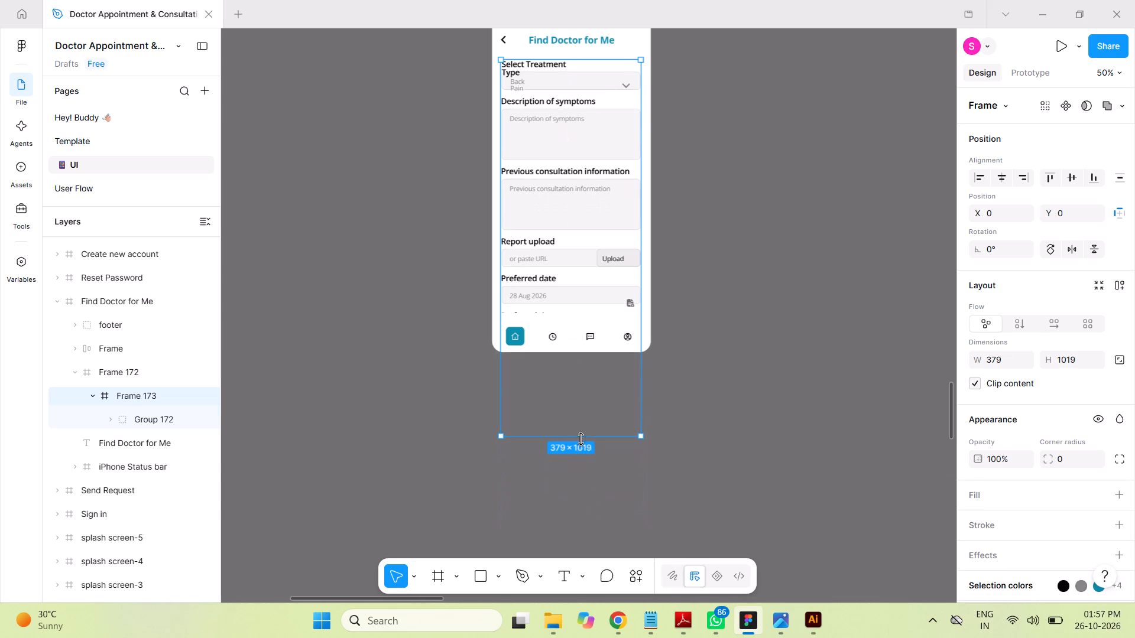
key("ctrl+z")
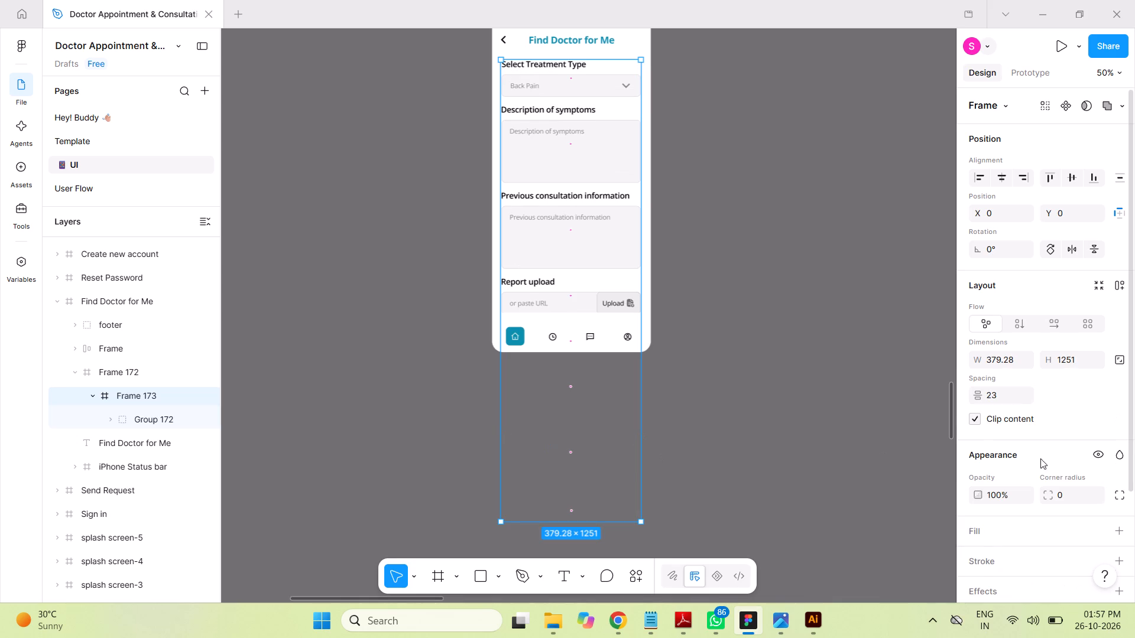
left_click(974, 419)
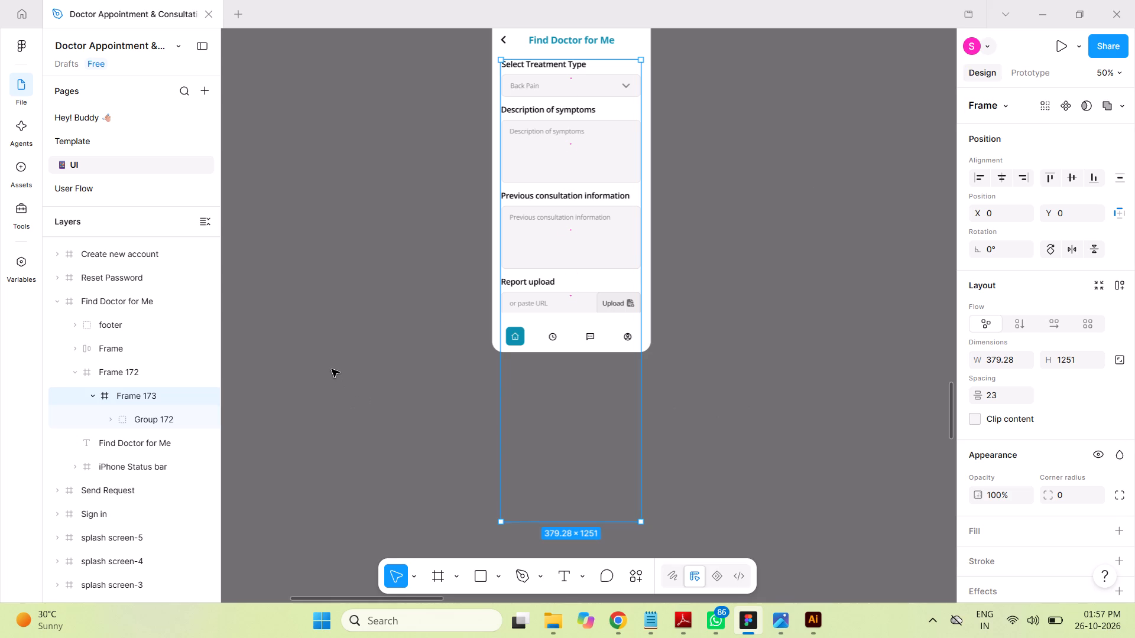
Set Frame 173's scroll overflow to No scrolling, keeping its position as Scroll with parent, and save the file.
left_click(1034, 70)
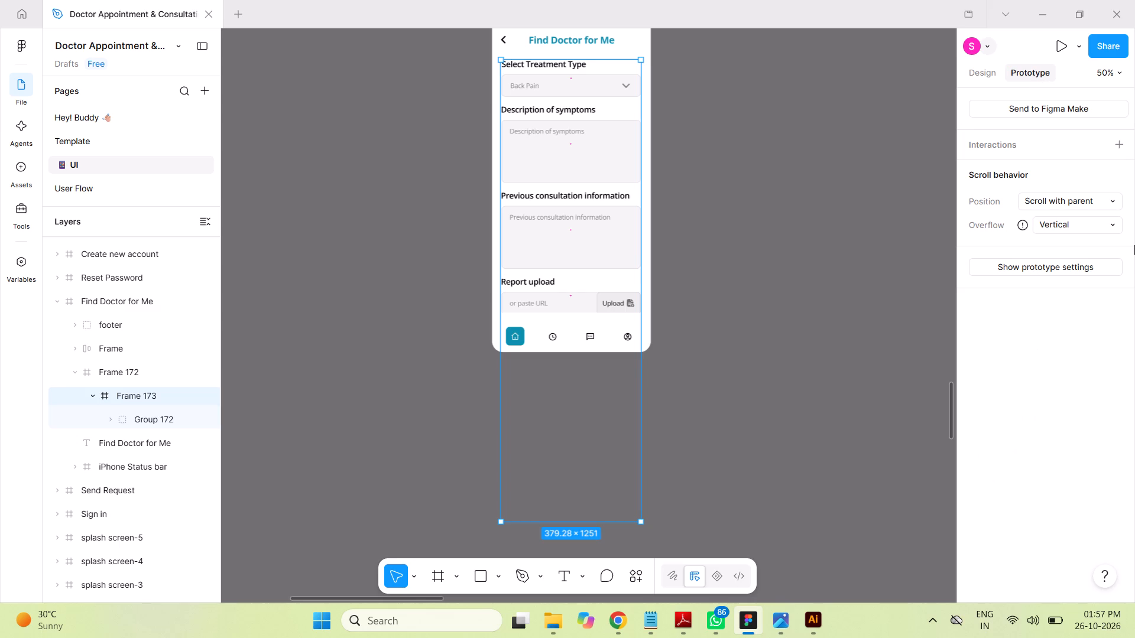
left_click(1078, 220)
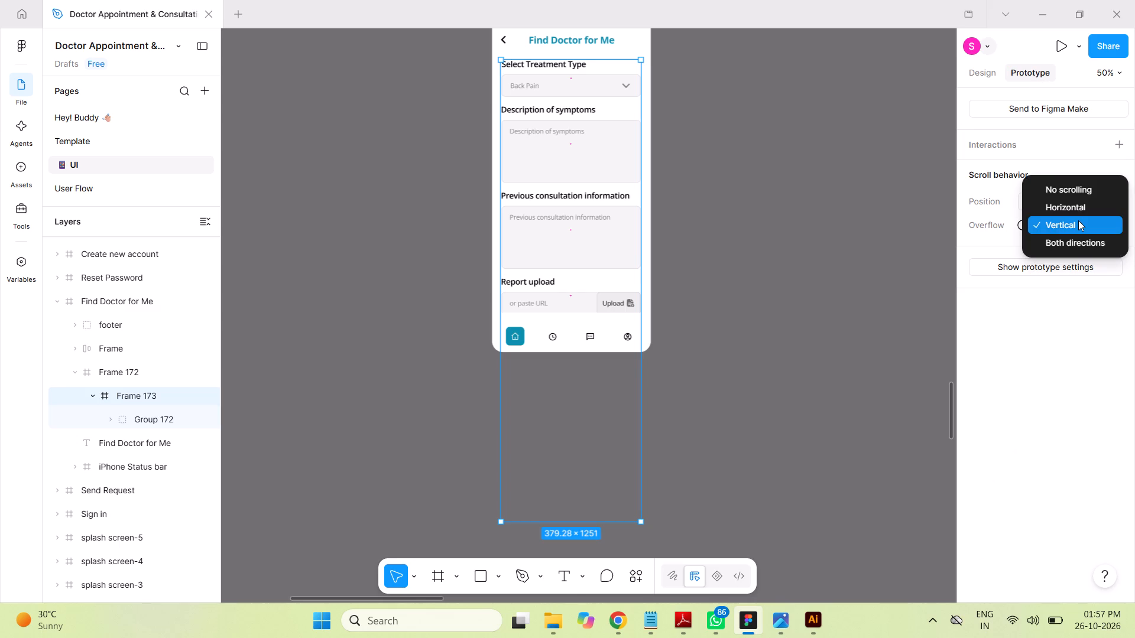
left_click(1091, 190)
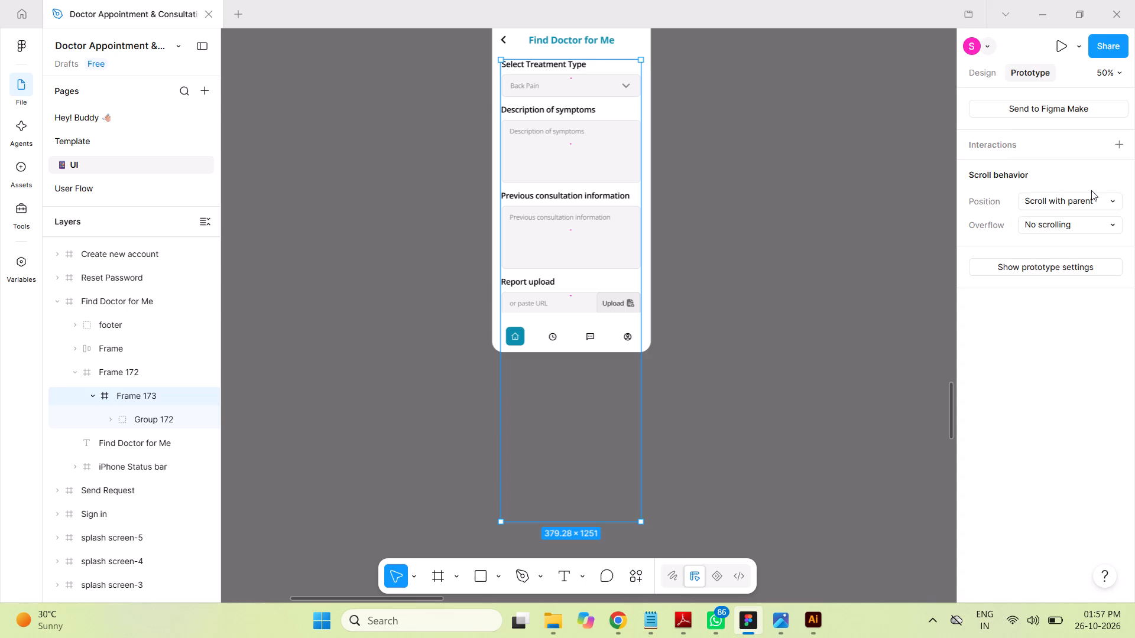
left_click(1071, 200)
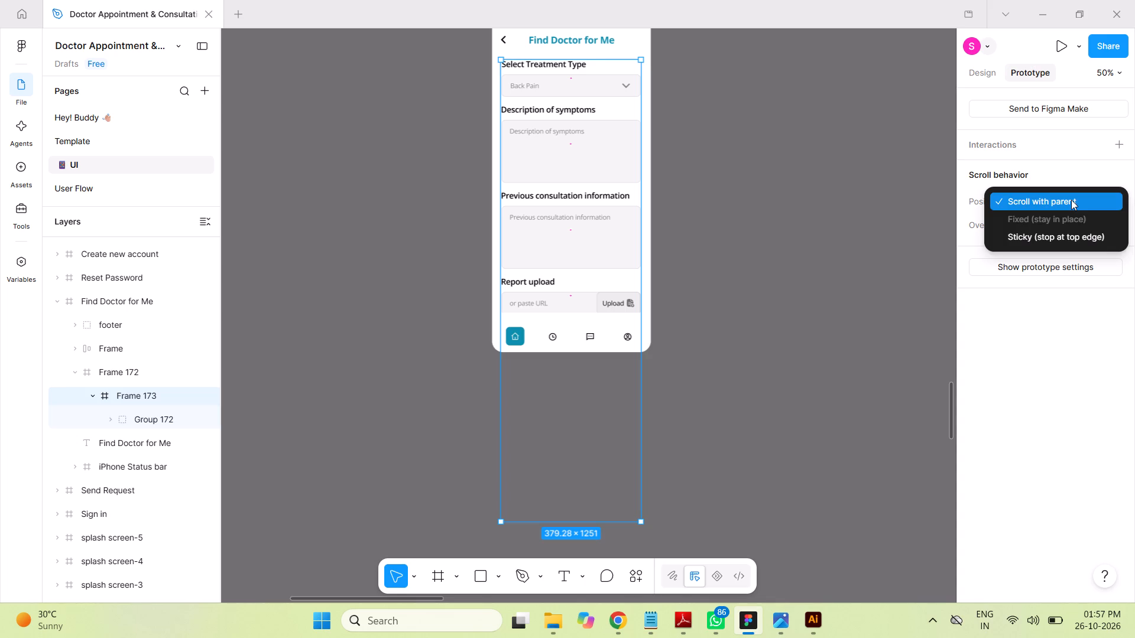
left_click(864, 217)
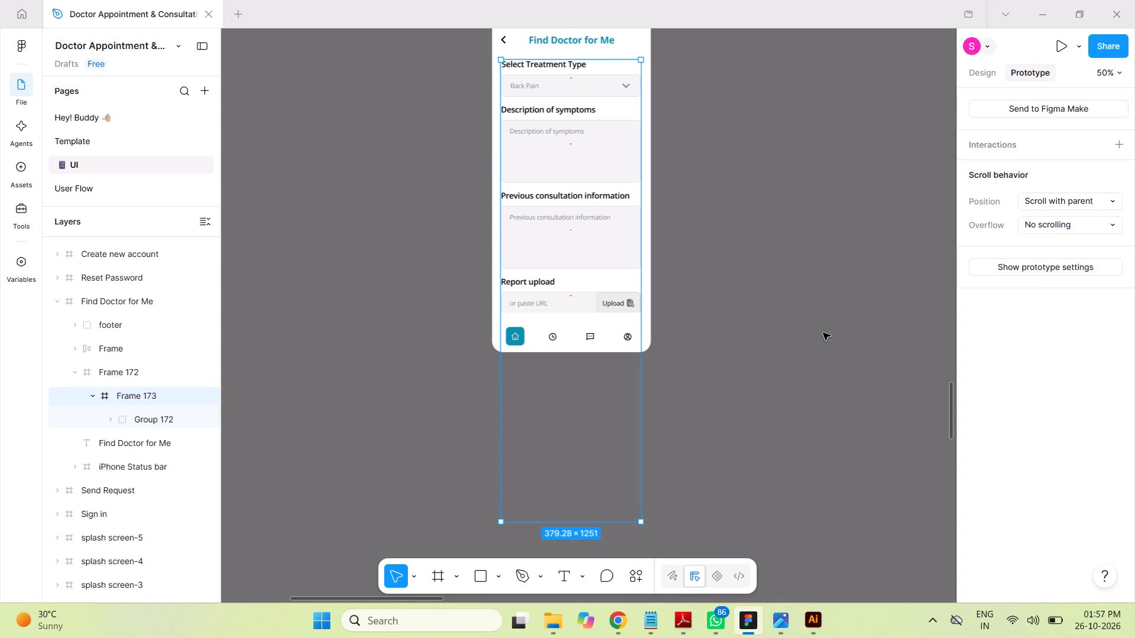
key("ctrl+s")
left_click(873, 160)
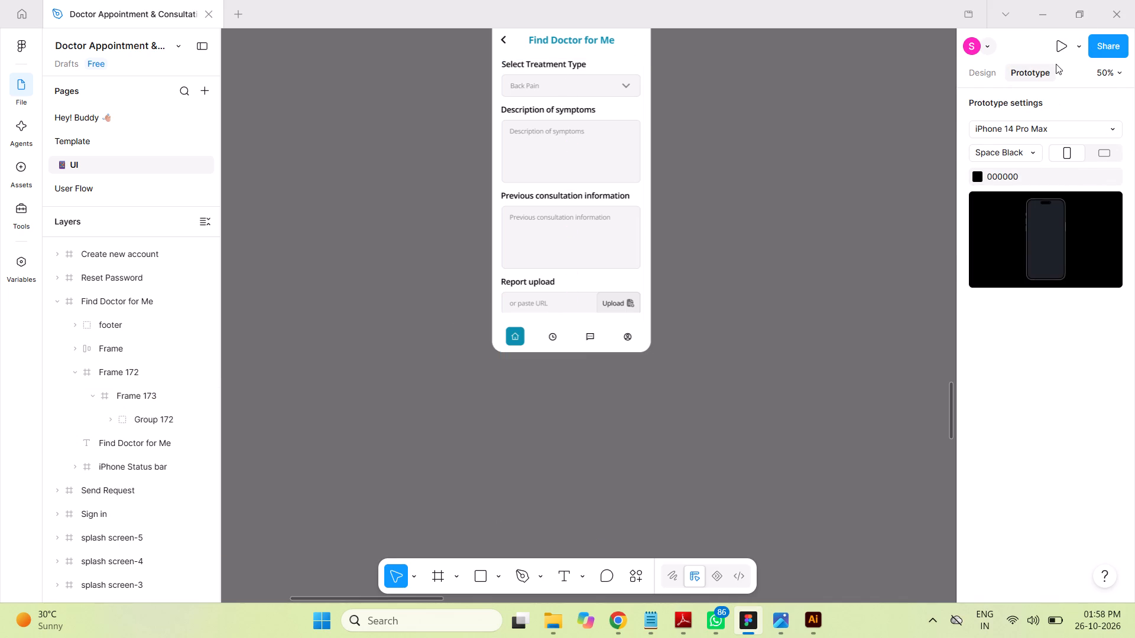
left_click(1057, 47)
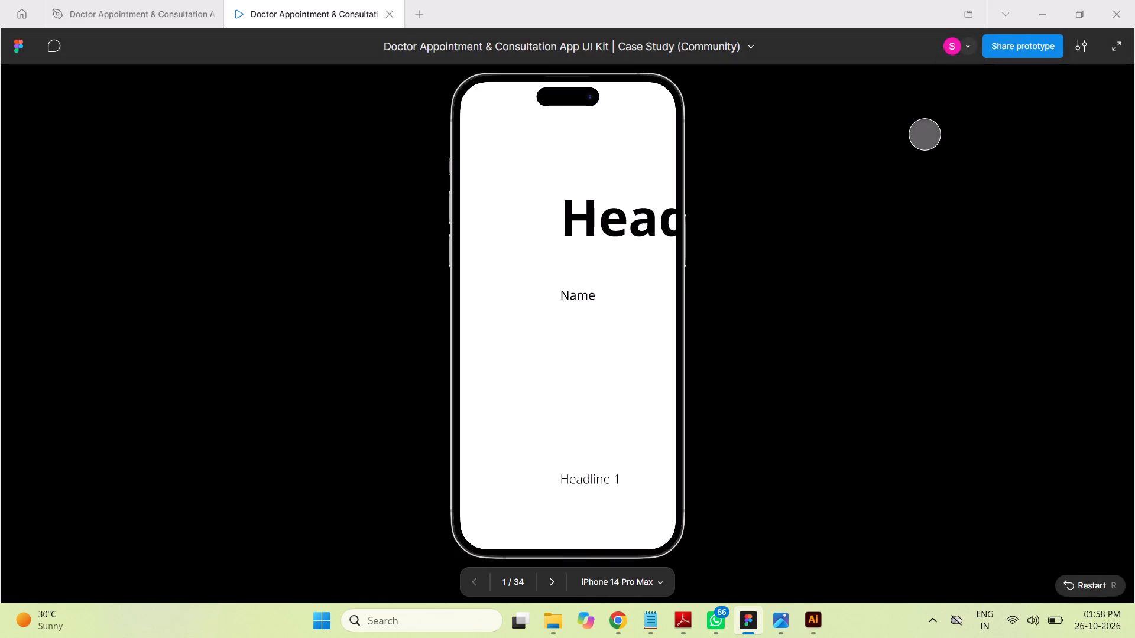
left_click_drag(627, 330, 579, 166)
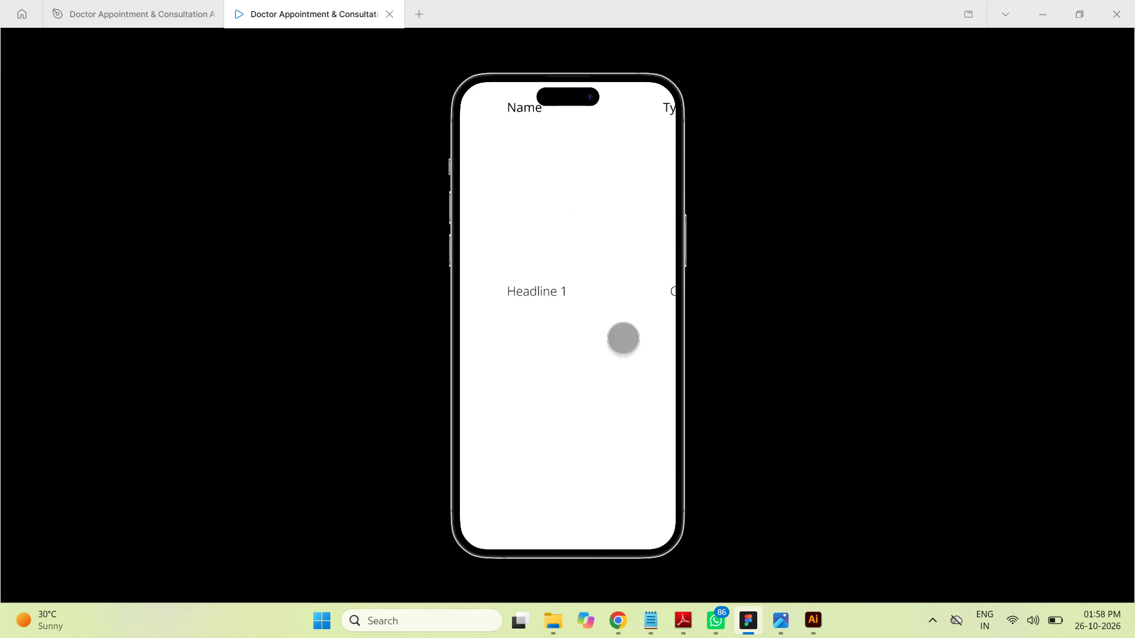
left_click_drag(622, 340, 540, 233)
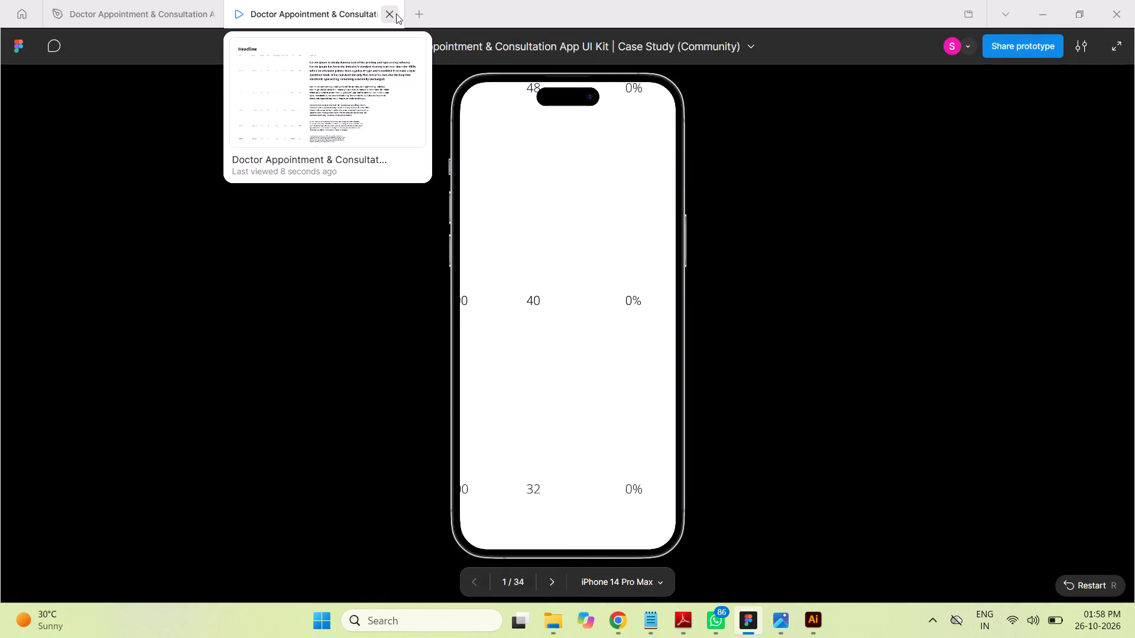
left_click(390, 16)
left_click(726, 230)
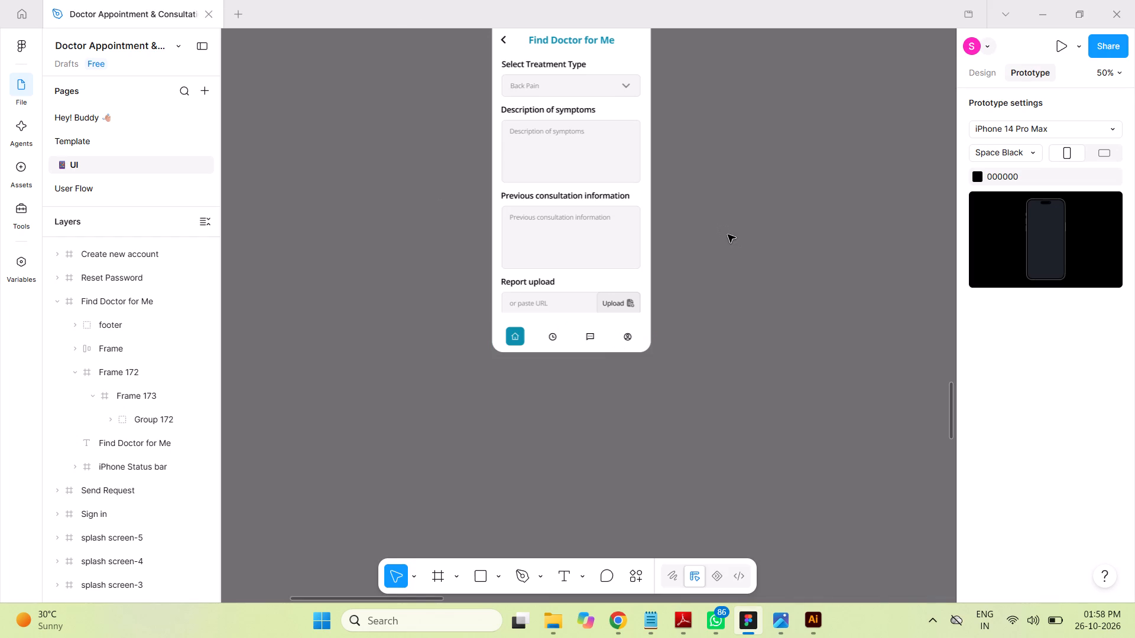
Preview the Find Doctor for Me screen as a prototype, test whether its form scrolls, close the preview and save the file.
scroll(706, 193, "up", 5)
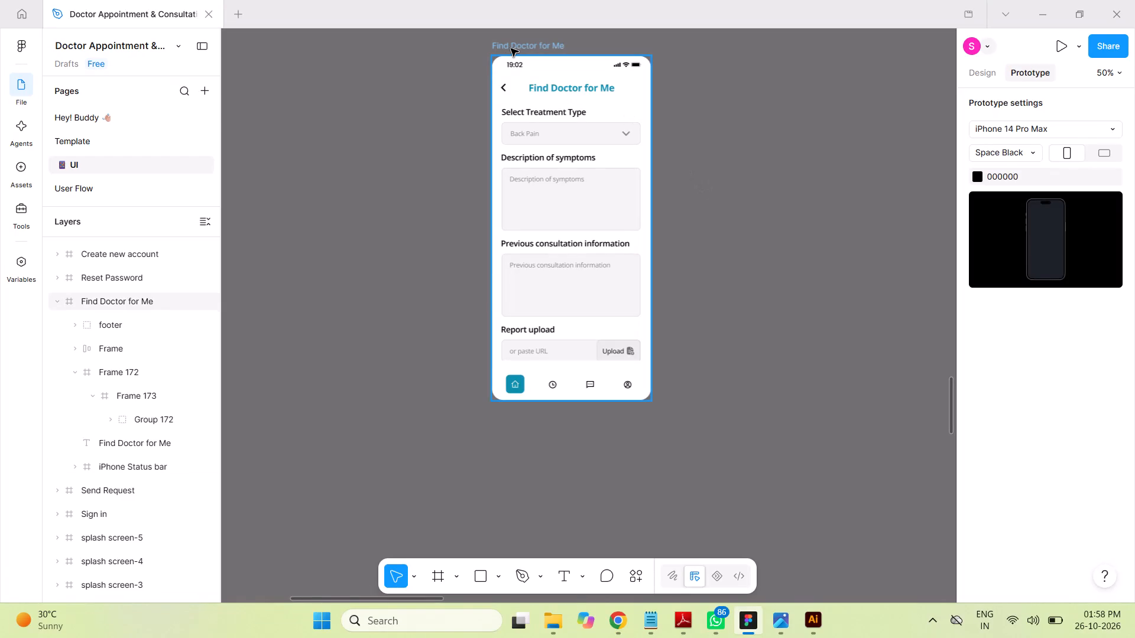
left_click(514, 49)
left_click(1053, 48)
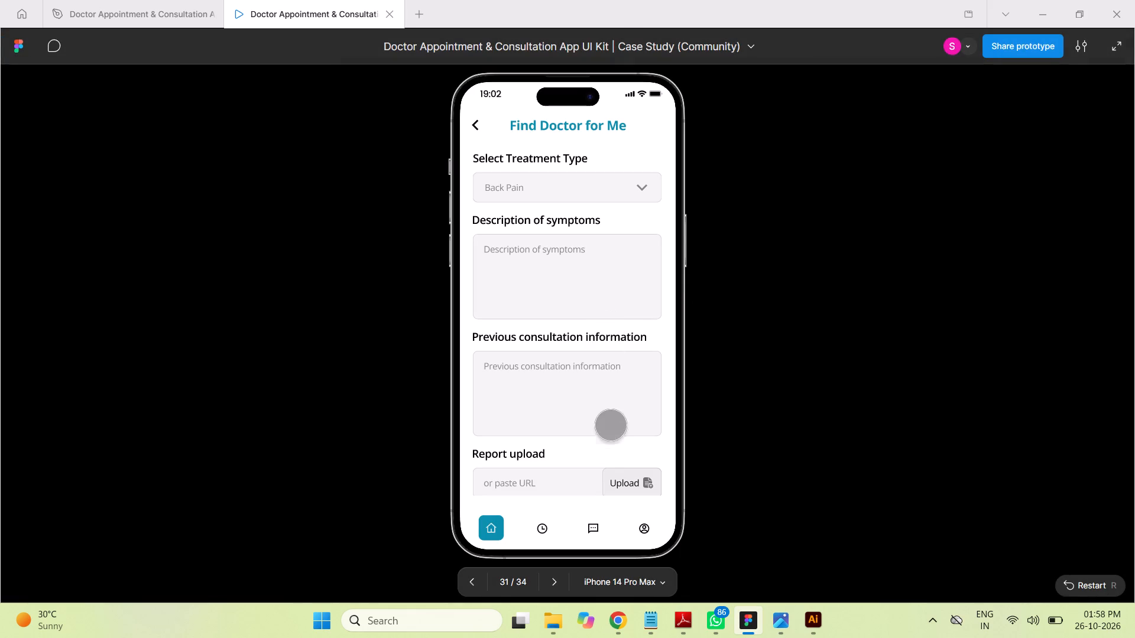
left_click_drag(580, 427, 579, 271)
left_click_drag(595, 276, 449, 271)
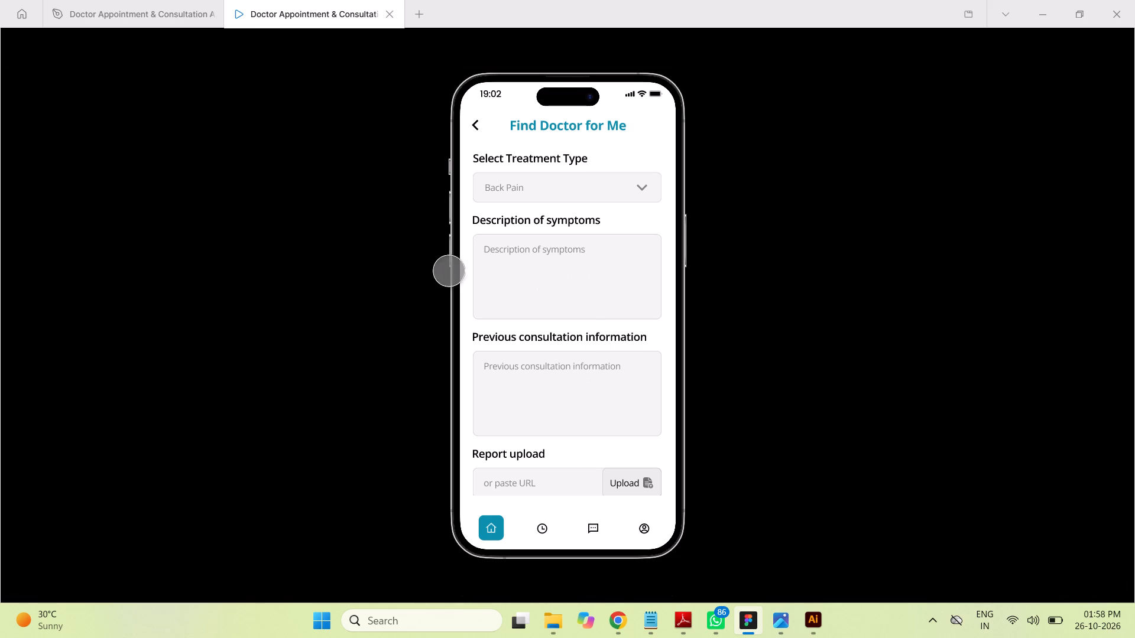
left_click_drag(544, 315, 534, 183)
left_click_drag(537, 347, 549, 213)
left_click_drag(560, 378, 559, 216)
left_click_drag(569, 376, 566, 249)
scroll(563, 263, "down", 1)
scroll(563, 263, "up", 4)
scroll(562, 262, "down", 1)
scroll(562, 261, "up", 2)
scroll(562, 261, "down", 1)
scroll(562, 261, "up", 2)
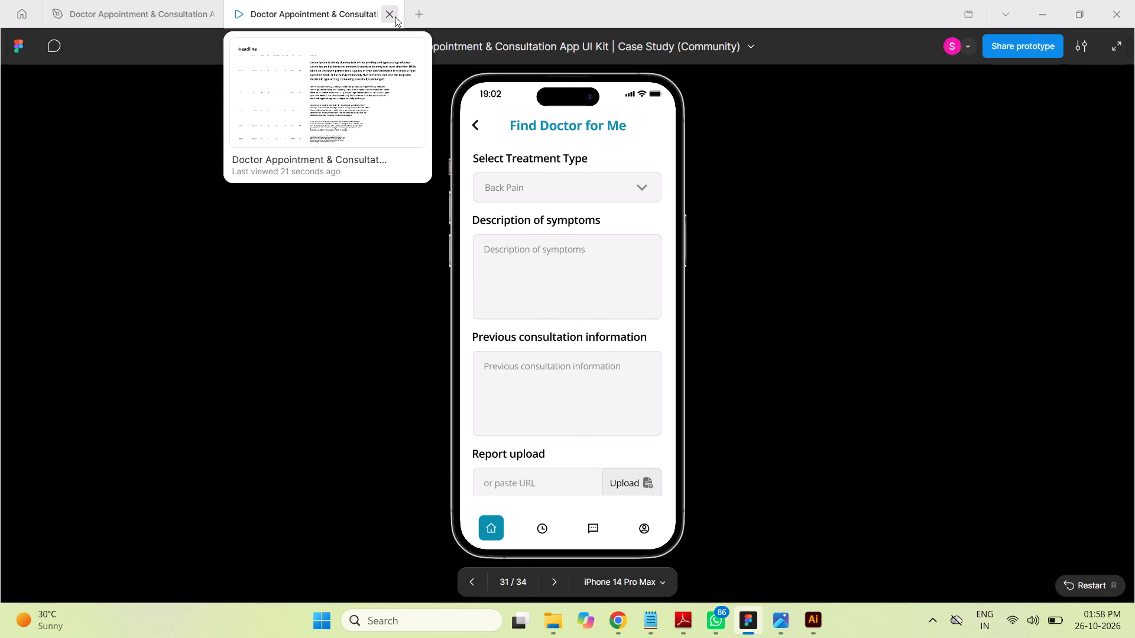
left_click(391, 15)
left_click(719, 318)
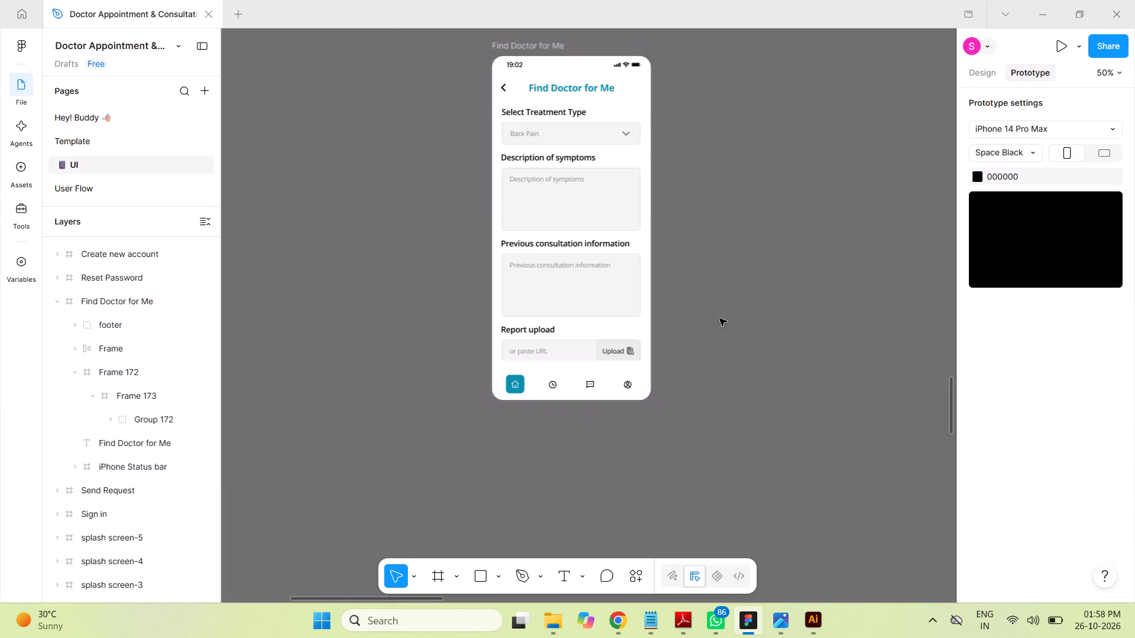
key("ctrl+s")
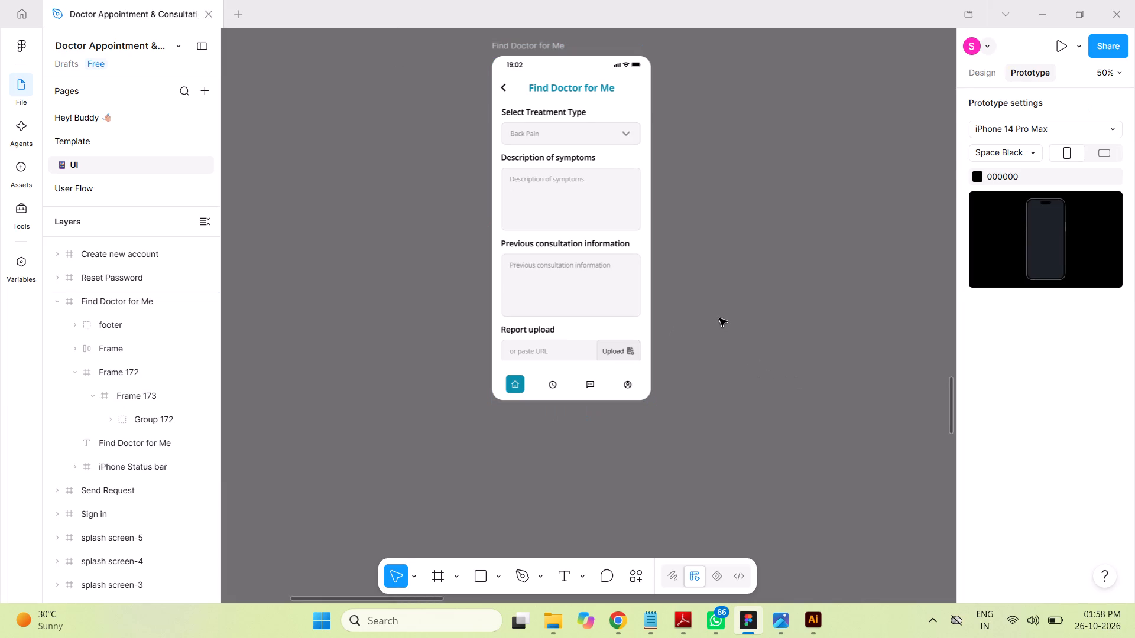
Move Group 172 out of Frame 173 so that it sits directly inside Frame 172.
left_click(977, 70)
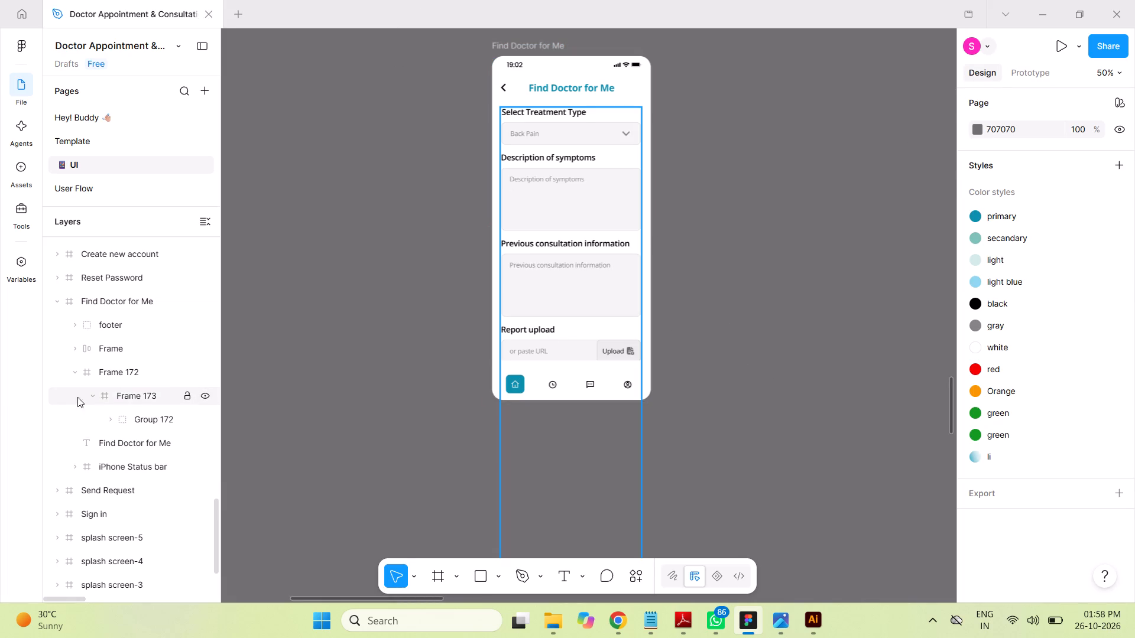
left_click(131, 397)
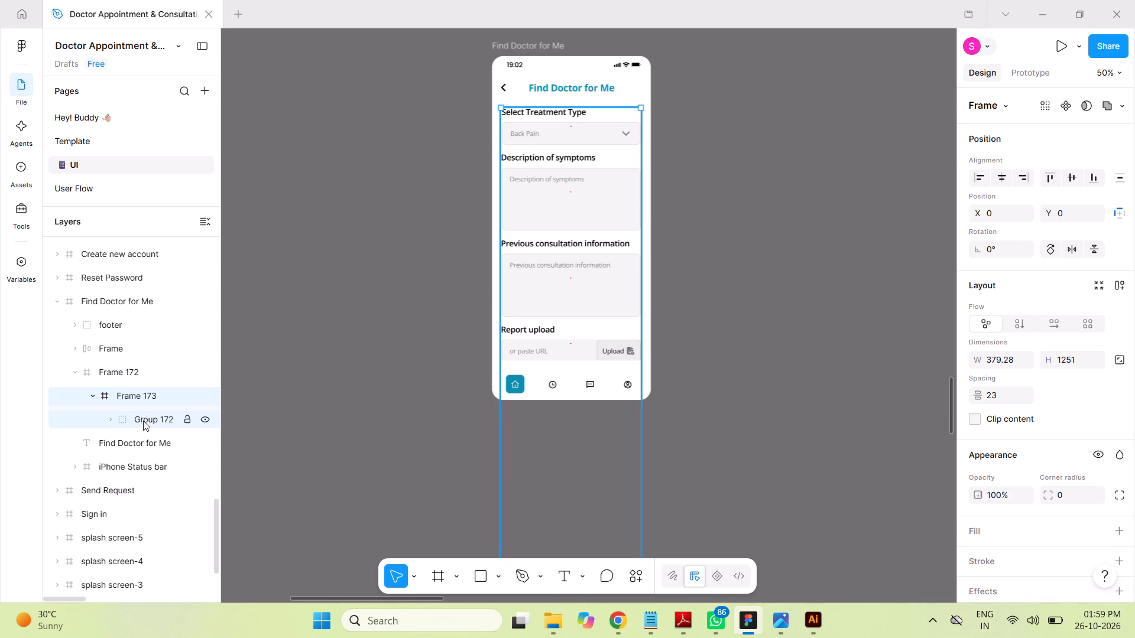
left_click(121, 375)
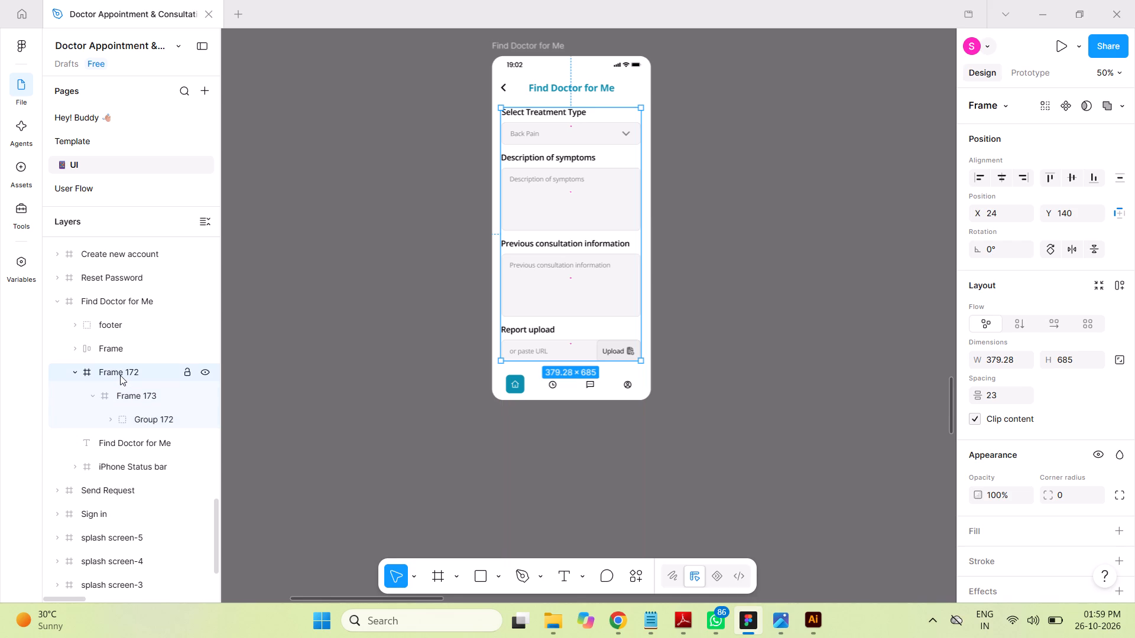
left_click(142, 419)
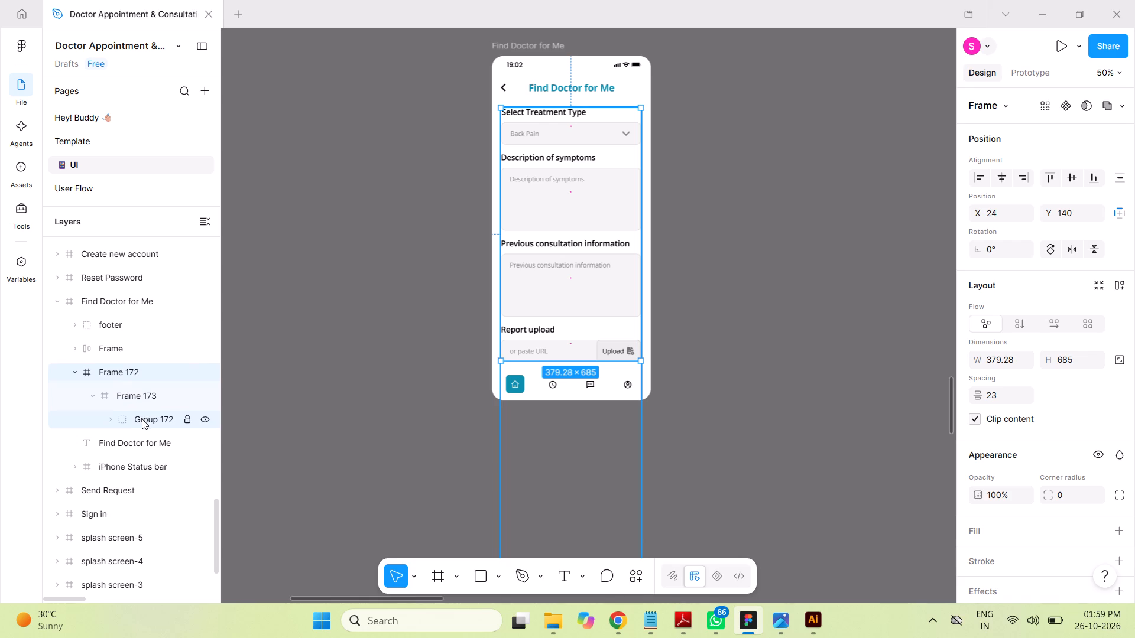
left_click_drag(145, 419, 137, 383)
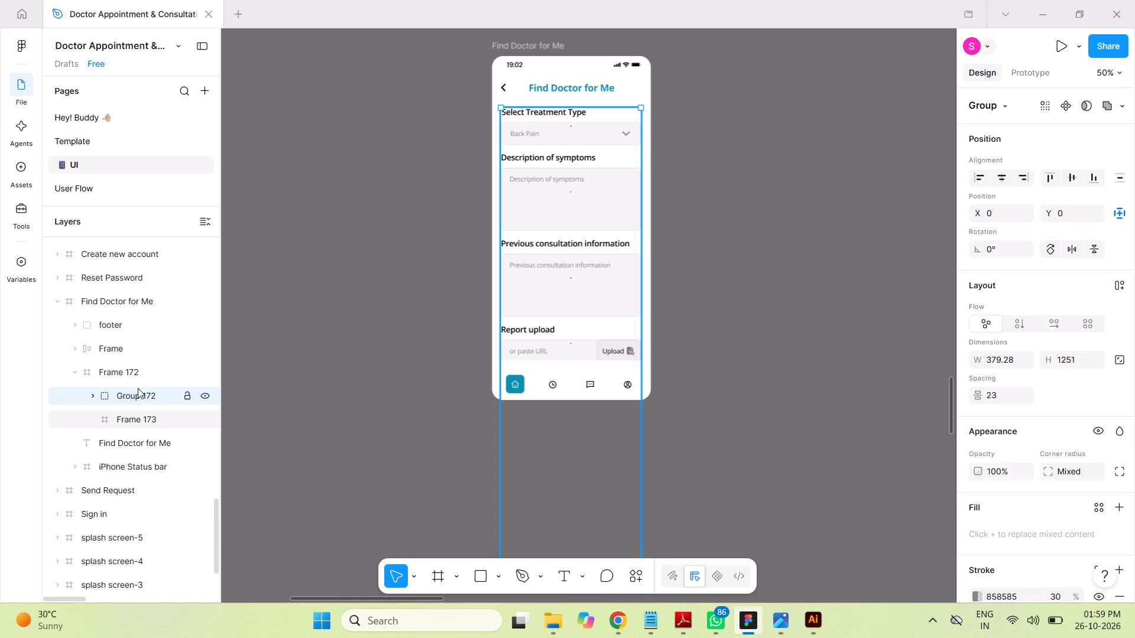
Delete the emptied Frame 173 from Frame 172.
left_click(133, 420)
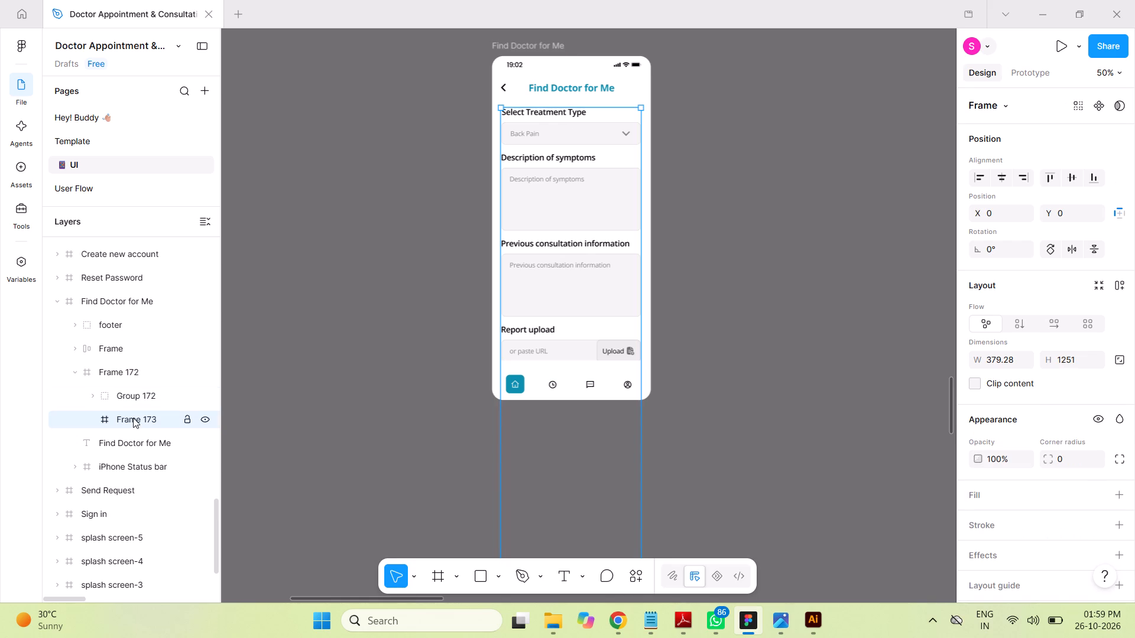
key("Delete")
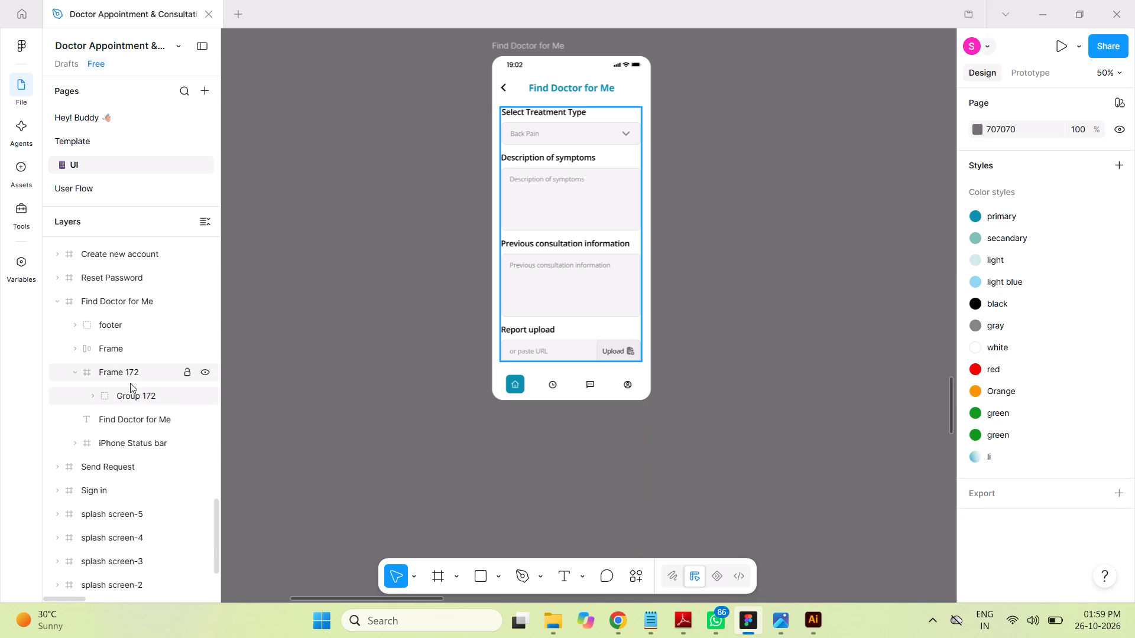
Set Frame 172's scroll overflow to Horizontal in its prototype settings and save the file.
left_click(121, 371)
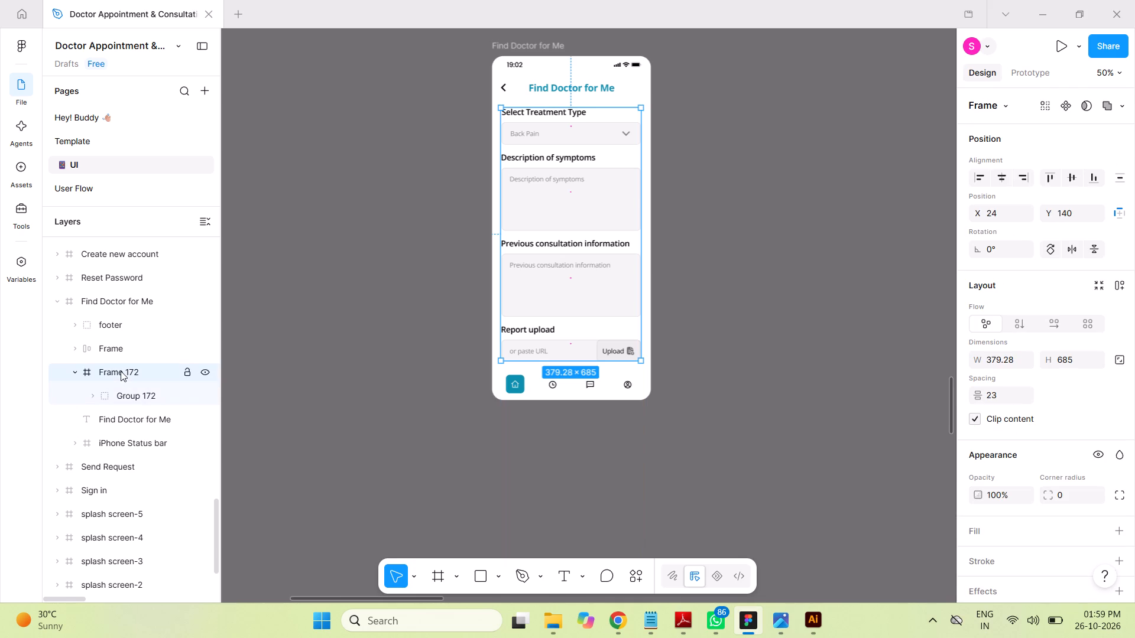
left_click(1028, 71)
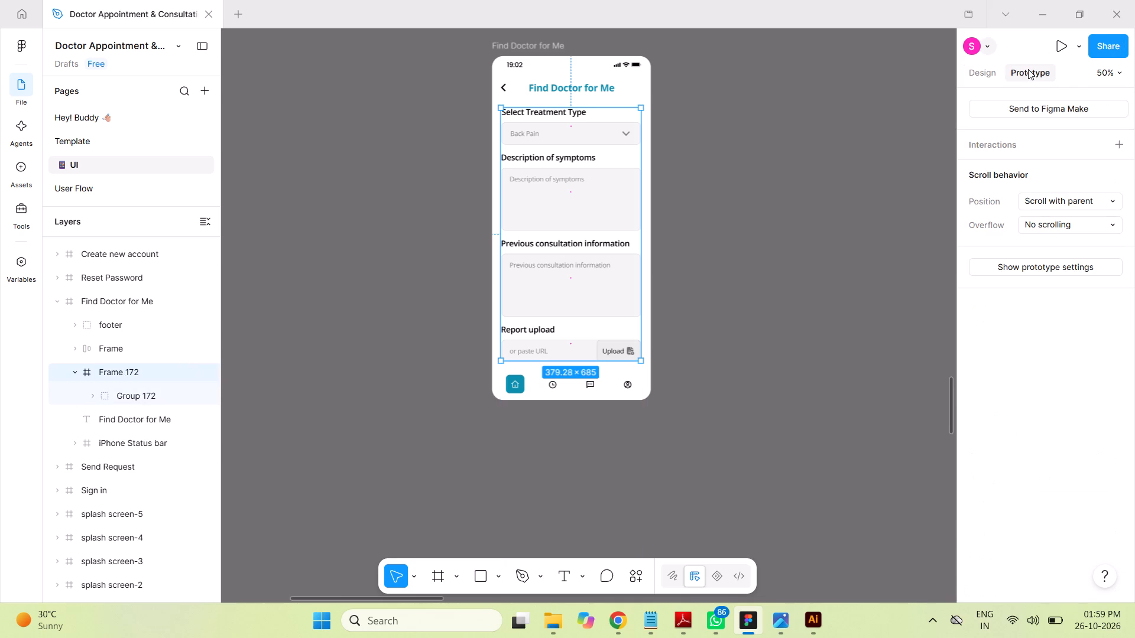
left_click(1073, 225)
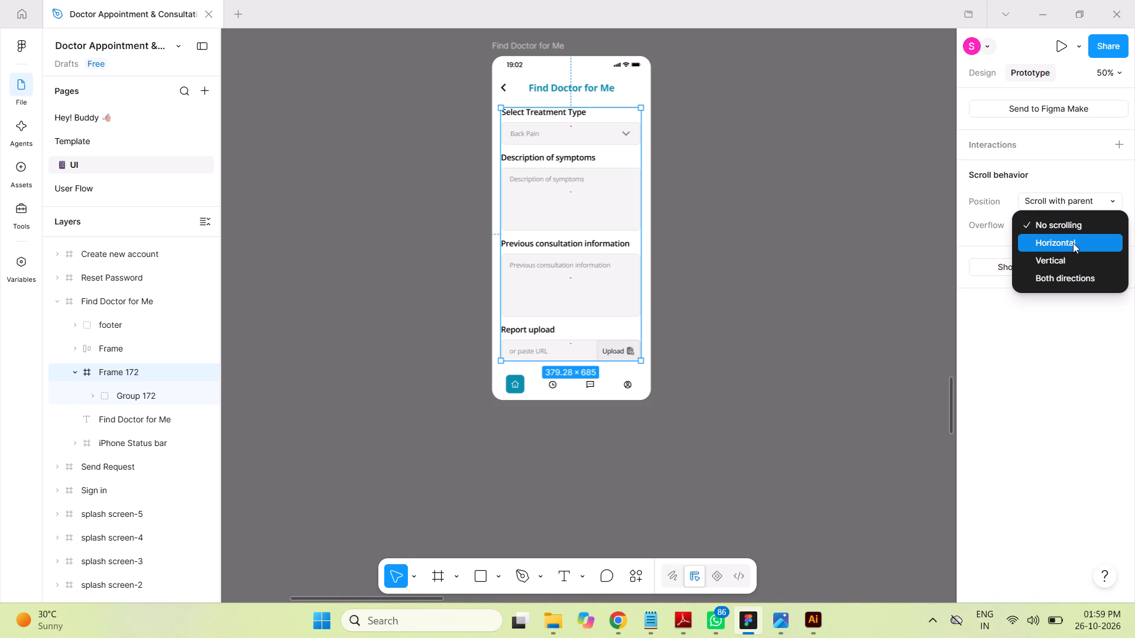
left_click(1073, 243)
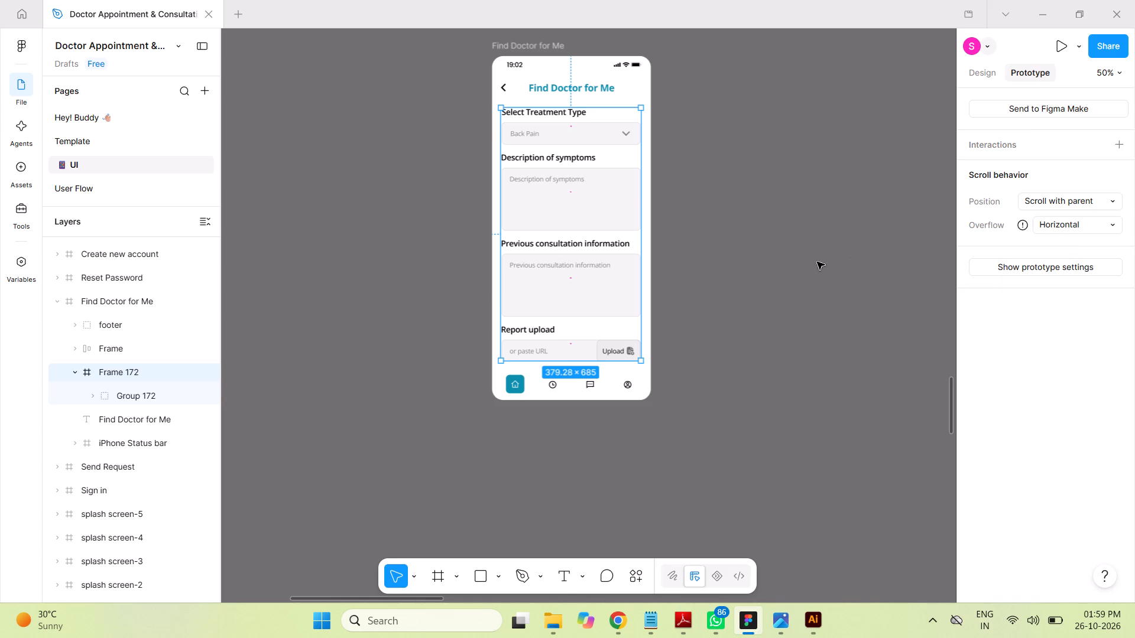
key("ctrl+s")
Preview the Find Doctor for Me screen again, test scrolling the form up and down, and close the preview.
left_click(531, 48)
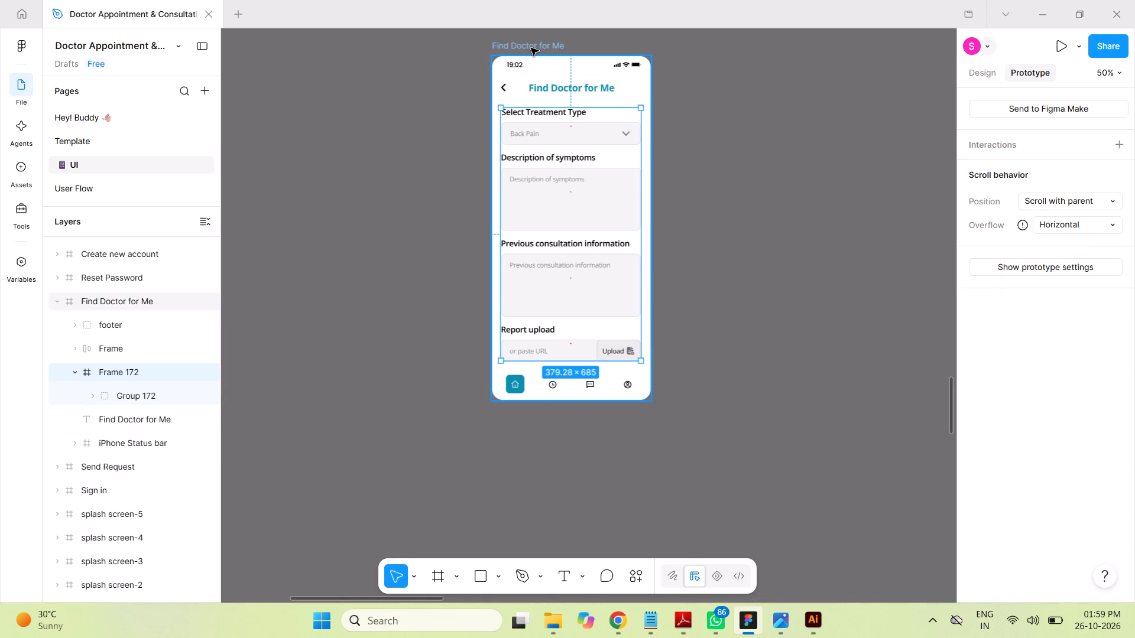
left_click(1061, 44)
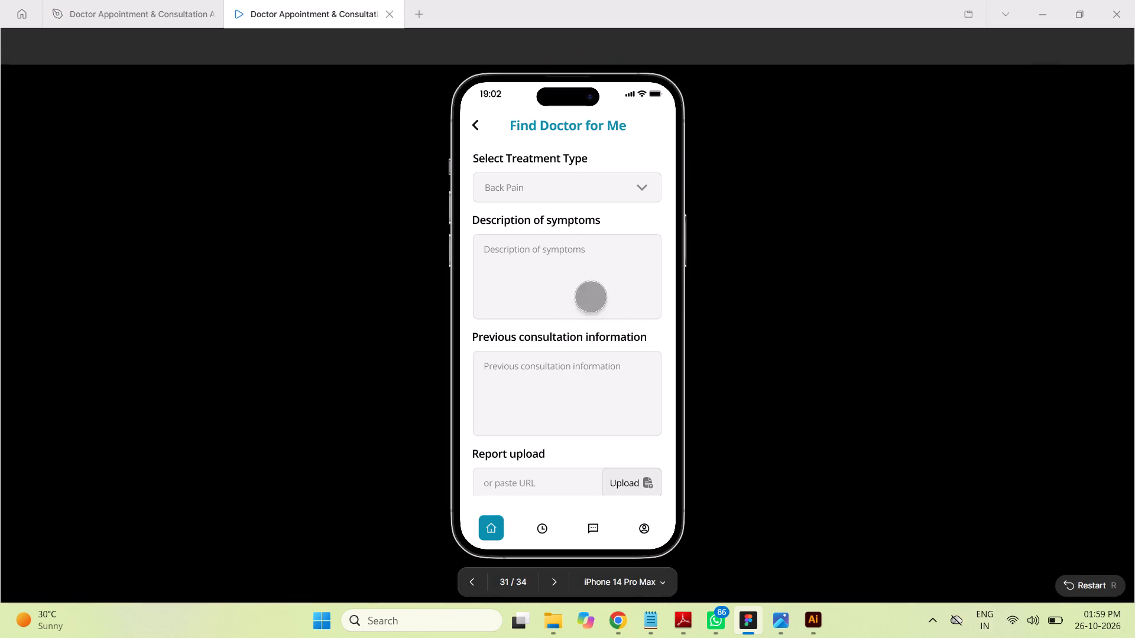
left_click_drag(594, 353, 591, 211)
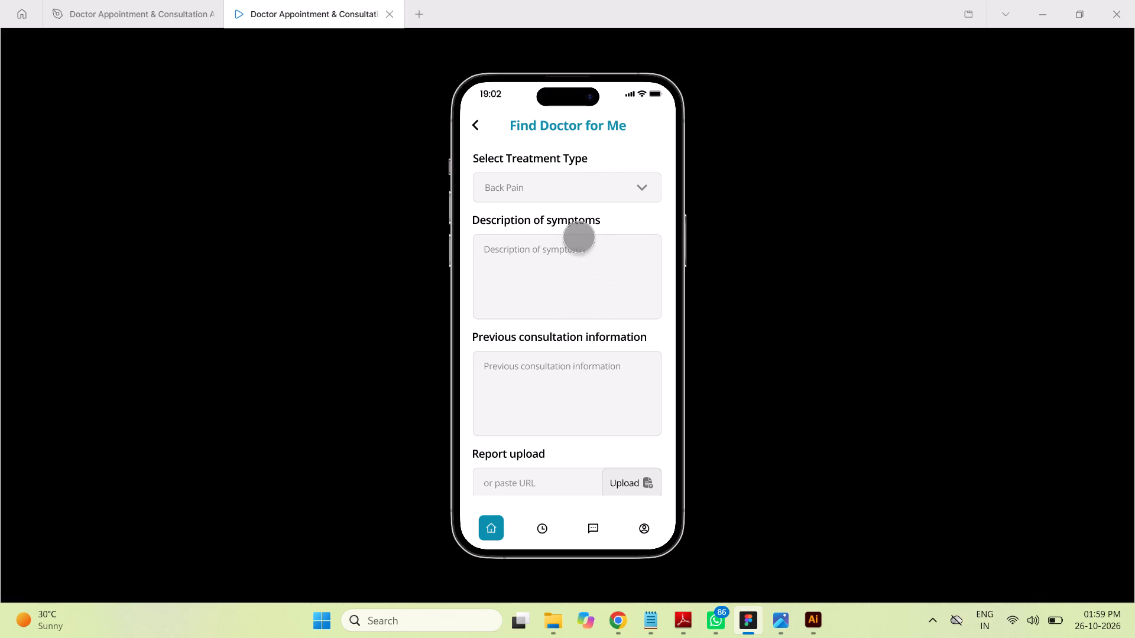
left_click_drag(579, 255, 579, 395)
left_click_drag(579, 387, 579, 201)
left_click_drag(576, 331, 572, 314)
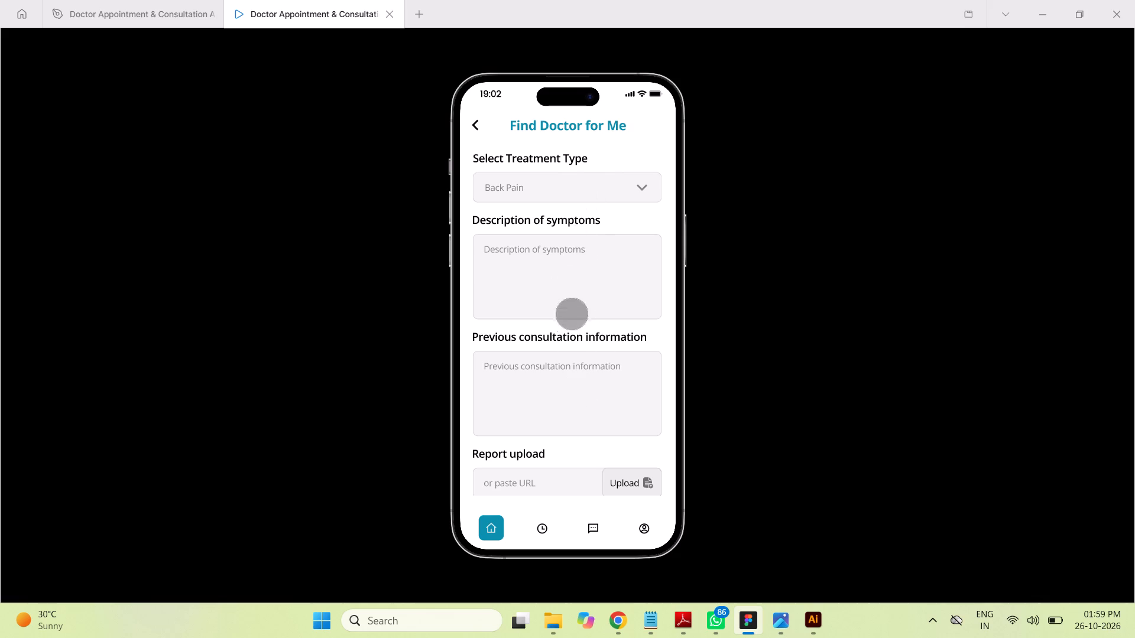
left_click_drag(572, 314, 575, 191)
left_click_drag(579, 360, 585, 227)
left_click_drag(573, 361, 576, 205)
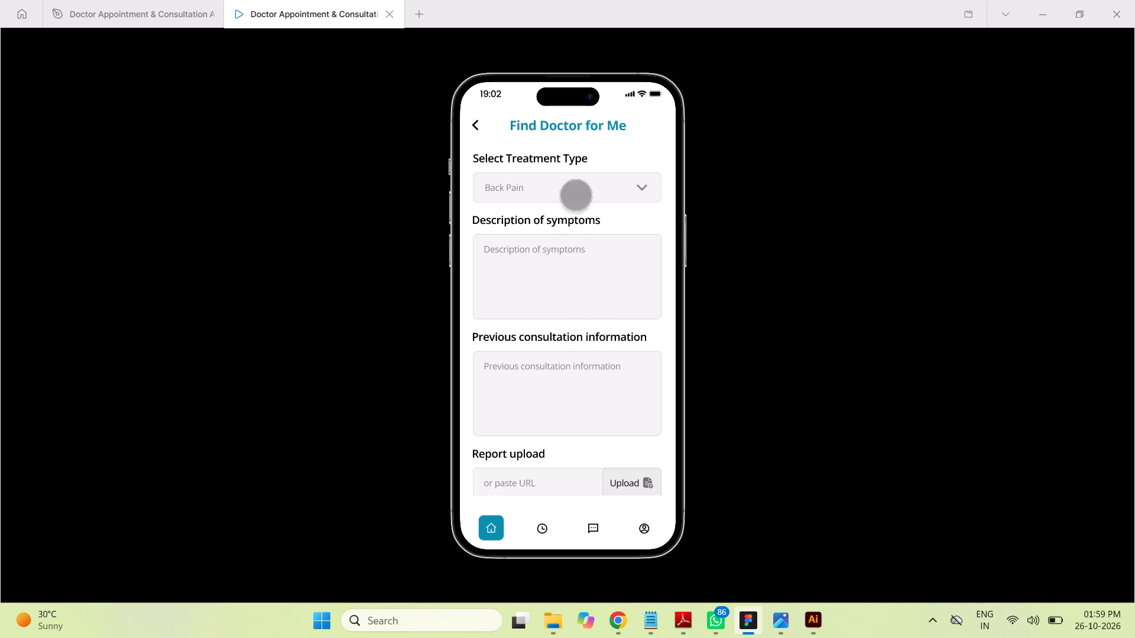
left_click_drag(565, 250, 576, 386)
left_click_drag(576, 386, 574, 251)
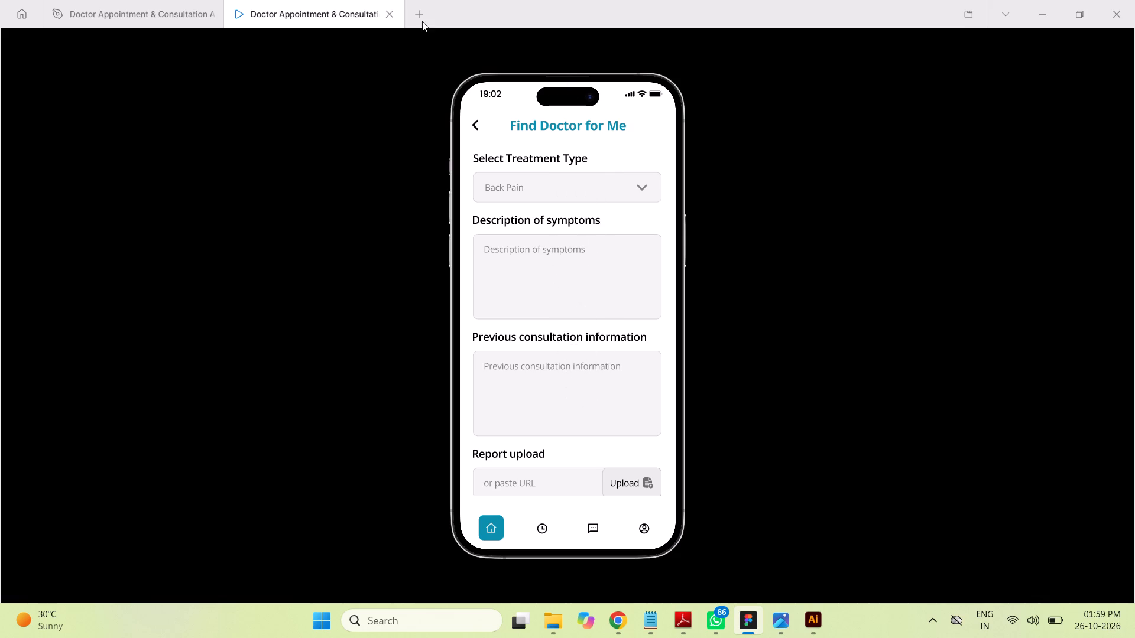
left_click(391, 11)
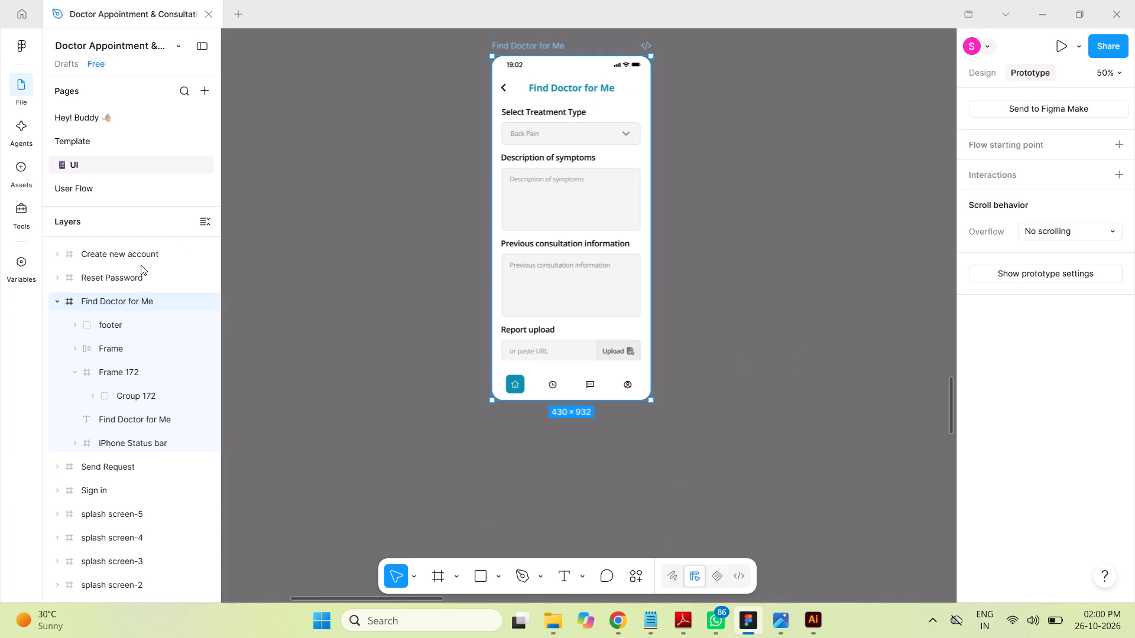
Switch to Chrome and go back to the YouTube video Horizontal & Vertical Scrolling | Figma Tutorial to watch its opening part.
left_click(623, 621)
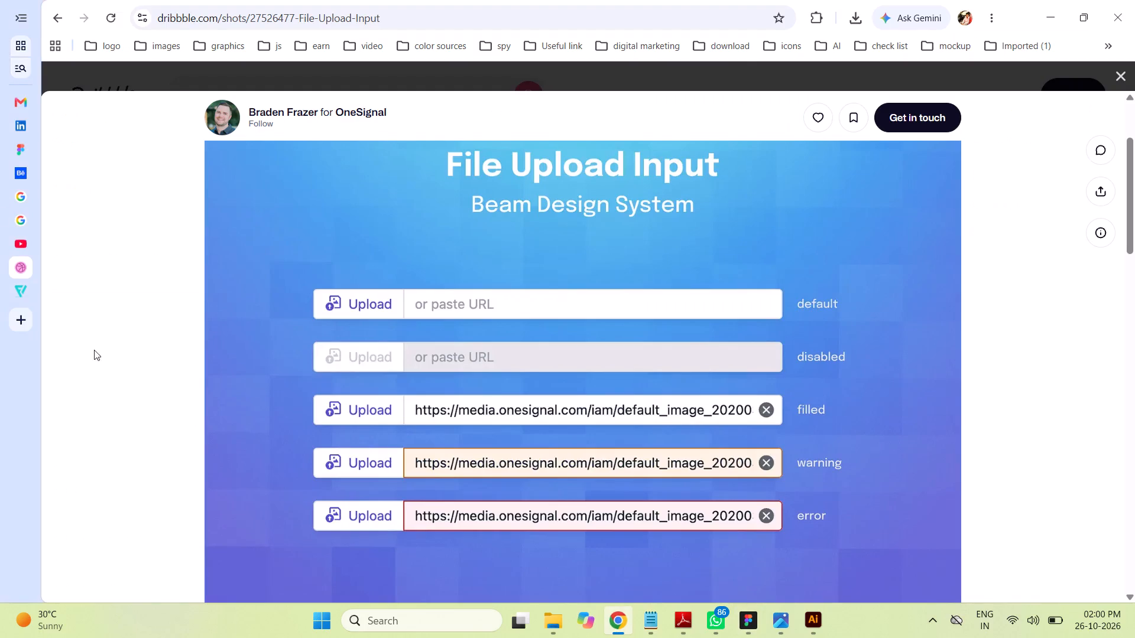
left_click(63, 247)
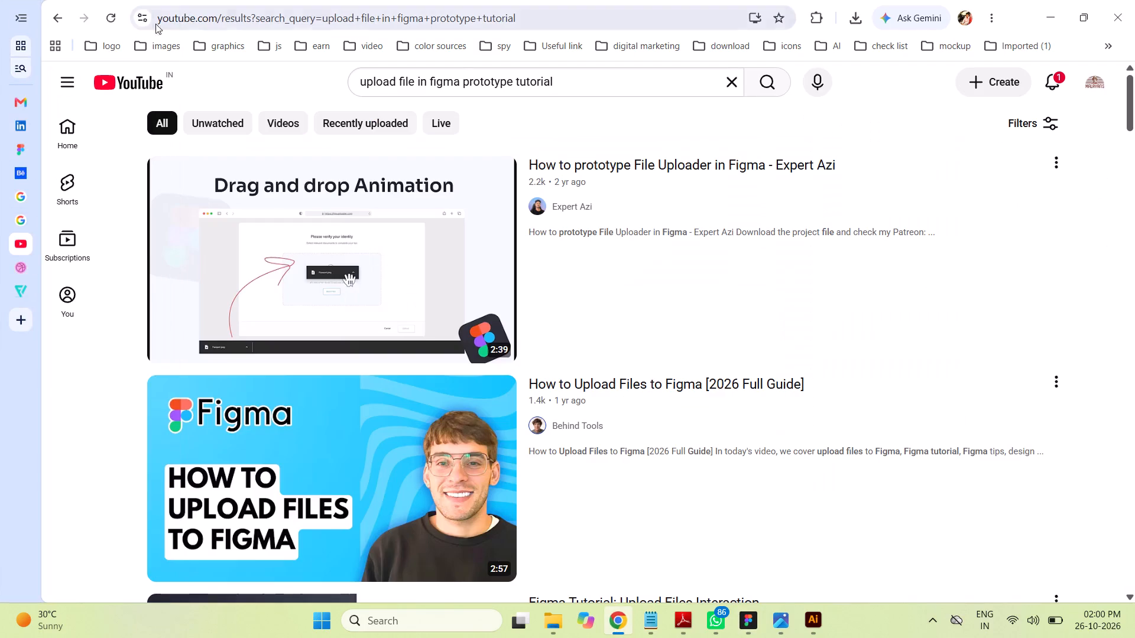
left_click(63, 18)
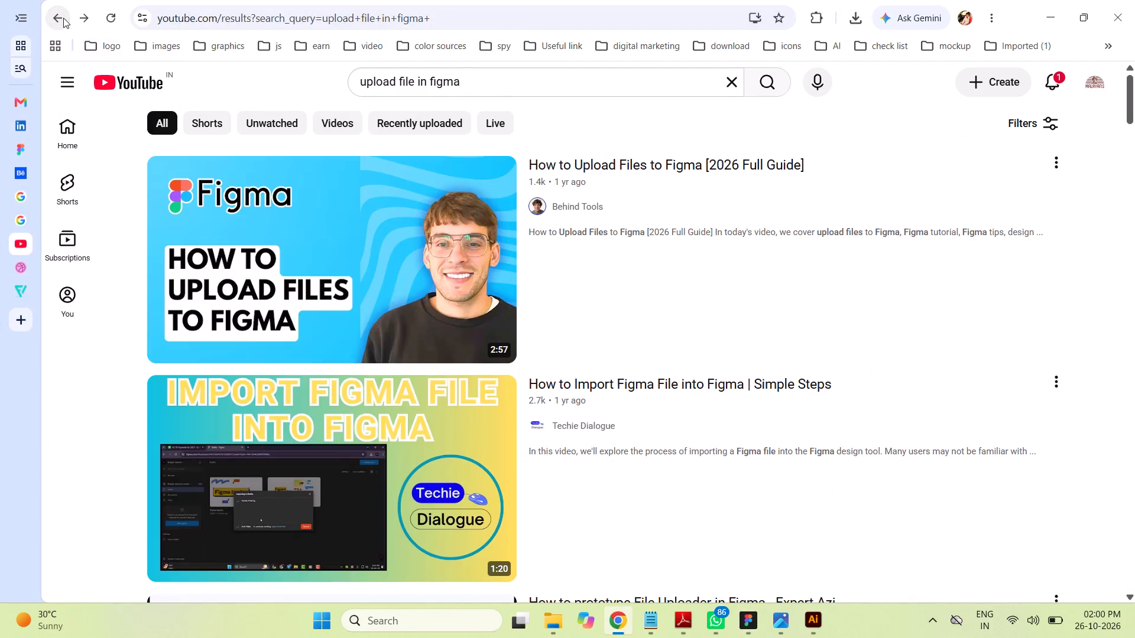
left_click(63, 18)
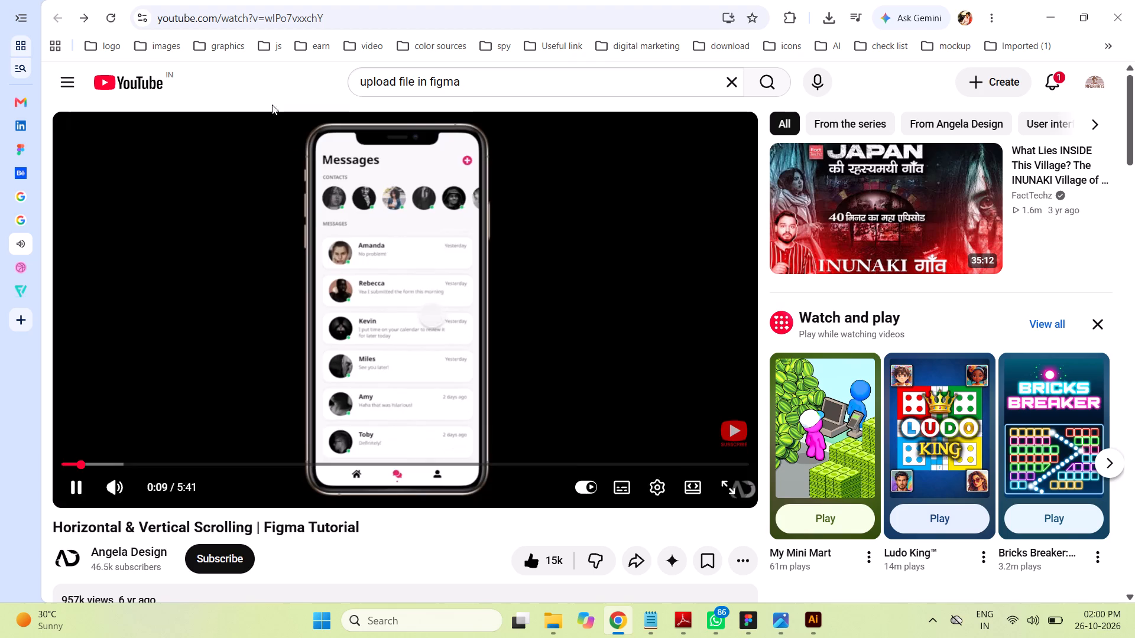
left_click(731, 483)
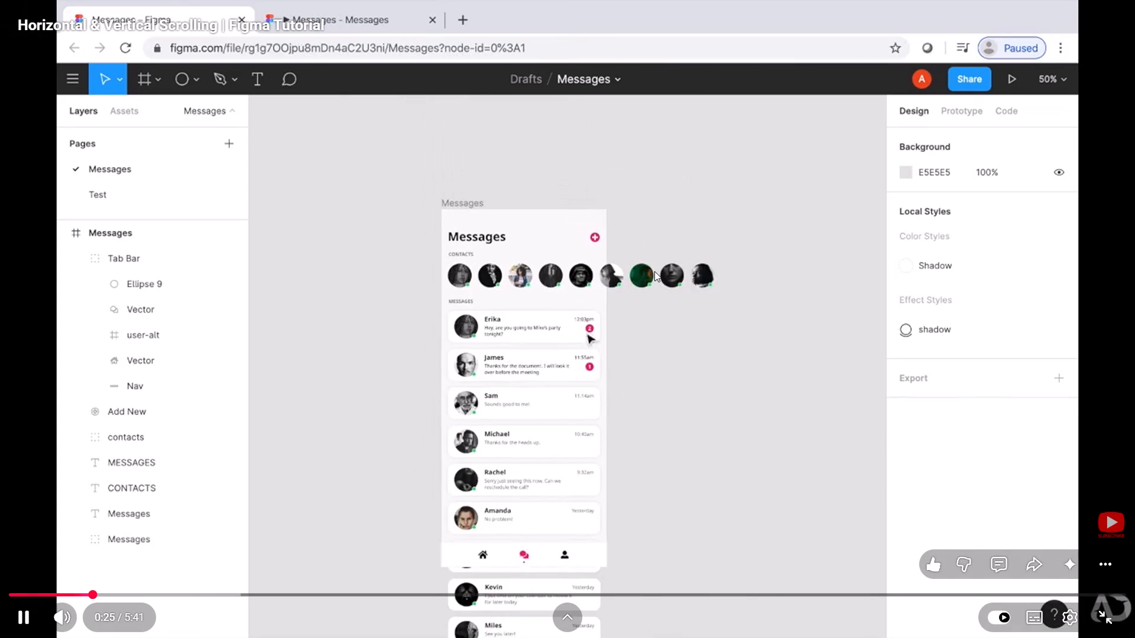
left_click(662, 302)
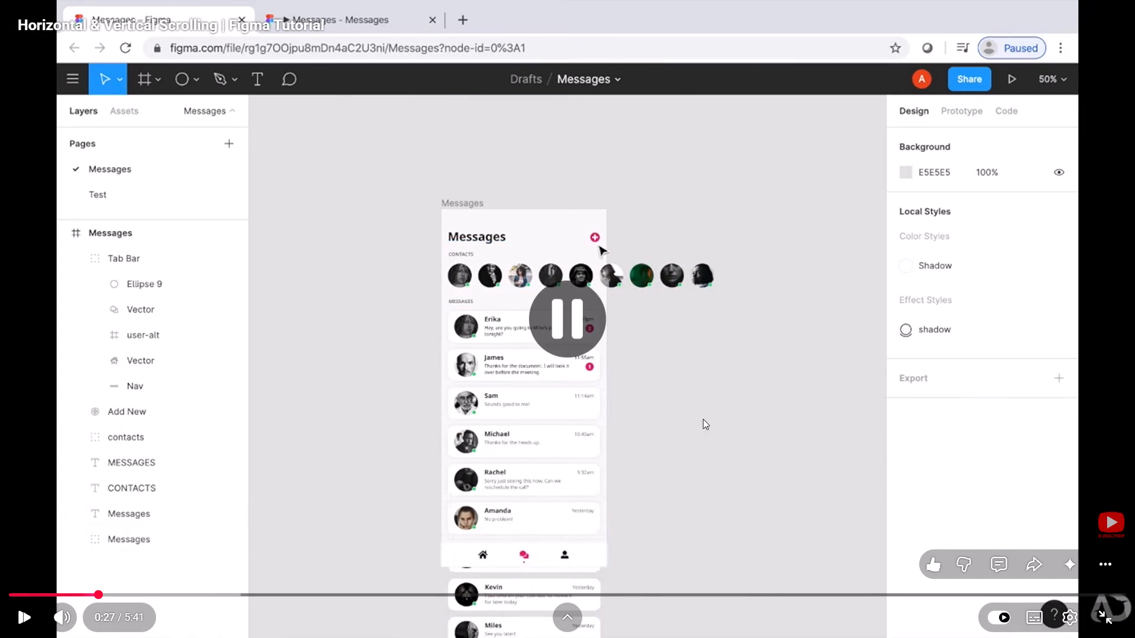
left_click(1106, 613)
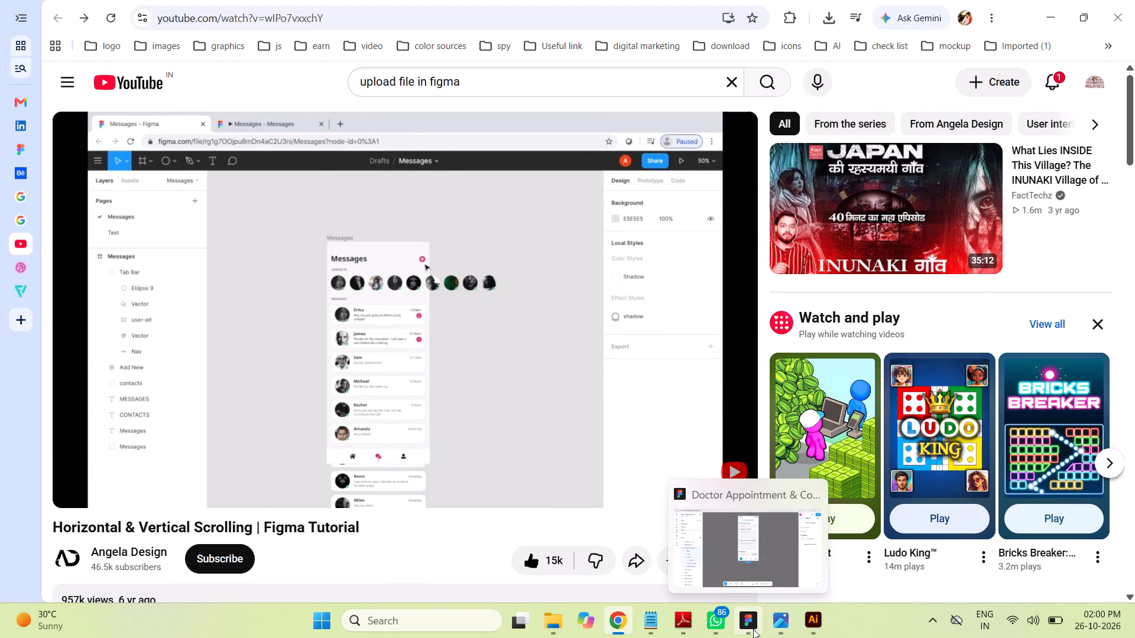
Return to Figma and select Frame 172 in the Find Doctor for Me screen to adjust its scroll behavior.
left_click(749, 625)
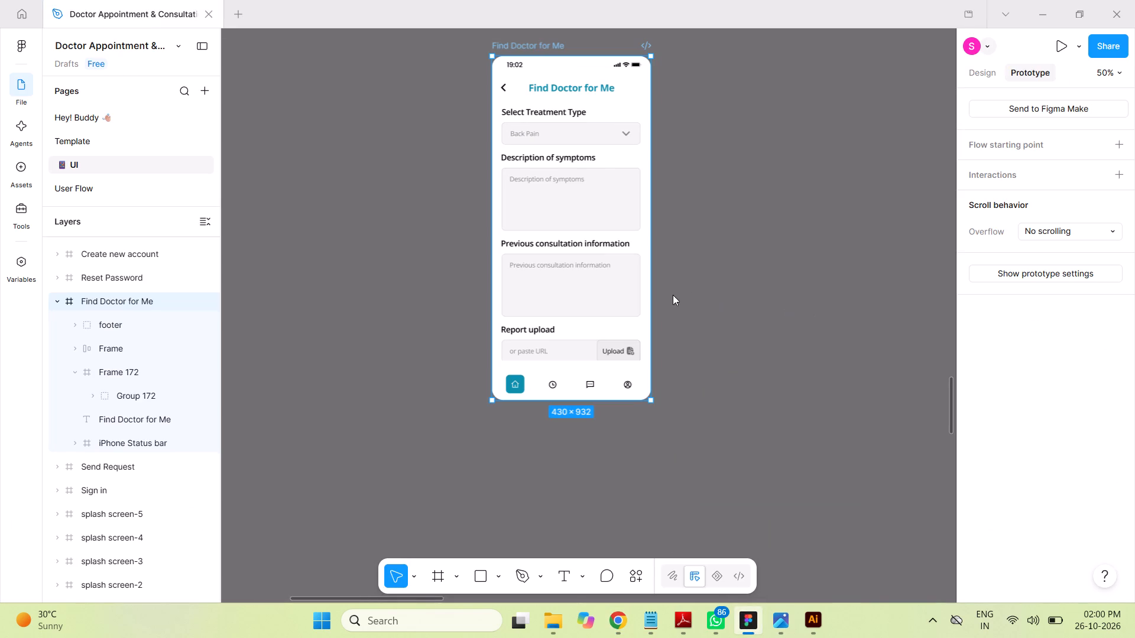
left_click(113, 369)
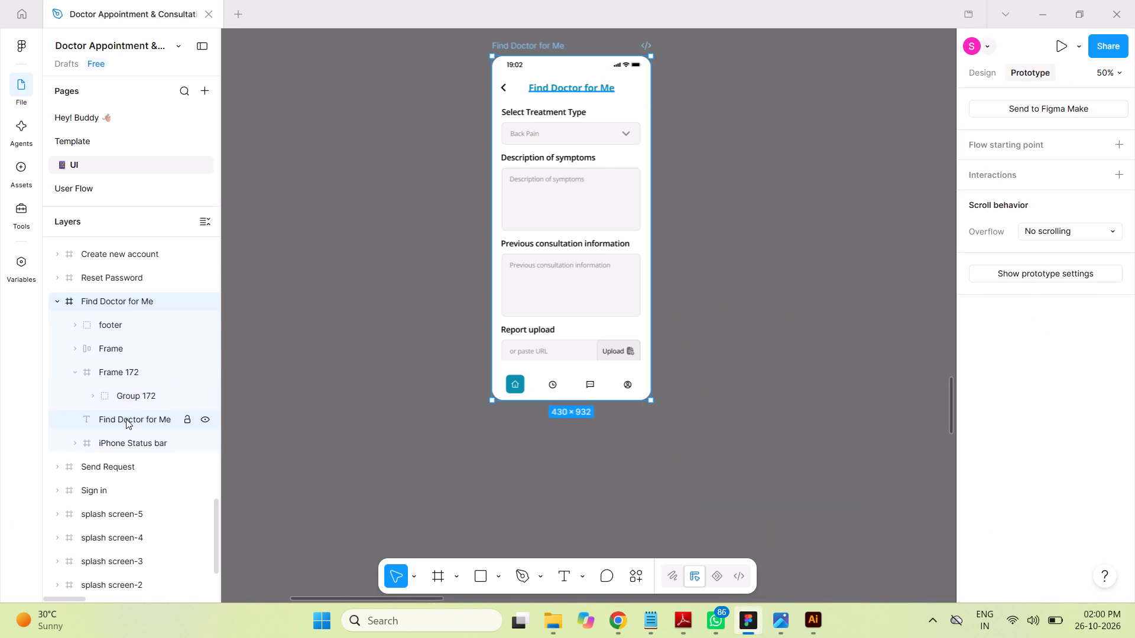
left_click(120, 371)
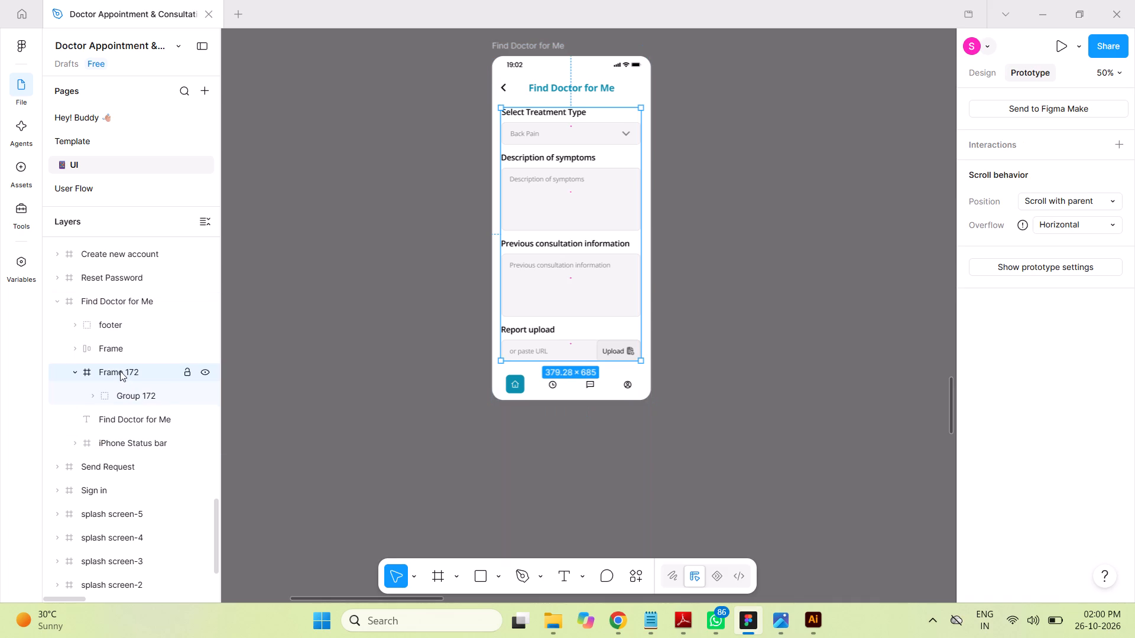